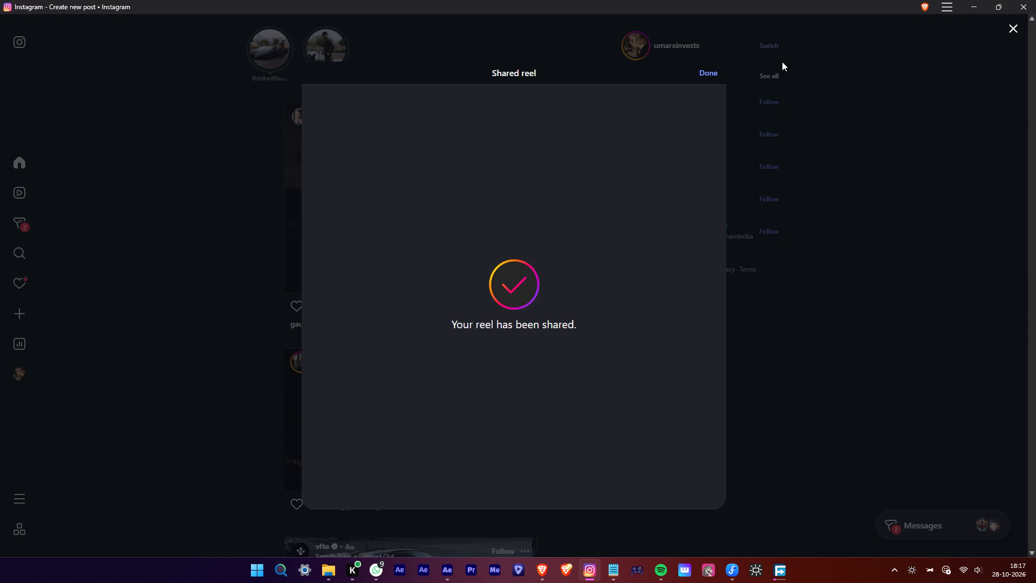
Finish the reel post by dismissing the shared reel confirmation.
{"action": "left_click", "coordinate": [711, 72]}
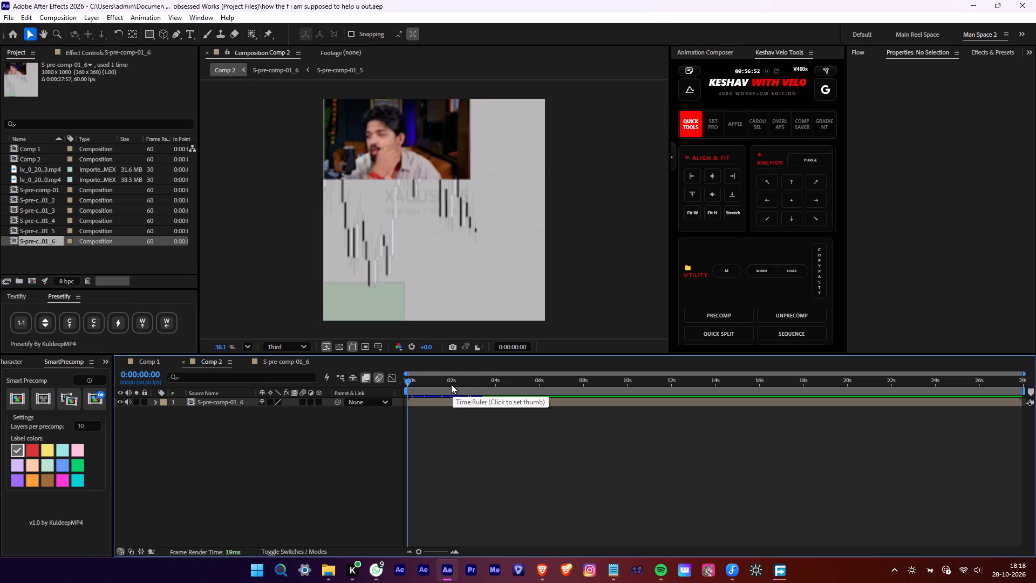
Preview Comp 2 from the start and reveal the audio waveform of its S-pre-comp-01_6 layer.
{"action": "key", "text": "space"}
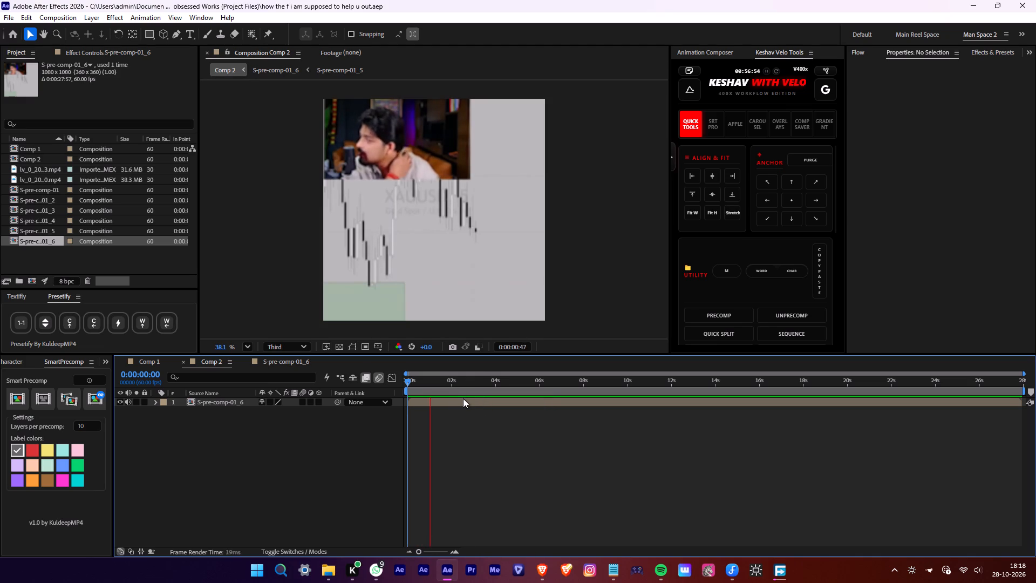
{"action": "left_click", "coordinate": [463, 398]}
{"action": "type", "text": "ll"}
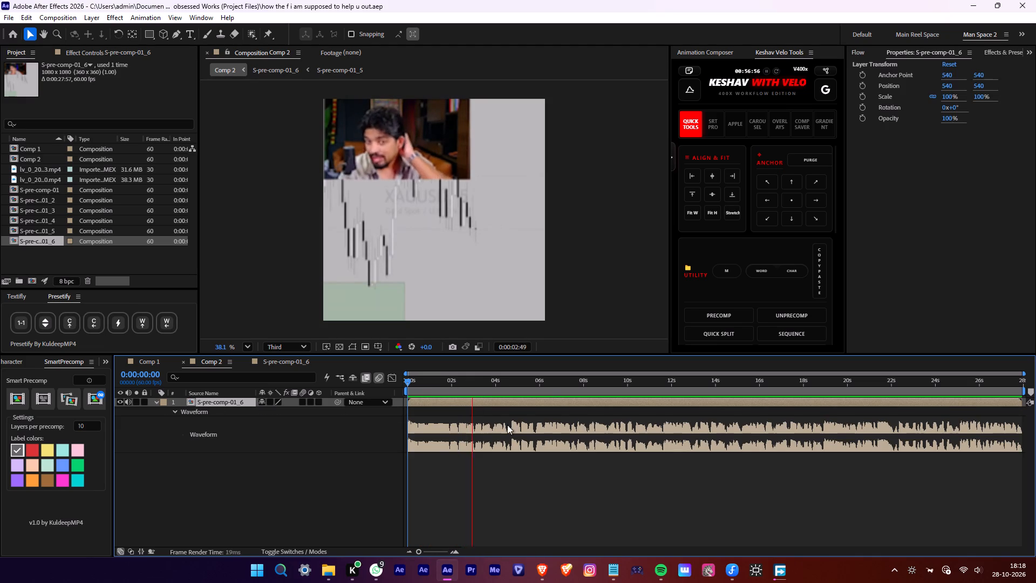
Play Comp 2 from the start while following its audio waveform along the timeline.
{"action": "scroll", "coordinate": [495, 428], "scroll_direction": "up", "scroll_amount": 2, "text": "alt"}
{"action": "scroll", "coordinate": [704, 464], "scroll_direction": "down", "scroll_amount": 1, "text": "alt"}
{"action": "middle_click_drag", "start_coordinate": [704, 464], "coordinate": [703, 464], "text": "alt"}
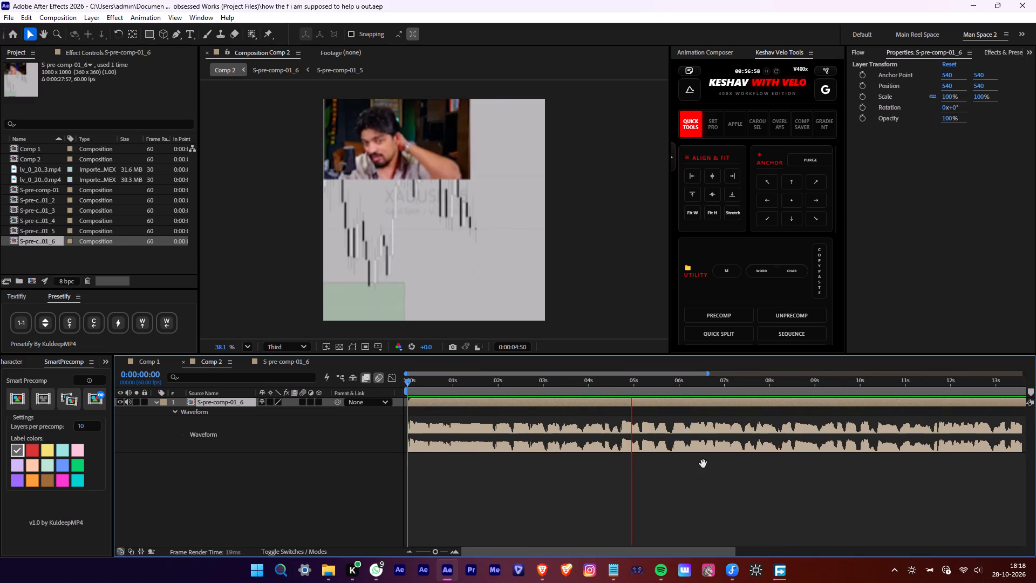
{"action": "middle_click_drag", "start_coordinate": [703, 464], "coordinate": [524, 477], "text": "alt"}
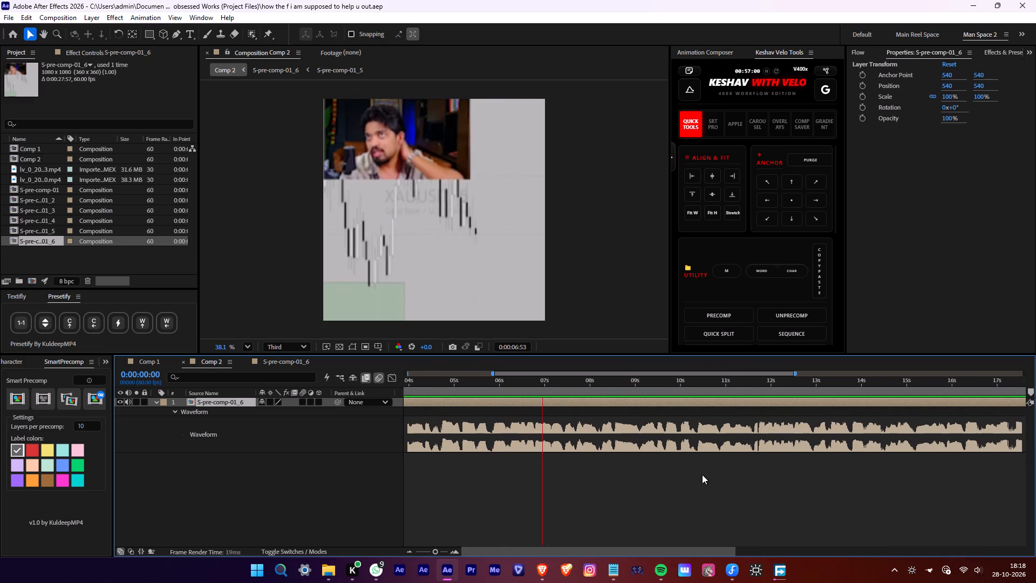
{"action": "scroll", "coordinate": [703, 473], "scroll_direction": "up", "scroll_amount": 1, "text": "alt"}
{"action": "middle_click_drag", "start_coordinate": [703, 473], "coordinate": [639, 478]}
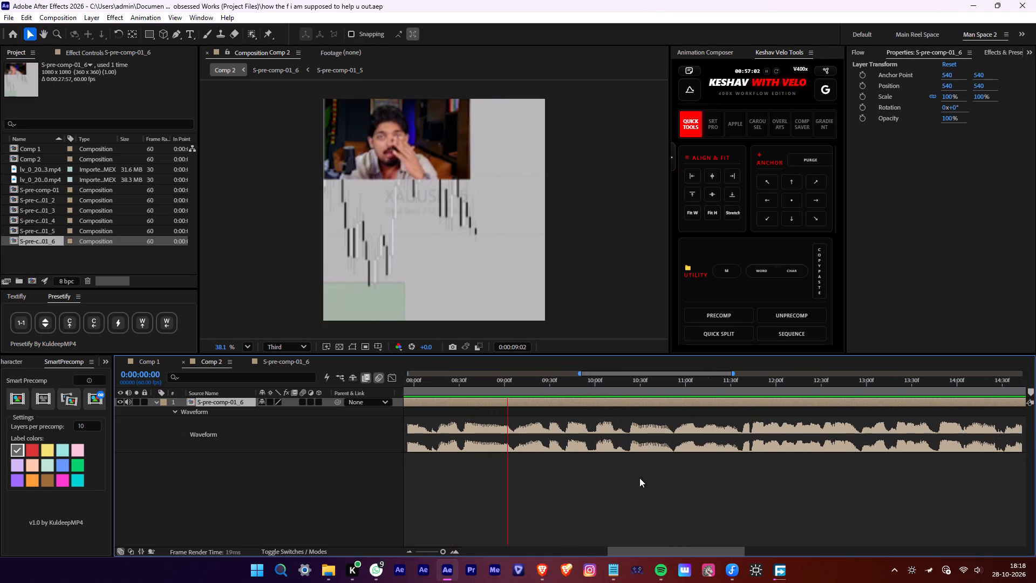
{"action": "middle_click_drag", "start_coordinate": [806, 467], "coordinate": [711, 464]}
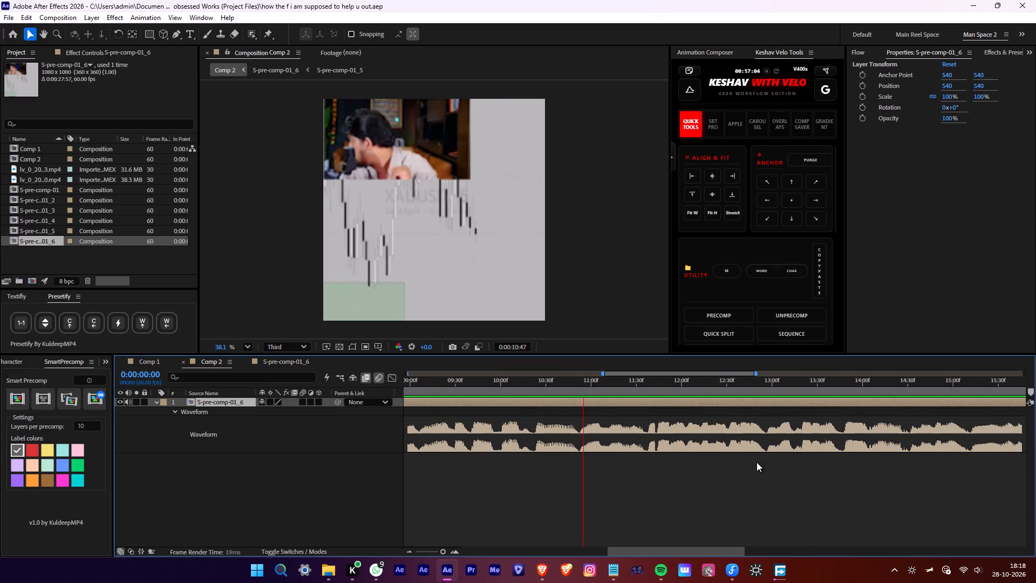
{"action": "middle_click_drag", "start_coordinate": [812, 470], "coordinate": [750, 472]}
{"action": "scroll", "coordinate": [810, 470], "scroll_direction": "up", "scroll_amount": 1}
{"action": "middle_click_drag", "start_coordinate": [827, 461], "coordinate": [646, 471]}
{"action": "middle_click_drag", "start_coordinate": [836, 466], "coordinate": [683, 470]}
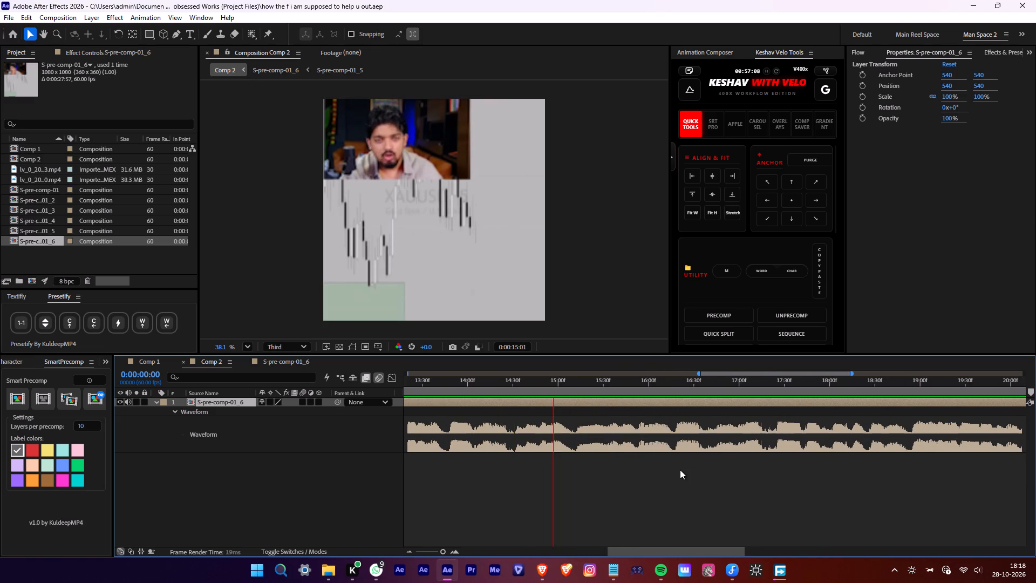
{"action": "middle_click_drag", "start_coordinate": [817, 479], "coordinate": [680, 487]}
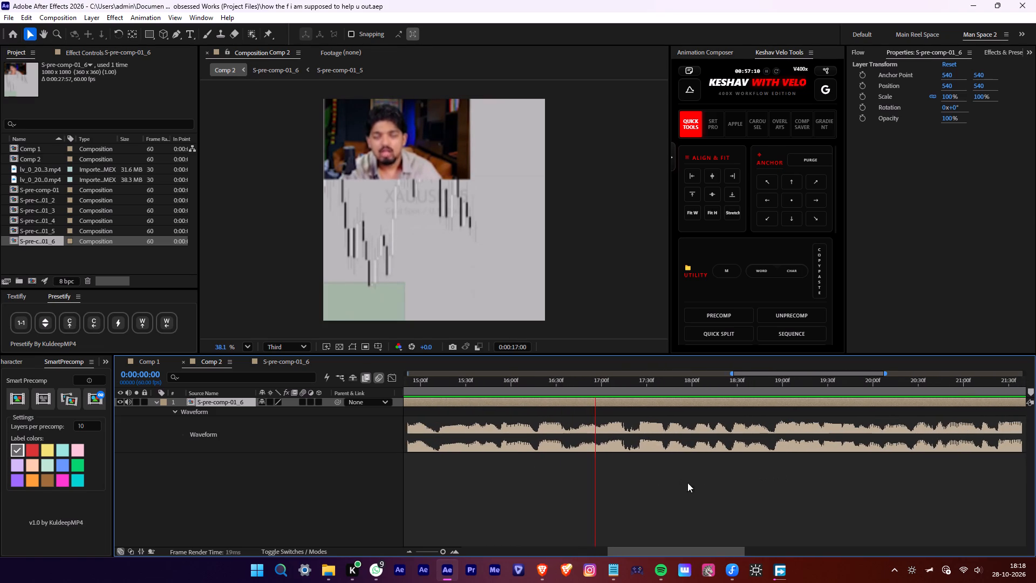
{"action": "middle_click_drag", "start_coordinate": [815, 452], "coordinate": [643, 462]}
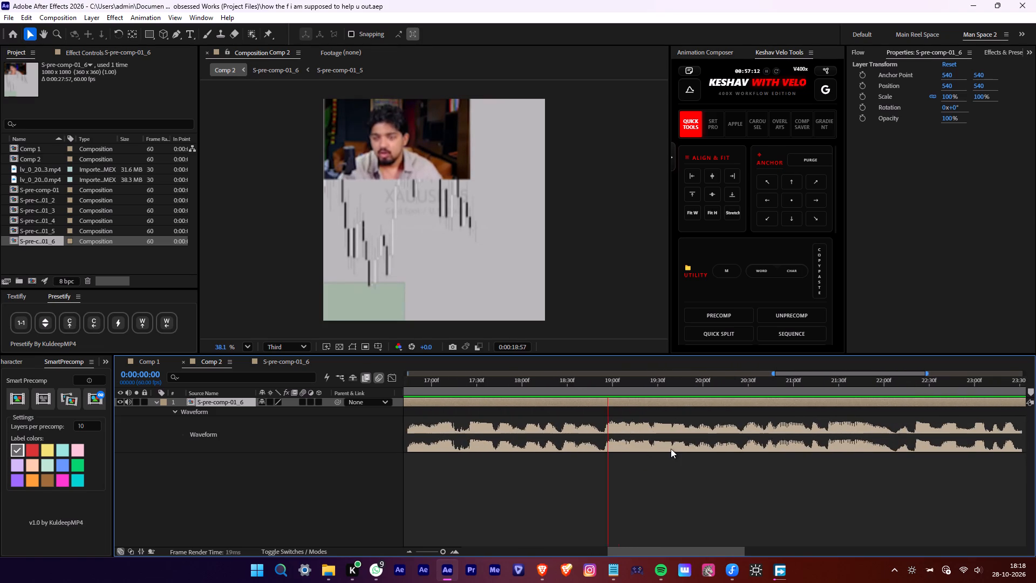
{"action": "scroll", "coordinate": [671, 449], "scroll_direction": "down", "scroll_amount": 1, "text": "alt"}
{"action": "middle_click_drag", "start_coordinate": [888, 483], "coordinate": [696, 494]}
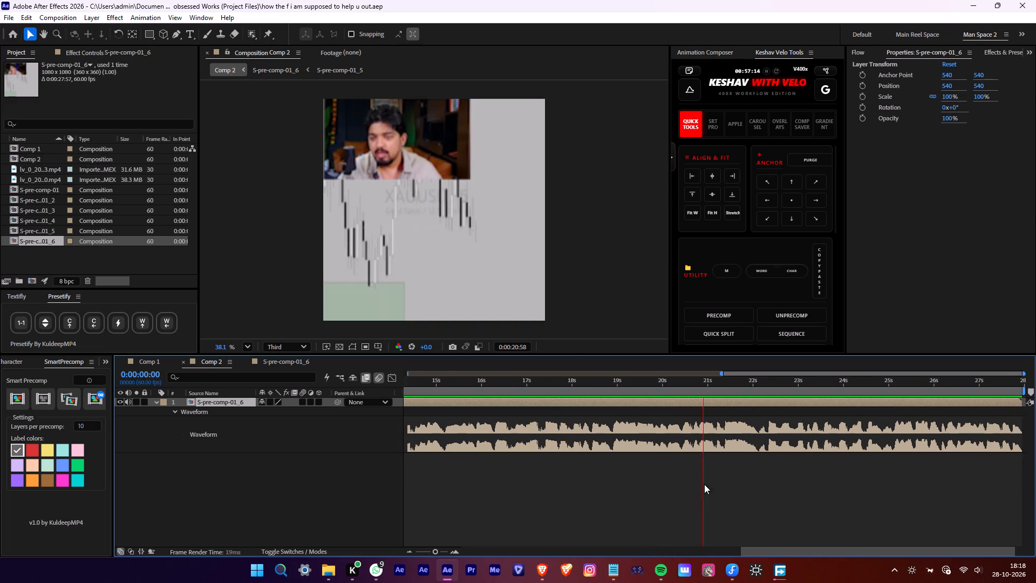
{"action": "scroll", "coordinate": [799, 465], "scroll_direction": "up", "scroll_amount": 1, "text": "alt"}
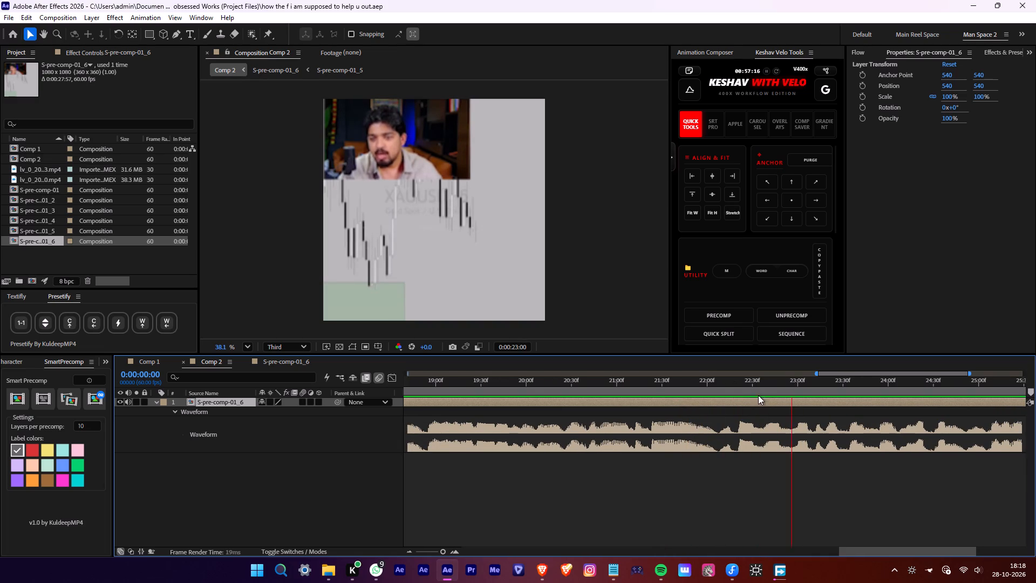
{"action": "key", "text": "space"}
Replay the passage between about 0:00:20:00 and 0:00:21:00 to locate a cut point in the audio.
{"action": "left_click_drag", "start_coordinate": [752, 384], "coordinate": [529, 386]}
{"action": "key", "text": "space"}
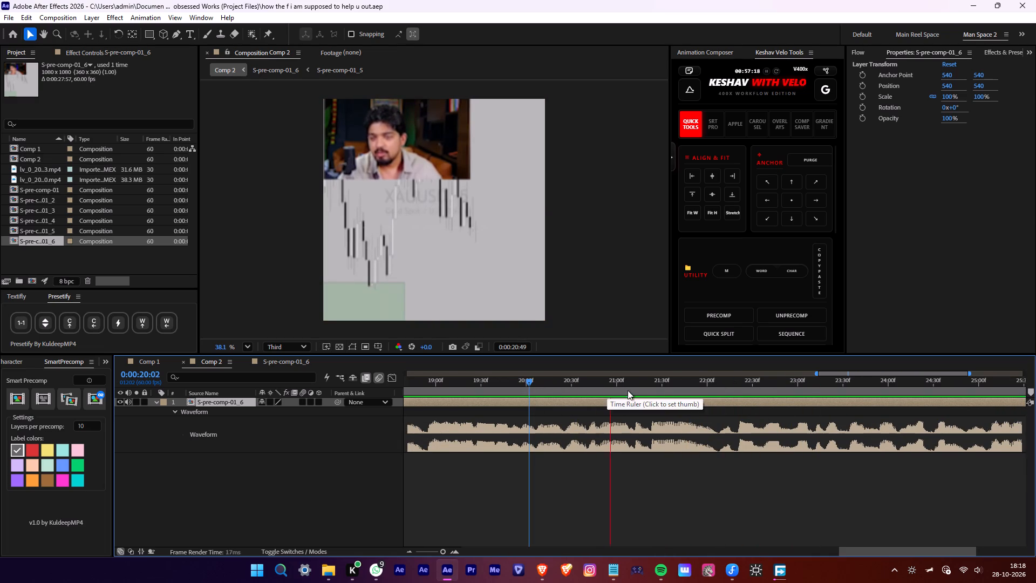
{"action": "key", "text": "space"}
{"action": "scroll", "coordinate": [646, 390], "scroll_direction": "up", "scroll_amount": 1, "text": "alt"}
{"action": "left_click", "coordinate": [619, 384]}
{"action": "key", "text": "space"}
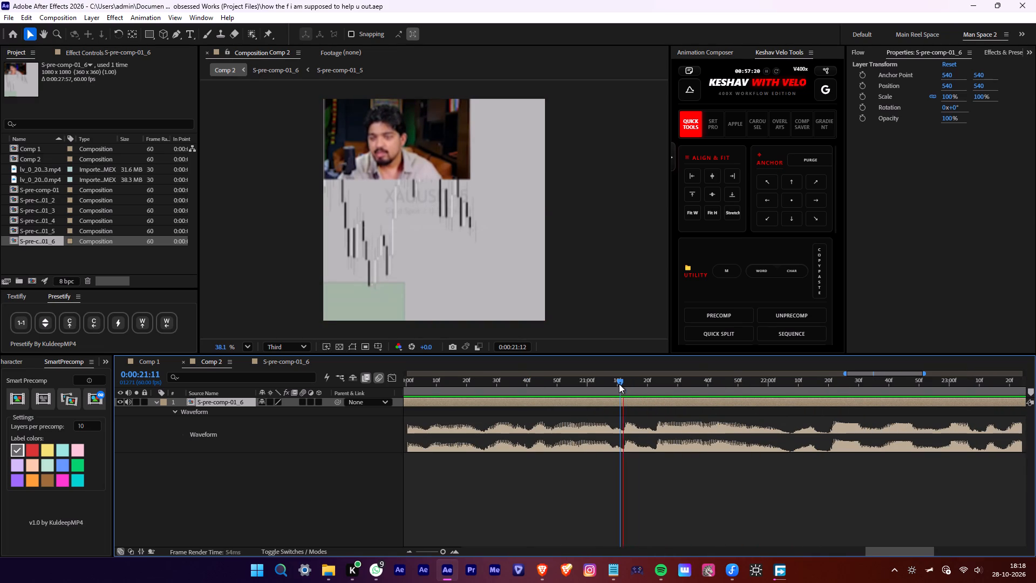
{"action": "left_click_drag", "start_coordinate": [610, 384], "coordinate": [431, 383]}
{"action": "key", "text": "space"}
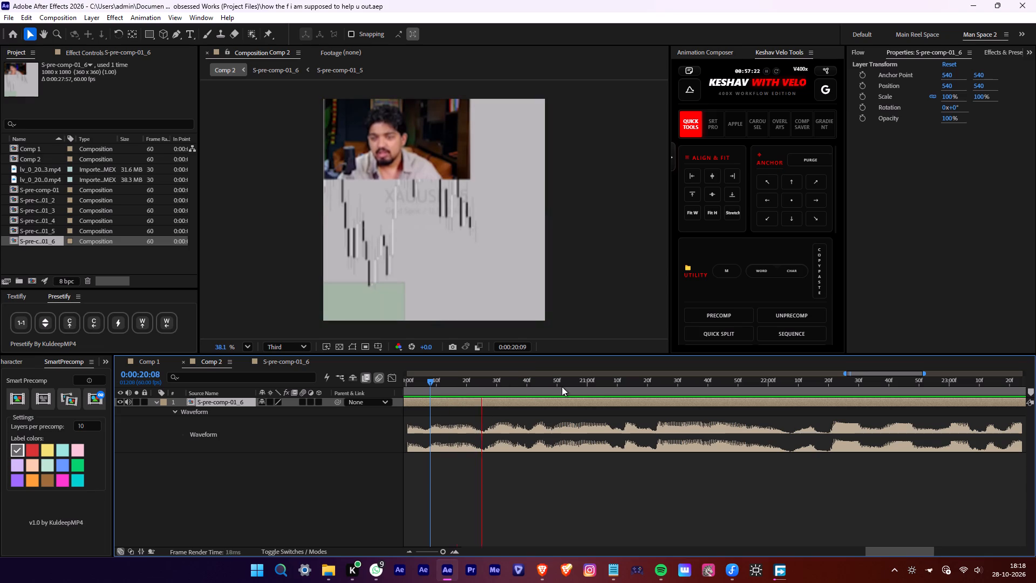
{"action": "key", "text": "space"}
{"action": "key", "text": "space"}
{"action": "left_click_drag", "start_coordinate": [593, 384], "coordinate": [433, 377]}
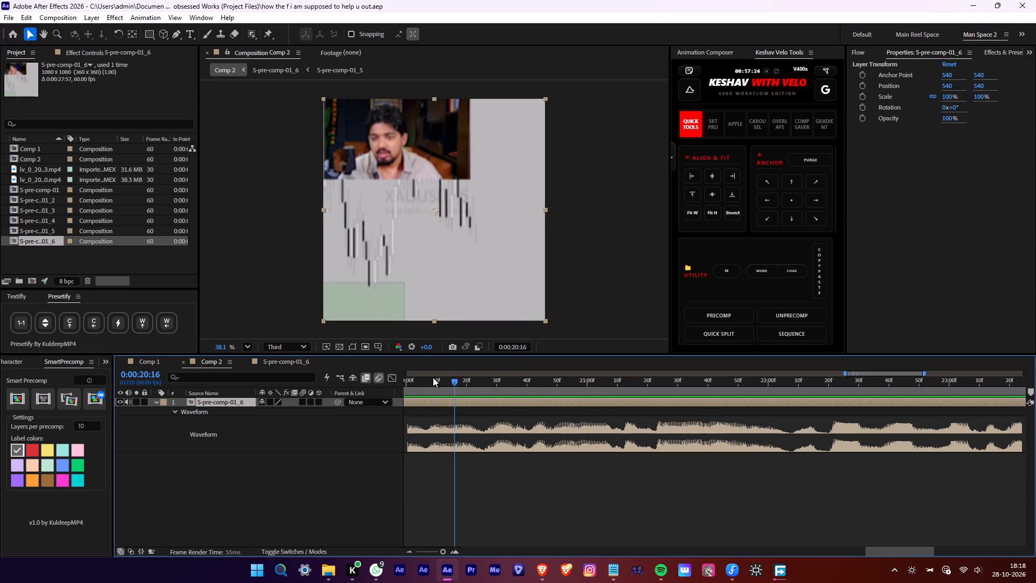
{"action": "left_click_drag", "start_coordinate": [433, 377], "coordinate": [430, 377]}
{"action": "key", "text": "space"}
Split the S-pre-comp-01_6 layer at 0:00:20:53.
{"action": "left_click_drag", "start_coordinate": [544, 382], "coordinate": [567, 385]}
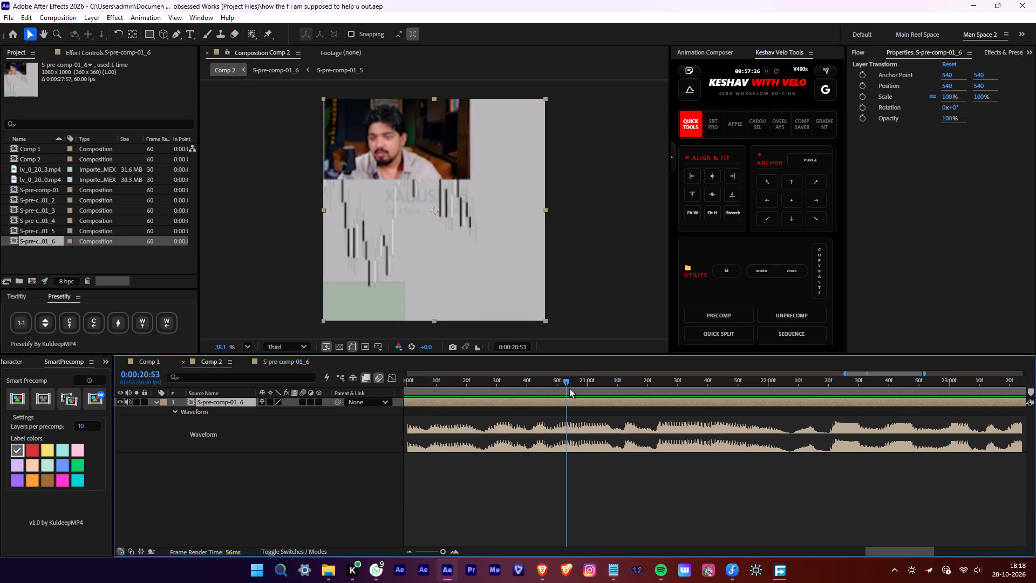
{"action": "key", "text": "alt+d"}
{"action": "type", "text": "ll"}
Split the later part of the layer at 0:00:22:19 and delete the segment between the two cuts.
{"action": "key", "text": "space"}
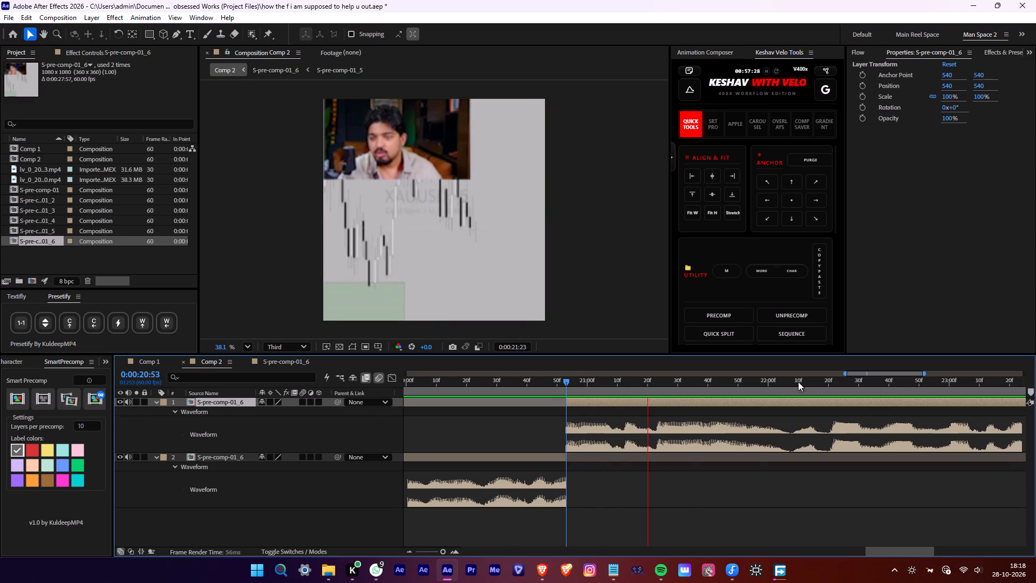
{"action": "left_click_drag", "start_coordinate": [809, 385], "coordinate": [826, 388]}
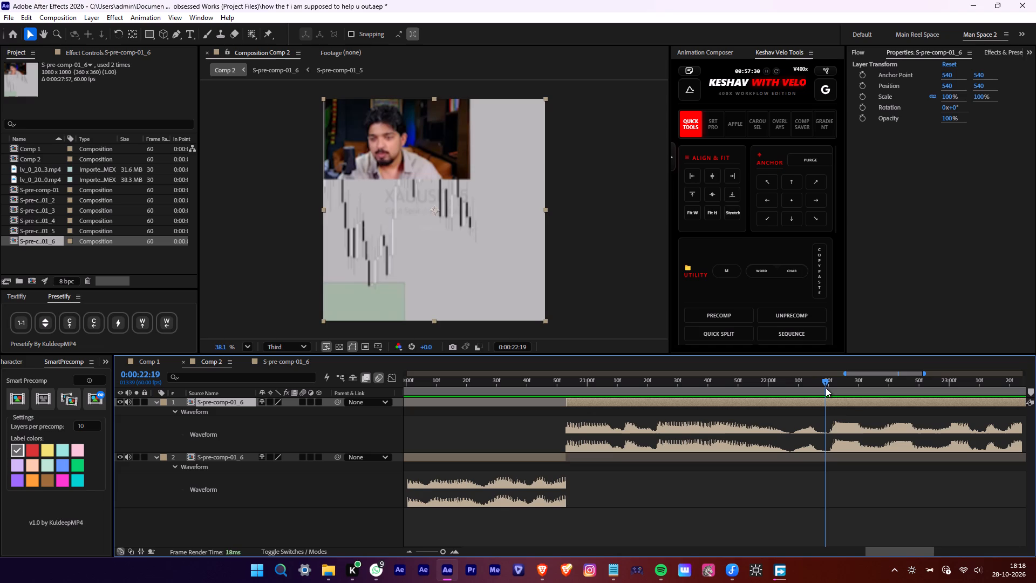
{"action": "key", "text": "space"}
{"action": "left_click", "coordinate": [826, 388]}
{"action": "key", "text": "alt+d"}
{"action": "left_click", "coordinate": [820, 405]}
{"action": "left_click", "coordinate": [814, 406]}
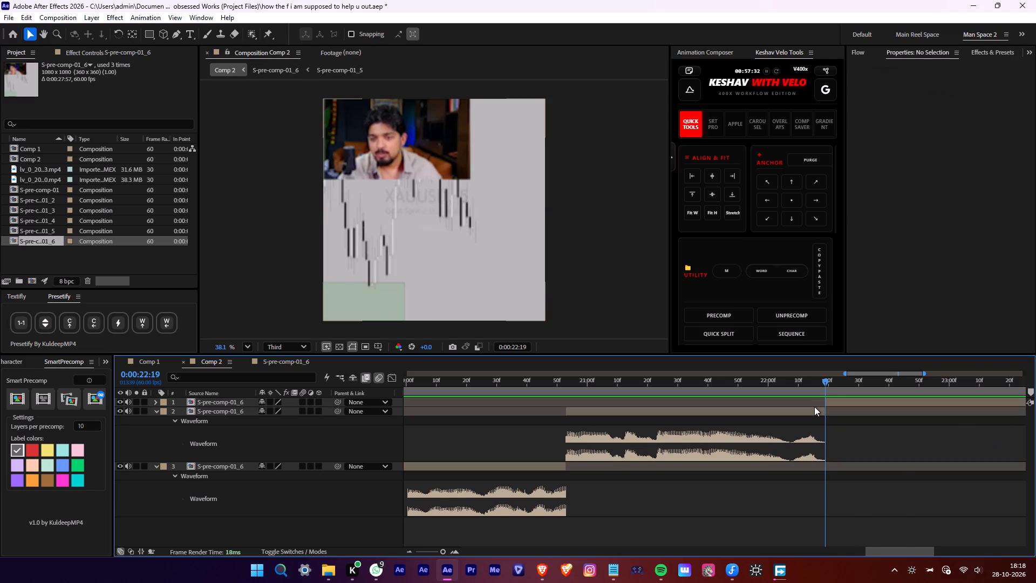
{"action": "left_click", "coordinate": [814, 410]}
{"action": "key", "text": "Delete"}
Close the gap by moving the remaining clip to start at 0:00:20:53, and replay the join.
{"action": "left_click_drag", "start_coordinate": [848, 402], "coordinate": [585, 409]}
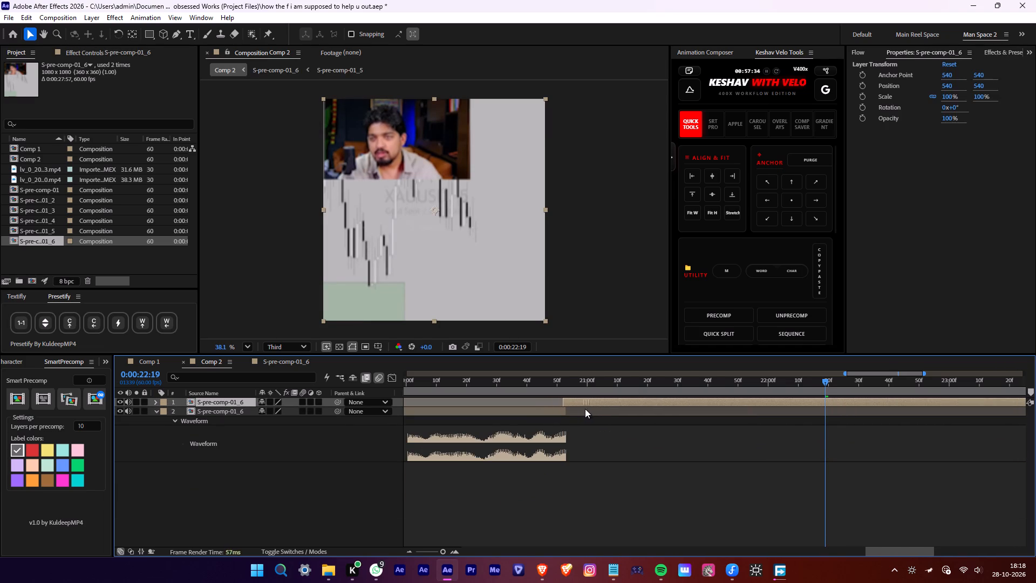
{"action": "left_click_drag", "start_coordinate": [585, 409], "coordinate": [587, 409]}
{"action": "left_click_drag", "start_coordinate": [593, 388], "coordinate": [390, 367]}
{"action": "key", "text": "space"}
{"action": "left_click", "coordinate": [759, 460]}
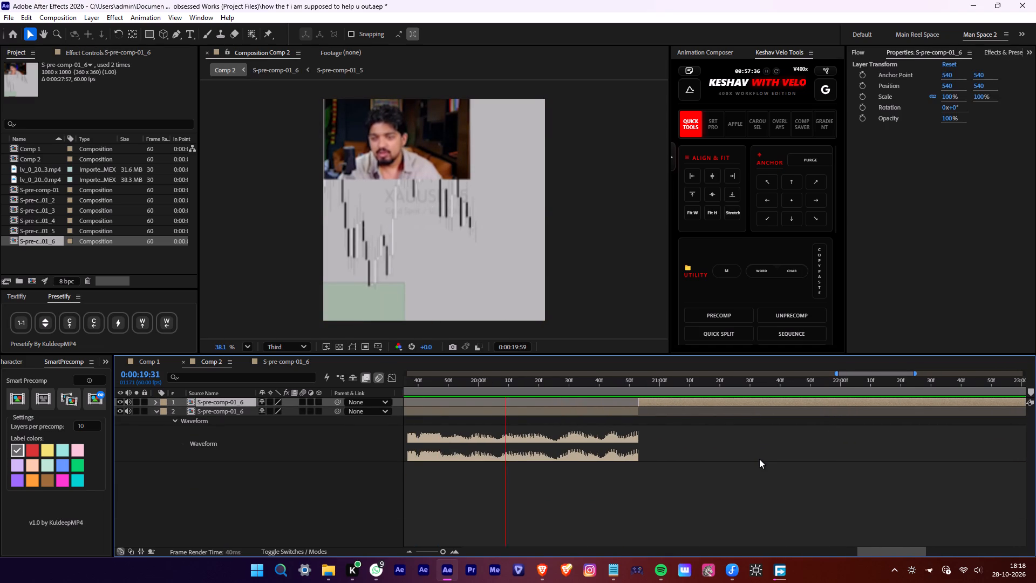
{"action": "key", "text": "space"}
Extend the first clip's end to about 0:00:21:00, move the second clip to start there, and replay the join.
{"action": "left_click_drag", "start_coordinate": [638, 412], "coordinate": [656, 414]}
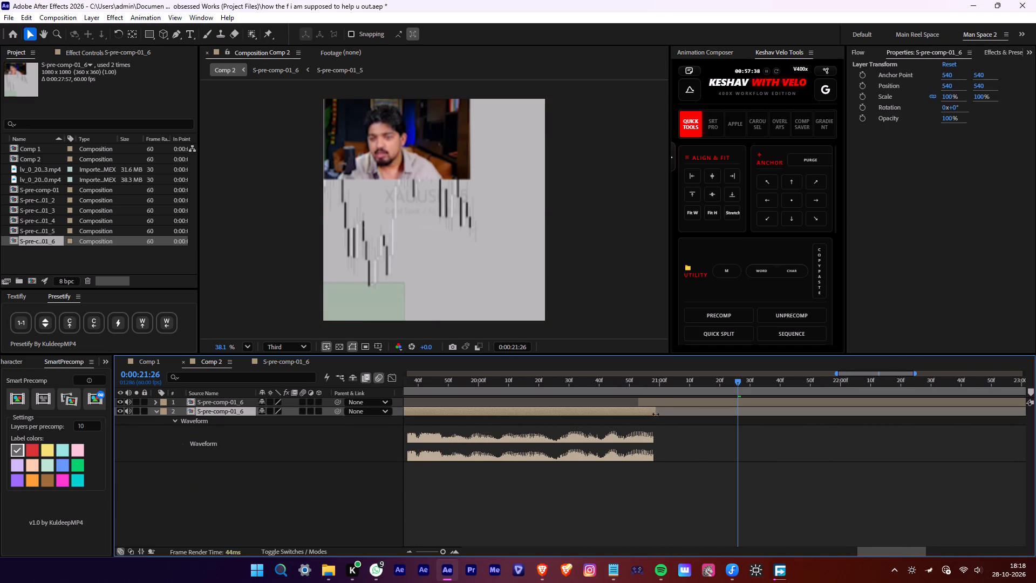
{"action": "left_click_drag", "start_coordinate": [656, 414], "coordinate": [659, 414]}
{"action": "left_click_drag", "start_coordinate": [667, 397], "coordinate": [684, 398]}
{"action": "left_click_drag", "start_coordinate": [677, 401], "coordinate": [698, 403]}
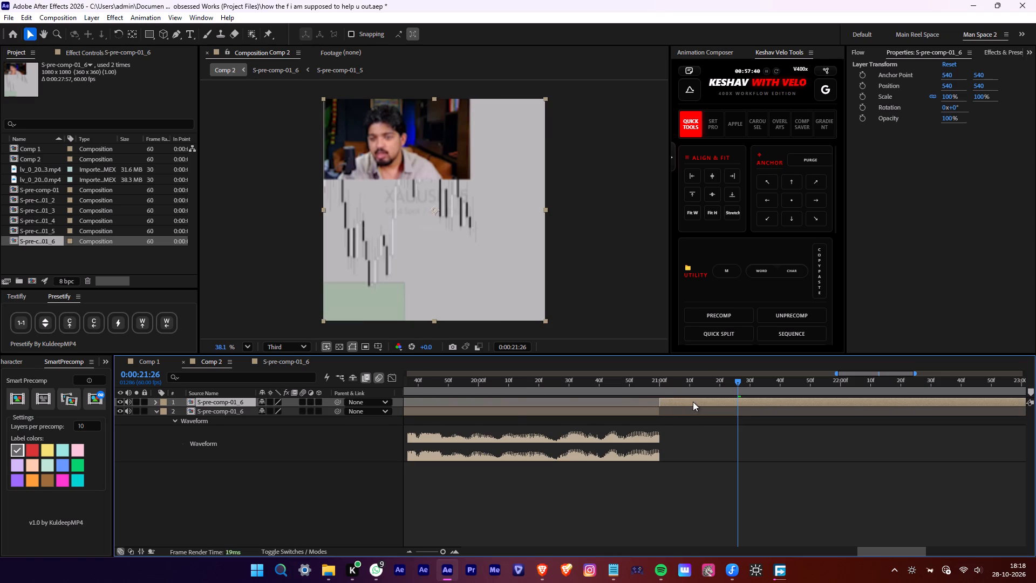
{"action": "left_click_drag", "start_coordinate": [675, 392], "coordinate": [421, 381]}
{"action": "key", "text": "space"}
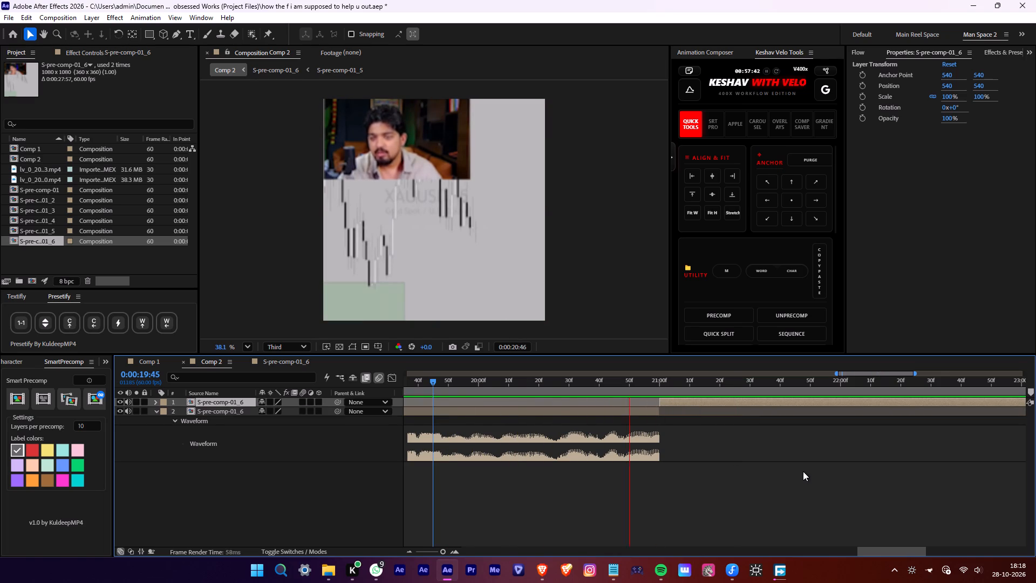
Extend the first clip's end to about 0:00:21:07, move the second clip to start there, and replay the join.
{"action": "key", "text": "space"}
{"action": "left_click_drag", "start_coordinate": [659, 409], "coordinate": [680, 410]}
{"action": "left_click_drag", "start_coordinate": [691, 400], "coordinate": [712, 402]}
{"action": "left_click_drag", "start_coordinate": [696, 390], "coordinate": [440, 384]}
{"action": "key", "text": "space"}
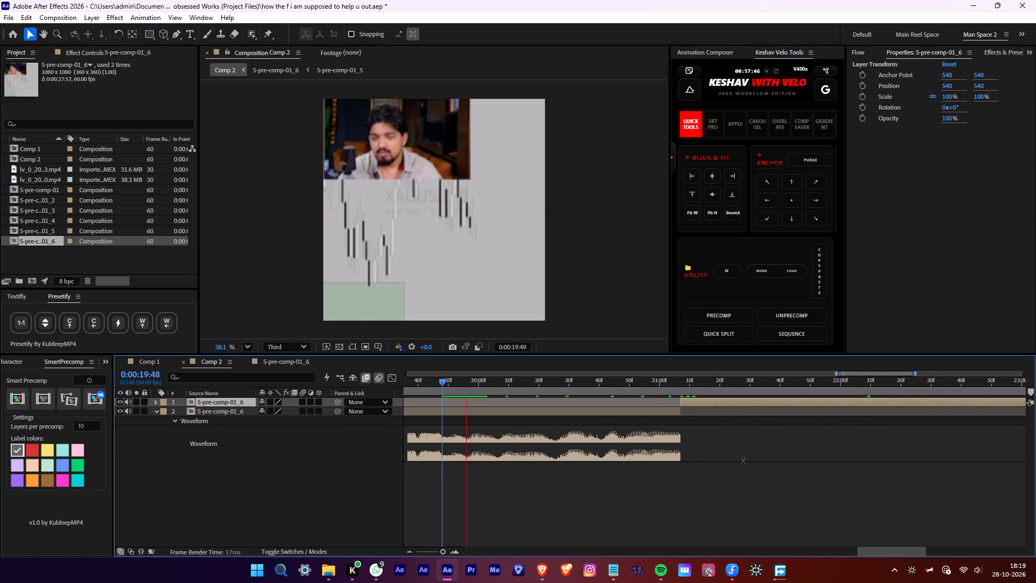
Play the rest of Comp 2 past the join to review the remaining clip.
{"action": "key", "text": "alt+space"}
{"action": "scroll", "coordinate": [816, 457], "scroll_direction": "down", "scroll_amount": 1, "text": "alt"}
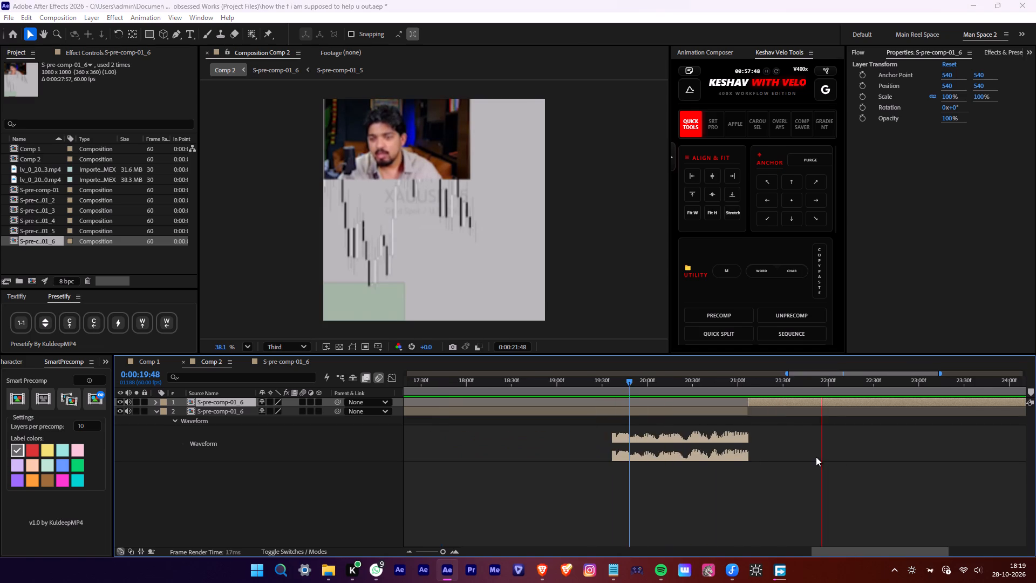
{"action": "scroll", "coordinate": [816, 457], "scroll_direction": "down", "scroll_amount": 1, "text": "alt"}
{"action": "middle_click", "coordinate": [816, 457]}
{"action": "left_click", "coordinate": [869, 486]}
{"action": "scroll", "coordinate": [869, 479], "scroll_direction": "up", "scroll_amount": 1}
{"action": "middle_click_drag", "start_coordinate": [869, 479], "coordinate": [603, 501]}
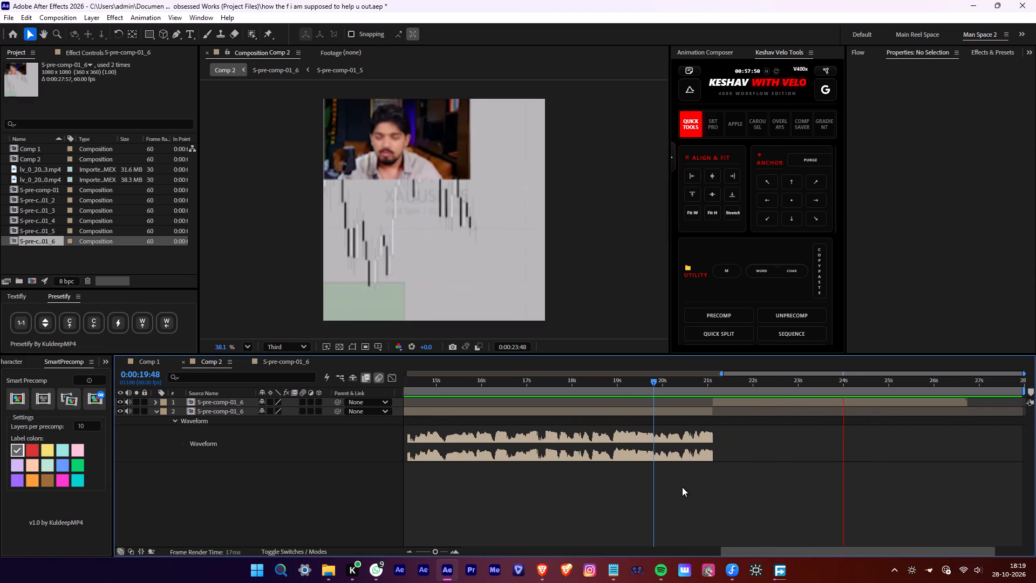
{"action": "scroll", "coordinate": [683, 487], "scroll_direction": "down", "scroll_amount": 2, "text": "alt"}
{"action": "key", "text": "space"}
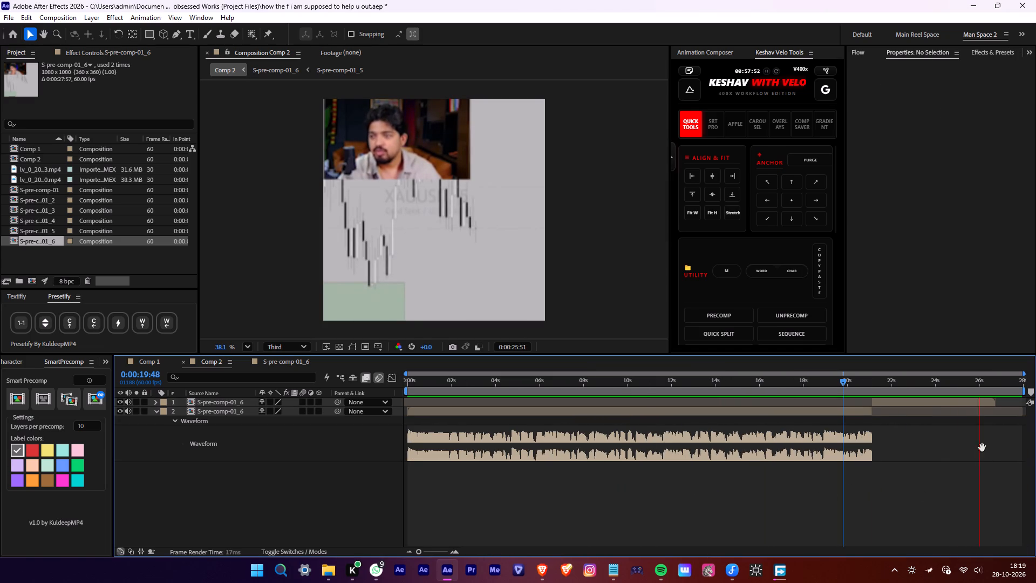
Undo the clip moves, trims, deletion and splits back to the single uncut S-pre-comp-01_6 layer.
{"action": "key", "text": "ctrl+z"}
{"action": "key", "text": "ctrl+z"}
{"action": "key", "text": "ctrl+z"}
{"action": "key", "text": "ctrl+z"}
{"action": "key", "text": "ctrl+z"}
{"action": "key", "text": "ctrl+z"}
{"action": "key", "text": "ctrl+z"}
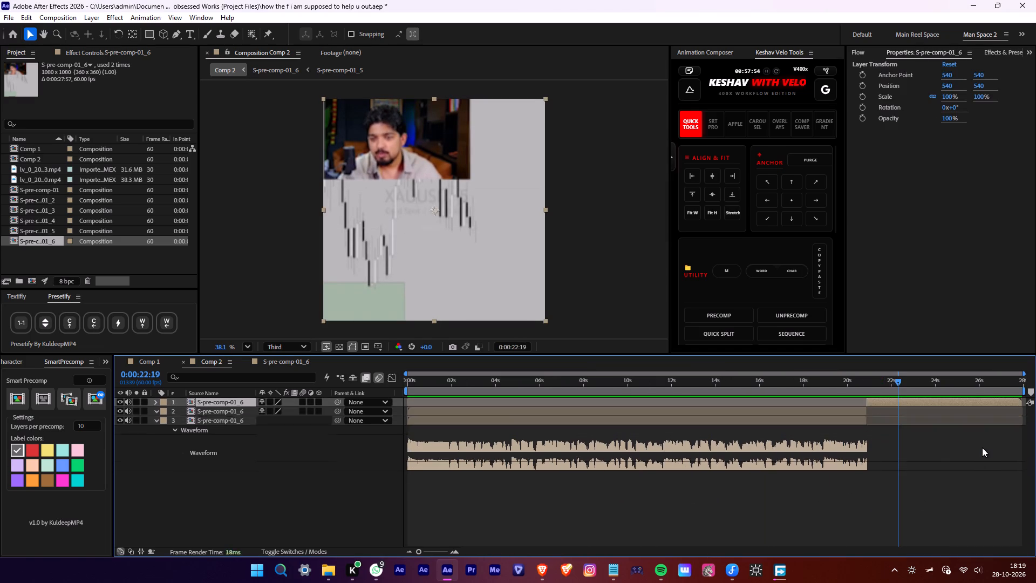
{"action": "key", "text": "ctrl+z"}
Return the playhead to the start of Comp 2 at 0:00:00:00.
{"action": "left_click_drag", "start_coordinate": [891, 394], "coordinate": [365, 399]}
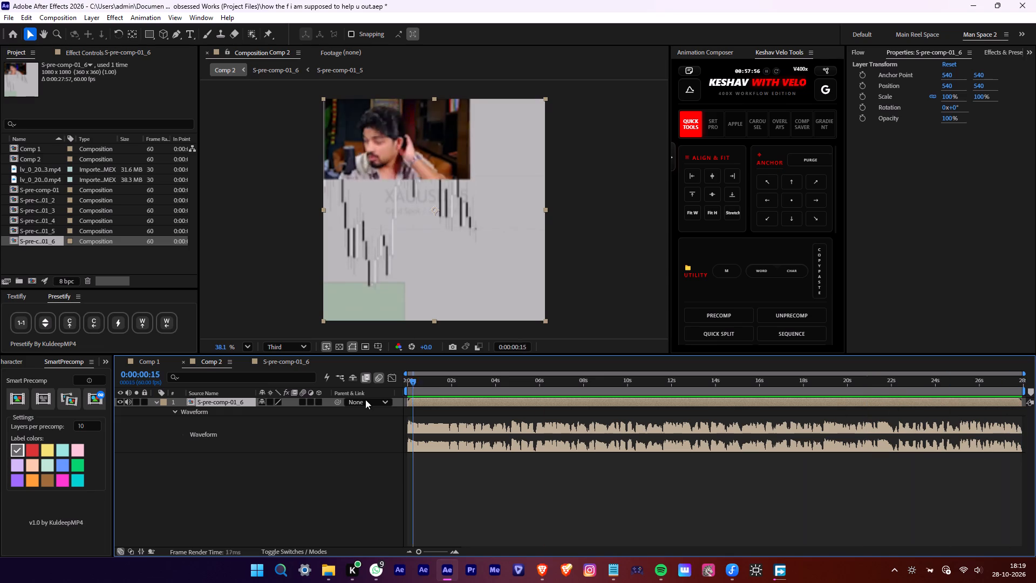
{"action": "left_click_drag", "start_coordinate": [365, 399], "coordinate": [347, 399]}
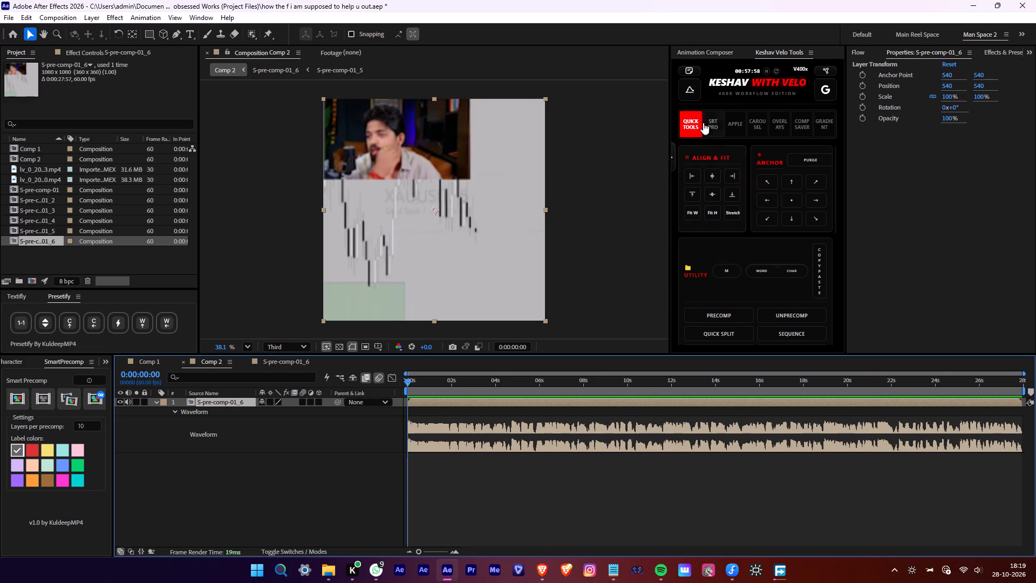
Switch SRT Studio to automatic captioning and set it to 3 words per caption.
{"action": "left_click", "coordinate": [716, 121]}
{"action": "double_click", "coordinate": [733, 205]}
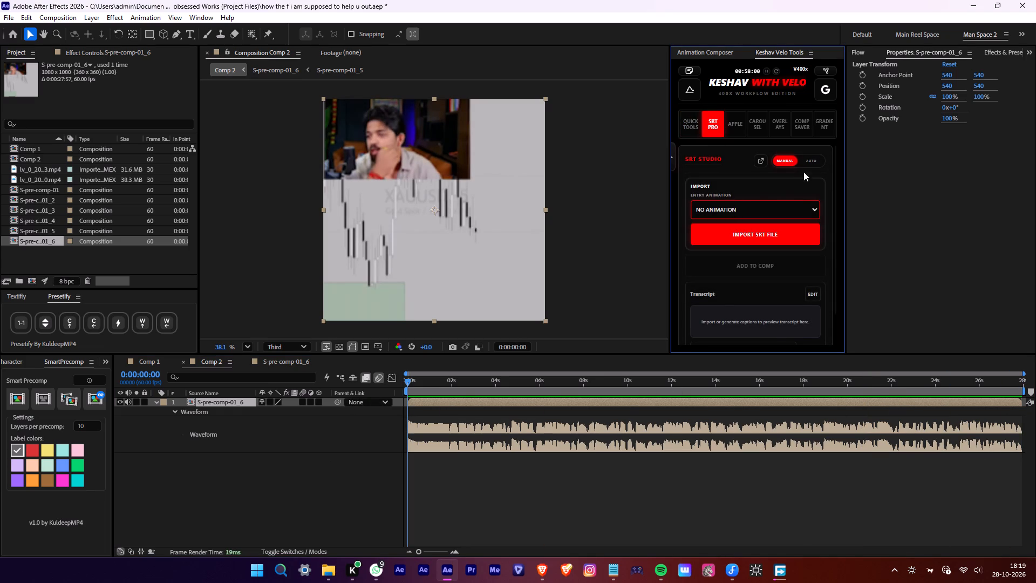
{"action": "left_click", "coordinate": [813, 163]}
{"action": "scroll", "coordinate": [762, 239], "scroll_direction": "down", "scroll_amount": 3}
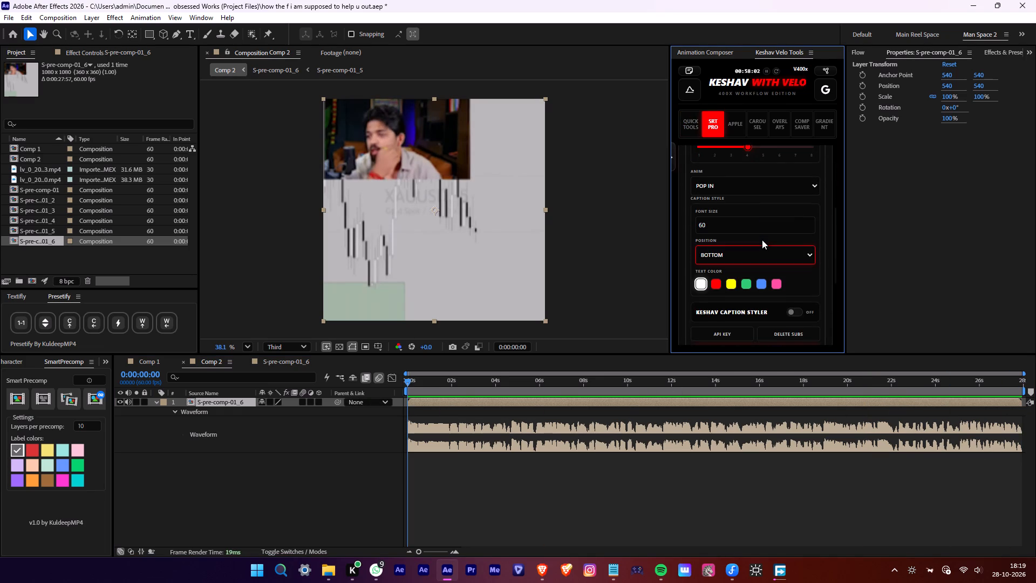
{"action": "scroll", "coordinate": [762, 240], "scroll_direction": "up", "scroll_amount": 3}
{"action": "left_click_drag", "start_coordinate": [742, 309], "coordinate": [728, 311]}
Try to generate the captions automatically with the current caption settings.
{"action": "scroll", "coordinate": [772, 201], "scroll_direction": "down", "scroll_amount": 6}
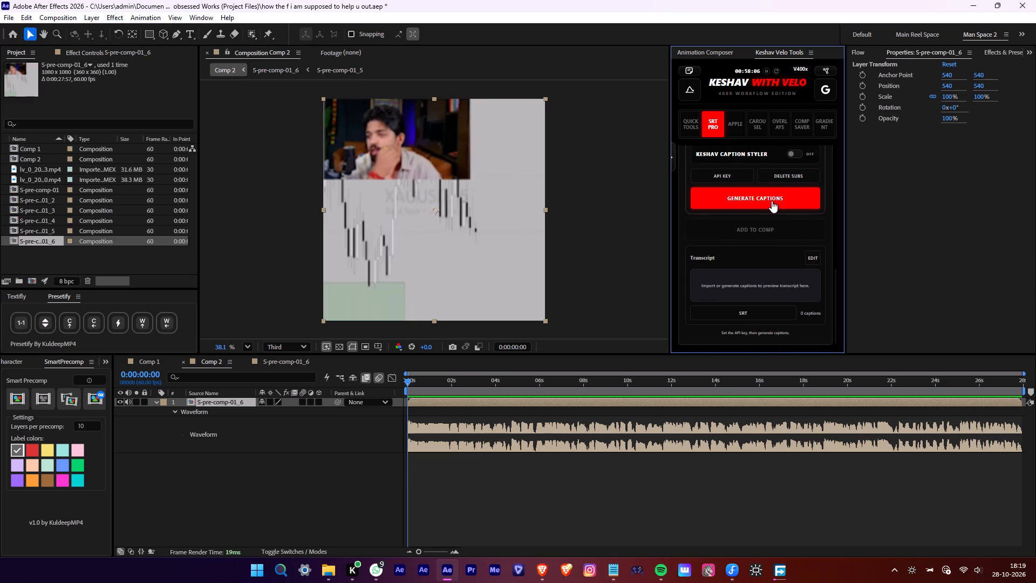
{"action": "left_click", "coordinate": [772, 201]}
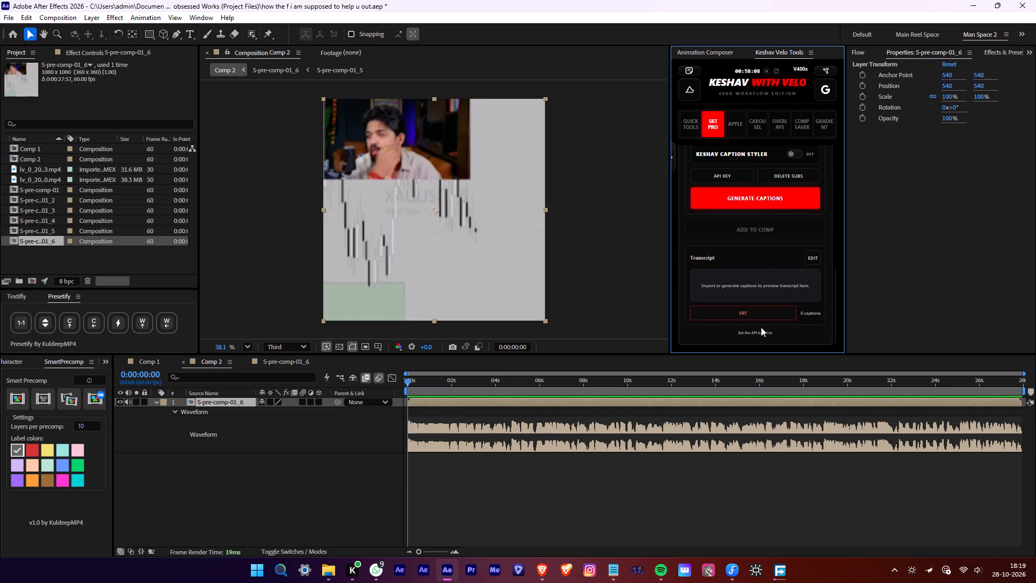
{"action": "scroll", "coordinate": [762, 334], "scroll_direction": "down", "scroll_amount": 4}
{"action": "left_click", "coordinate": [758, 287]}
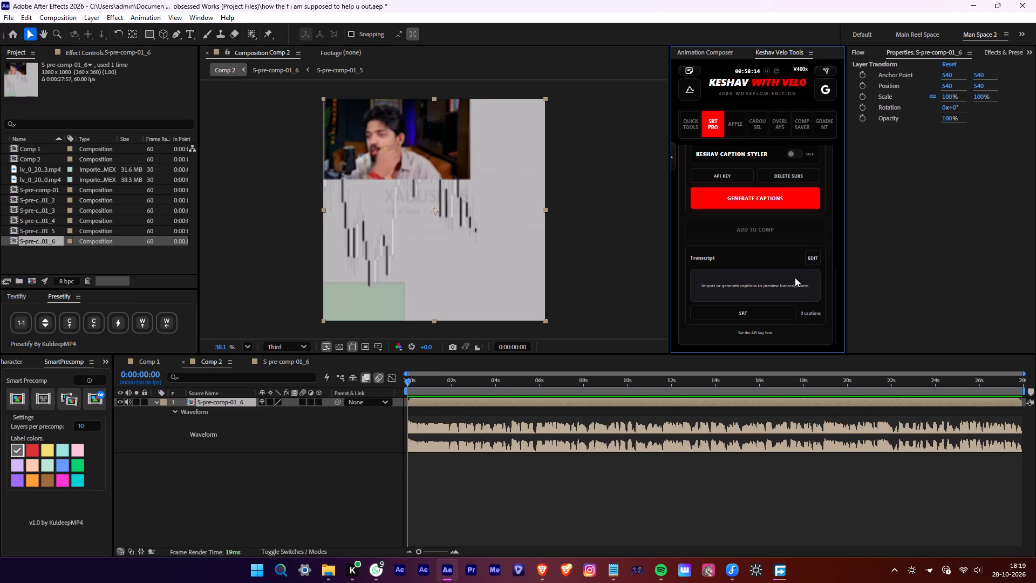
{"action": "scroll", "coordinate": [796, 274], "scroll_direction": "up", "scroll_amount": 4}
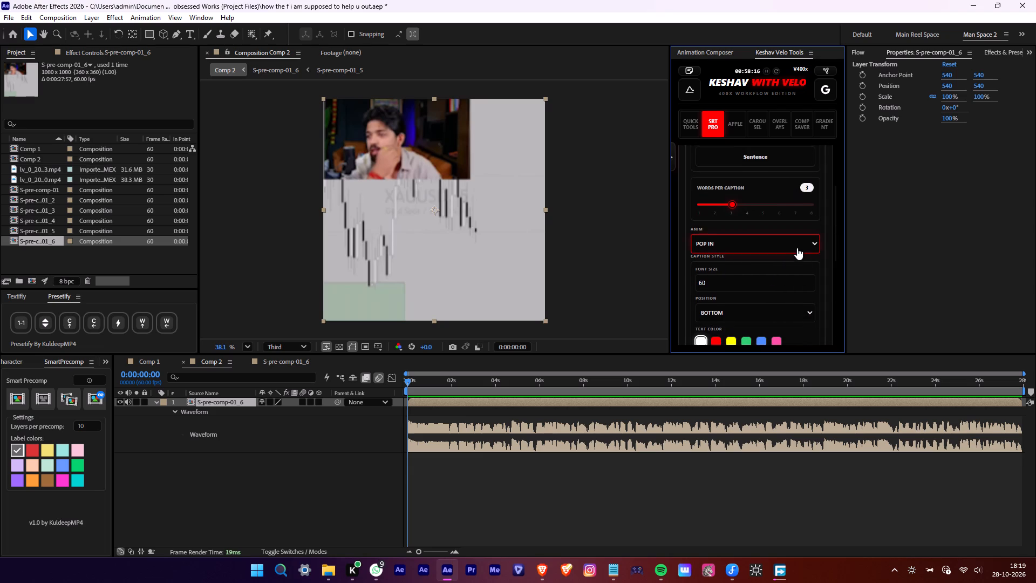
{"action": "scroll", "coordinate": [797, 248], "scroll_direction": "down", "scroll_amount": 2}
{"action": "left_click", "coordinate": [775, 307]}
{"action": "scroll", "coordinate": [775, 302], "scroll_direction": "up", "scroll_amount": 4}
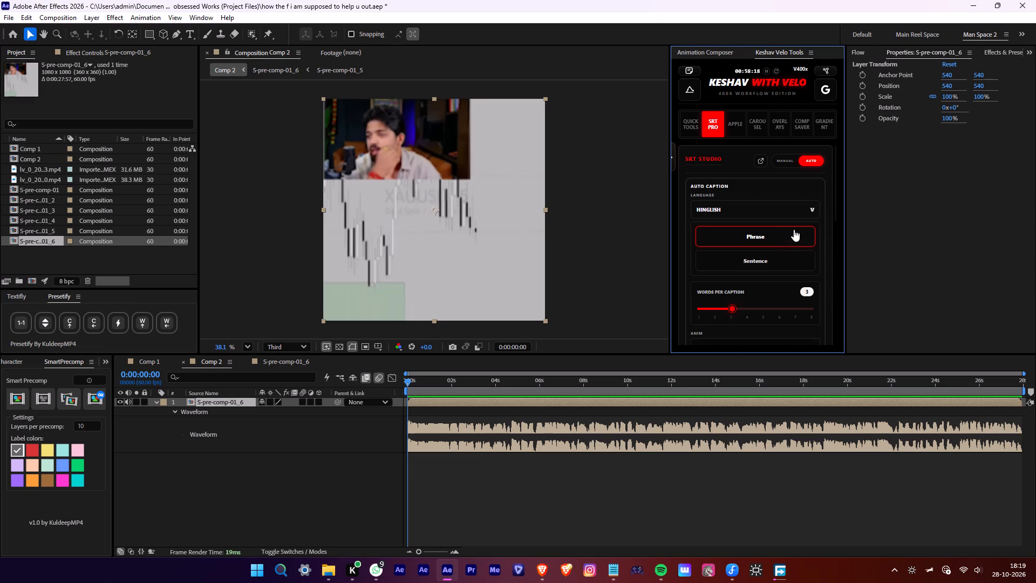
Switch SRT Studio back to manual captioning with SRT file import.
{"action": "left_click", "coordinate": [783, 160]}
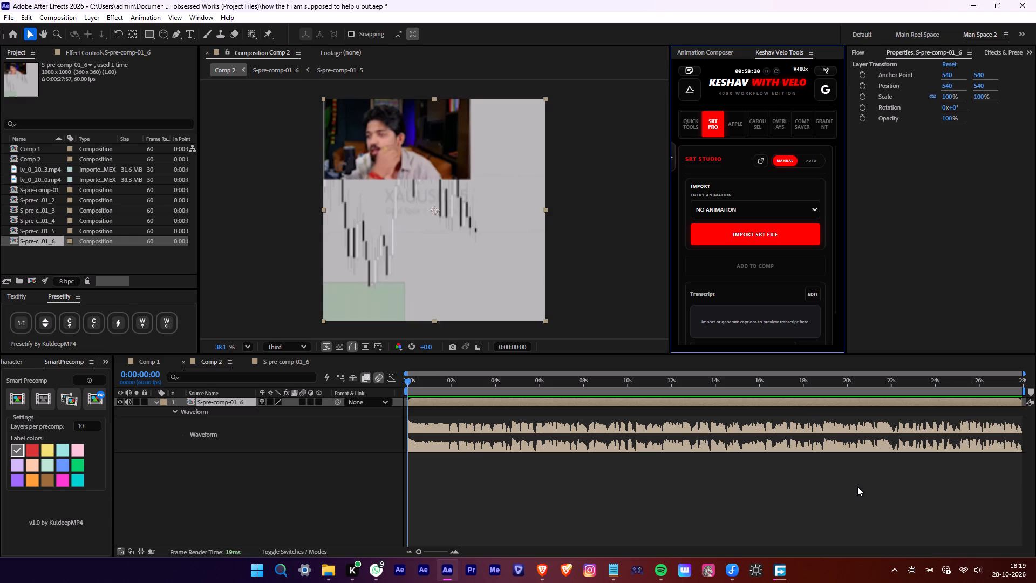
Add Comp 2 to the render queue with the Mp3 For Subs output module.
{"action": "left_click", "coordinate": [857, 486]}
{"action": "key", "text": "ctrl+m"}
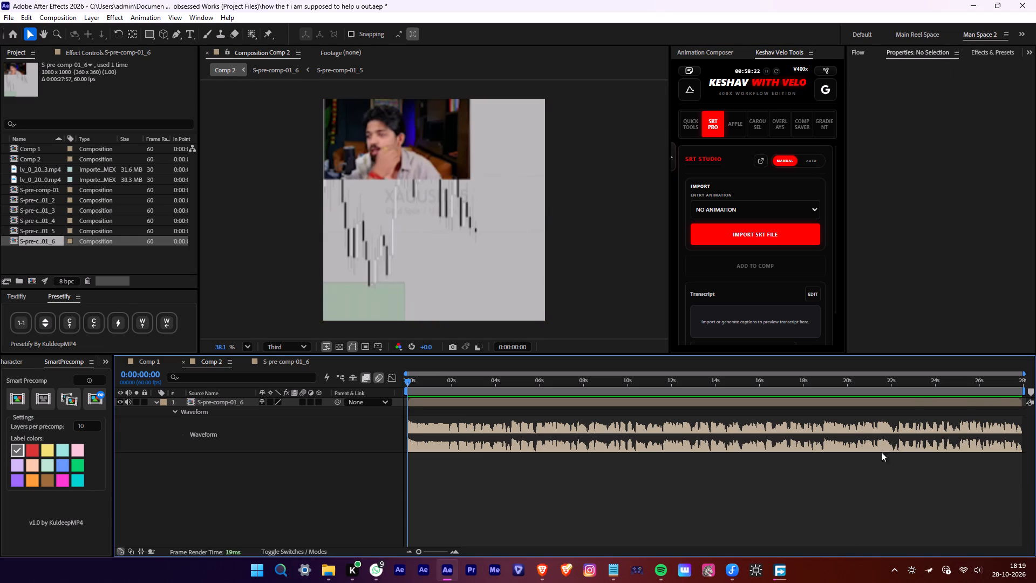
{"action": "left_click", "coordinate": [184, 428]}
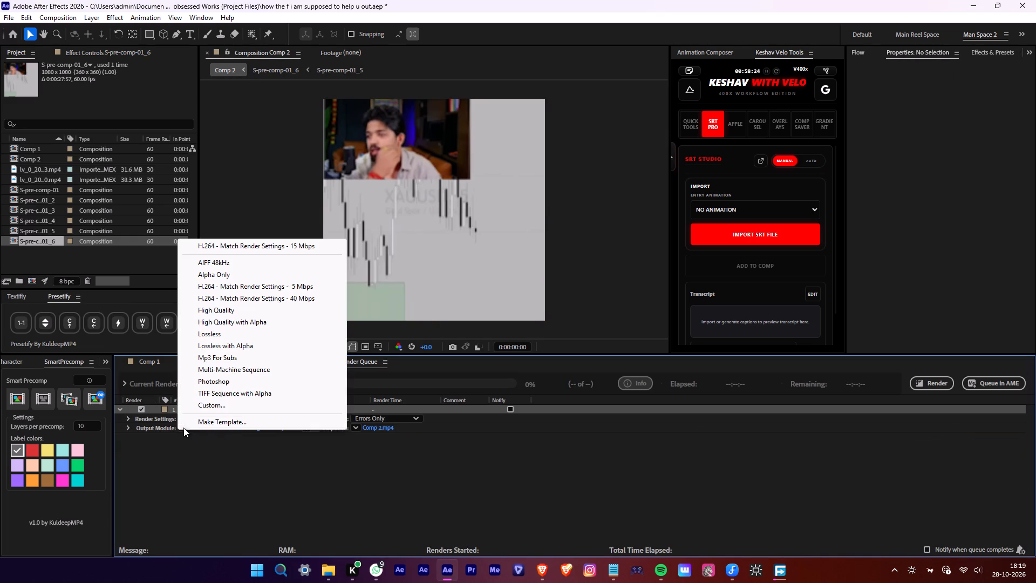
{"action": "left_click", "coordinate": [229, 358]}
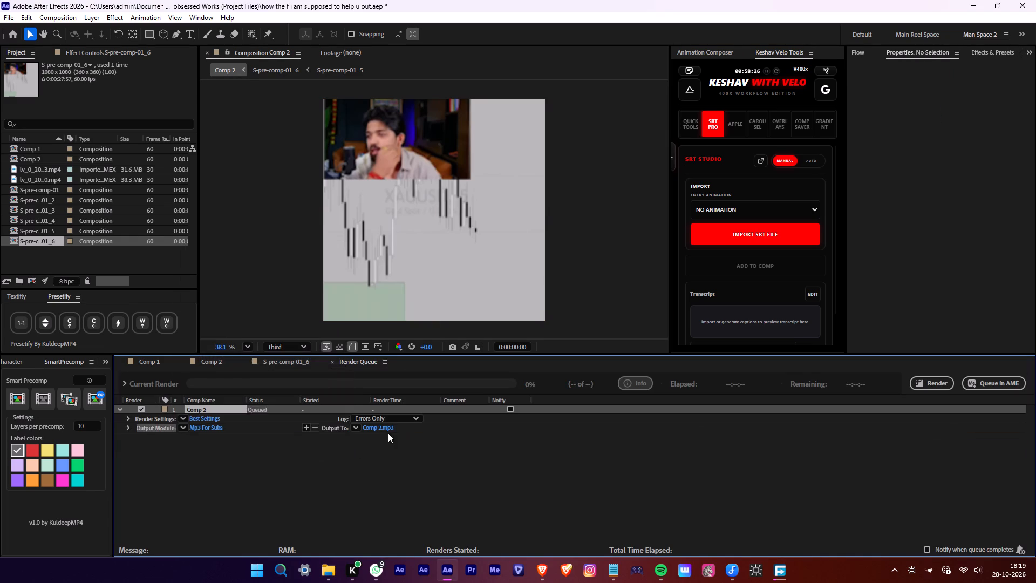
{"action": "left_click", "coordinate": [388, 432]}
{"action": "left_click", "coordinate": [390, 427]}
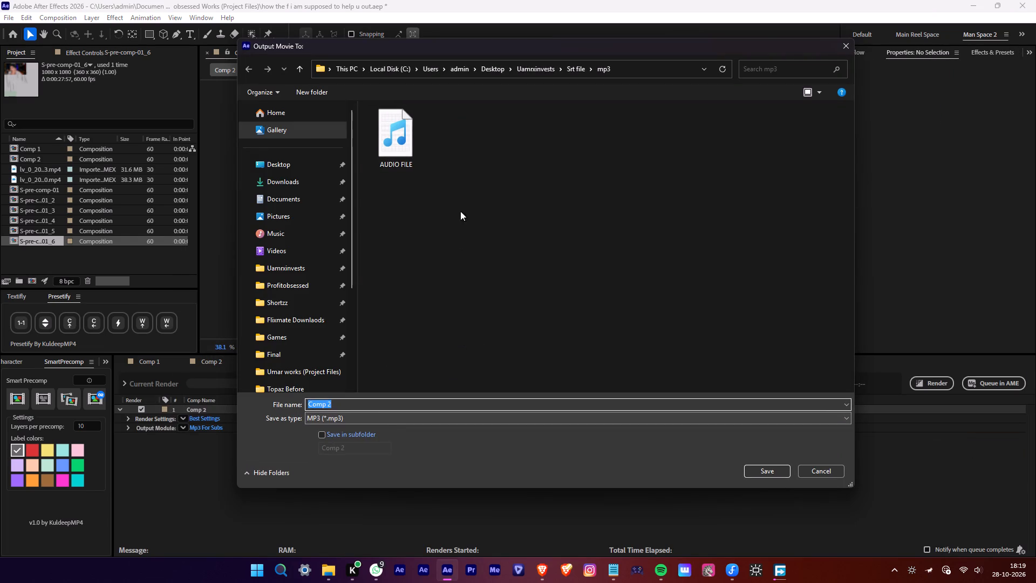
{"action": "scroll", "coordinate": [313, 257], "scroll_direction": "down", "scroll_amount": 2}
{"action": "scroll", "coordinate": [313, 254], "scroll_direction": "up", "scroll_amount": 1}
{"action": "left_click", "coordinate": [307, 213]}
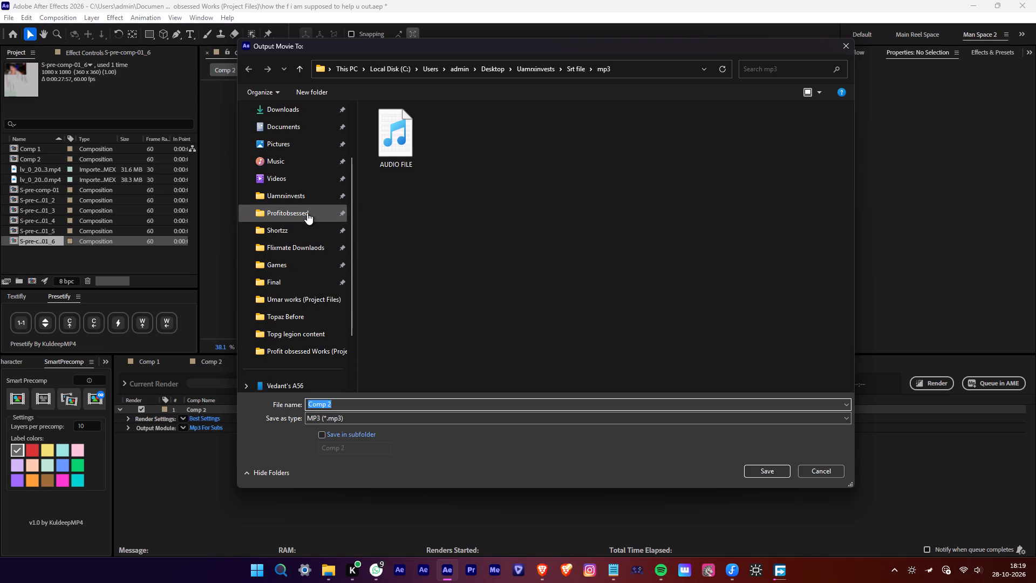
{"action": "double_click", "coordinate": [406, 150]}
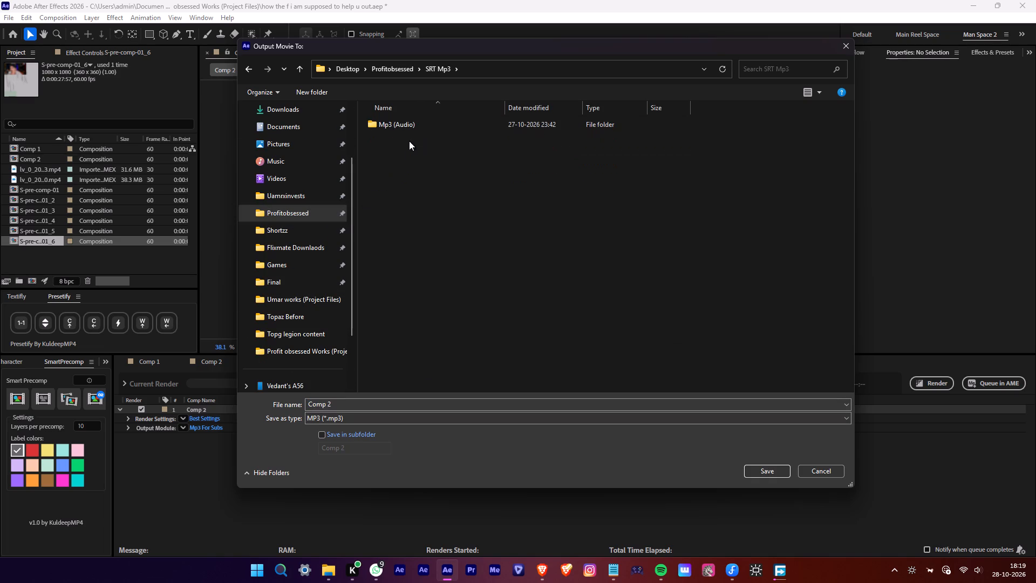
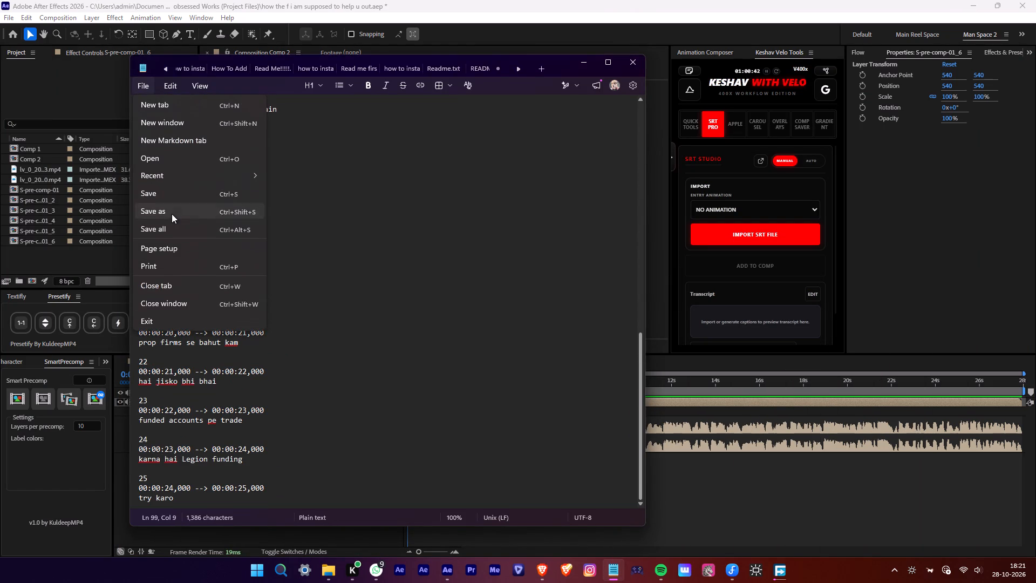
{"action": "left_click", "coordinate": [172, 214]}
{"action": "left_click", "coordinate": [187, 297]}
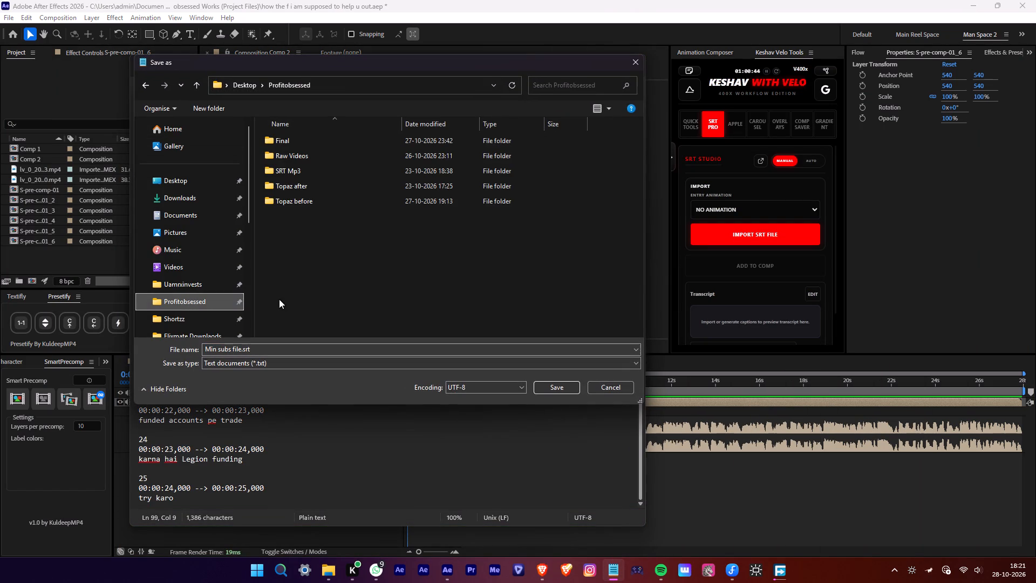
{"action": "double_click", "coordinate": [299, 170]}
{"action": "left_click", "coordinate": [424, 364]}
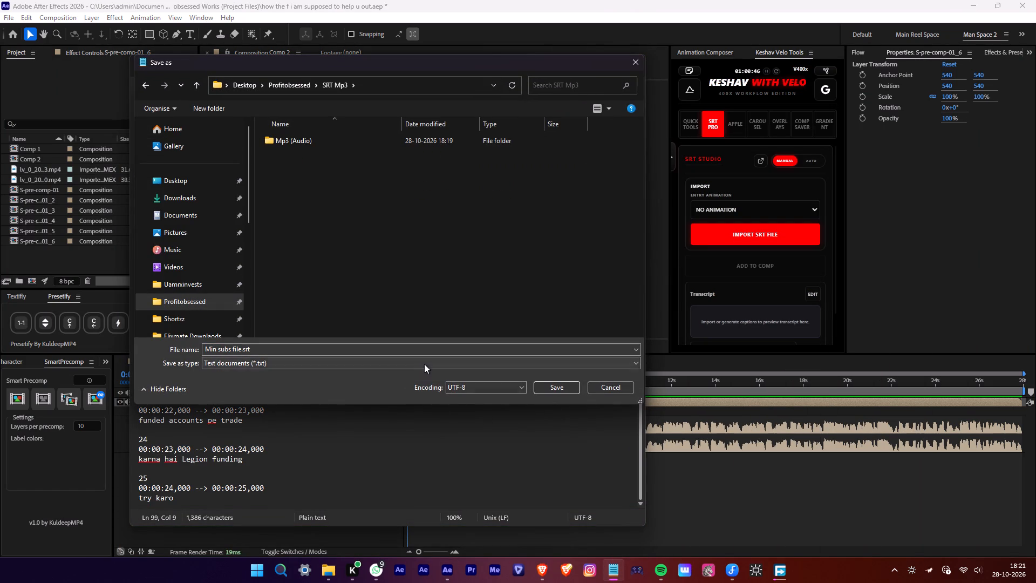
{"action": "left_click", "coordinate": [394, 382]}
{"action": "left_click", "coordinate": [364, 164]}
{"action": "left_click", "coordinate": [367, 153]}
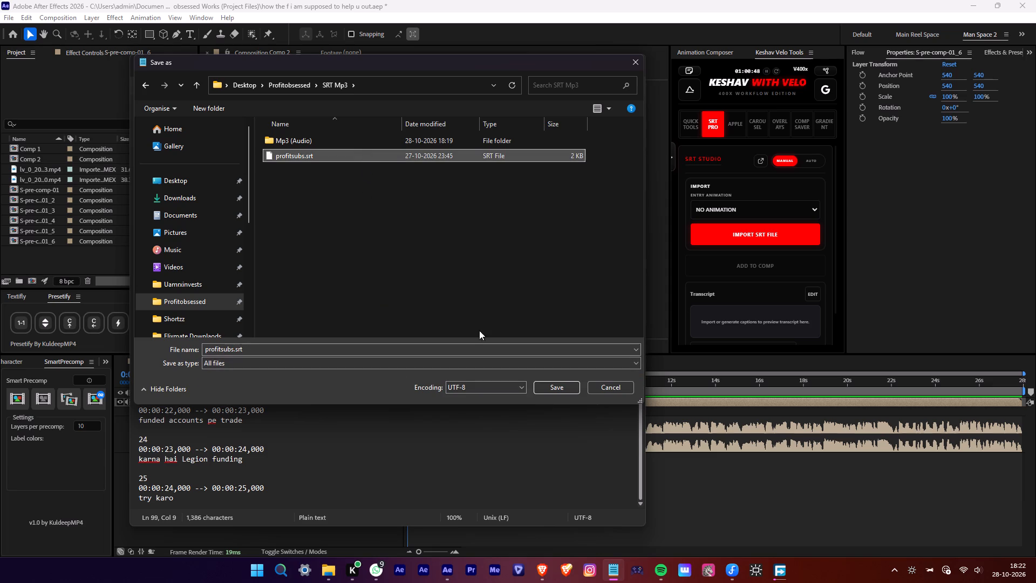
{"action": "left_click", "coordinate": [558, 388]}
{"action": "left_click", "coordinate": [535, 287]}
{"action": "left_click", "coordinate": [586, 63]}
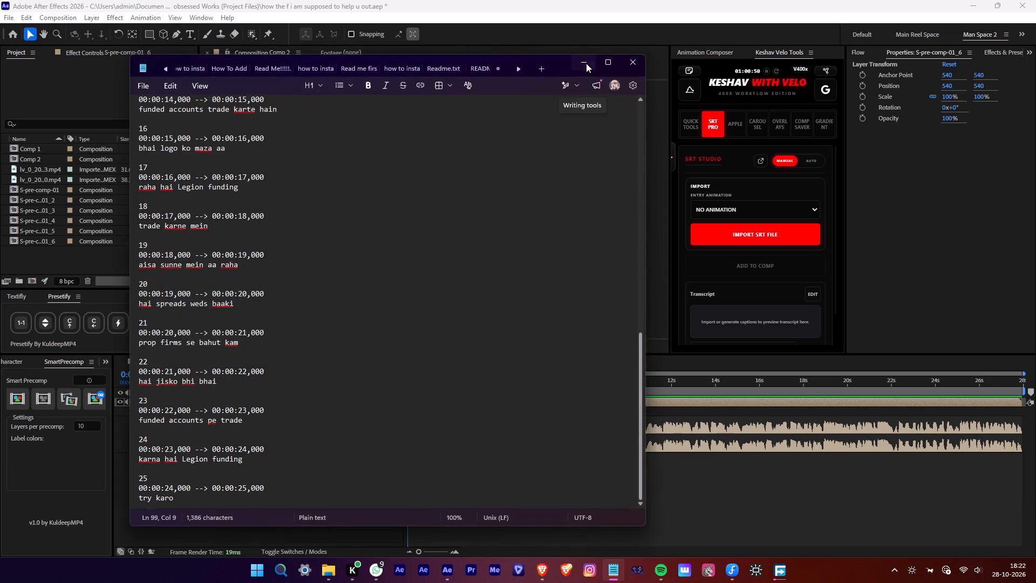
Import profitsubs.srt from Profitobsessed > SRT Mp3 into SRT Pro with No Animation and add the captions to Comp 2.
{"action": "left_click", "coordinate": [714, 231]}
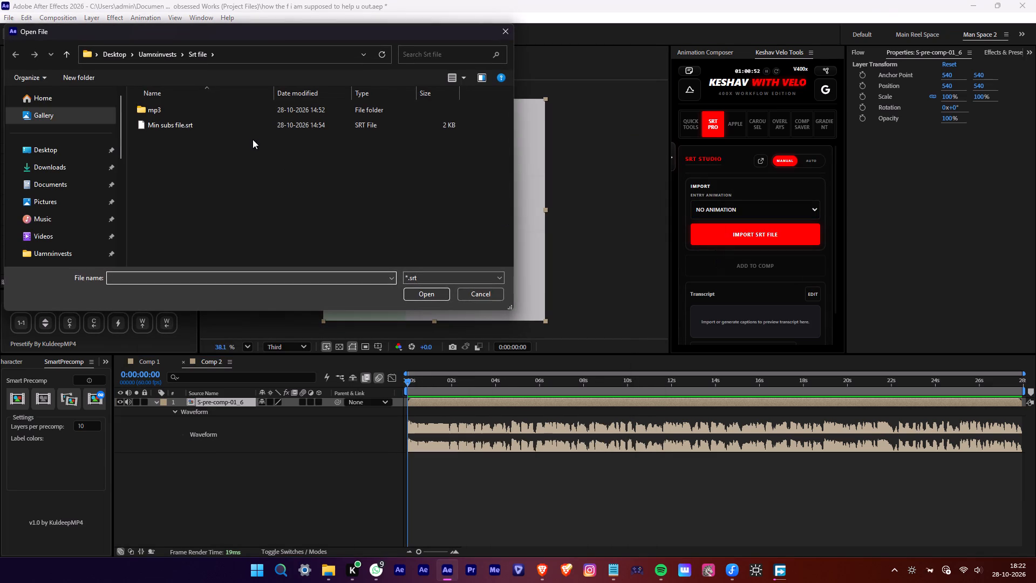
{"action": "left_click", "coordinate": [253, 126]}
{"action": "scroll", "coordinate": [9, 209], "scroll_direction": "down", "scroll_amount": 2}
{"action": "left_click", "coordinate": [62, 147]}
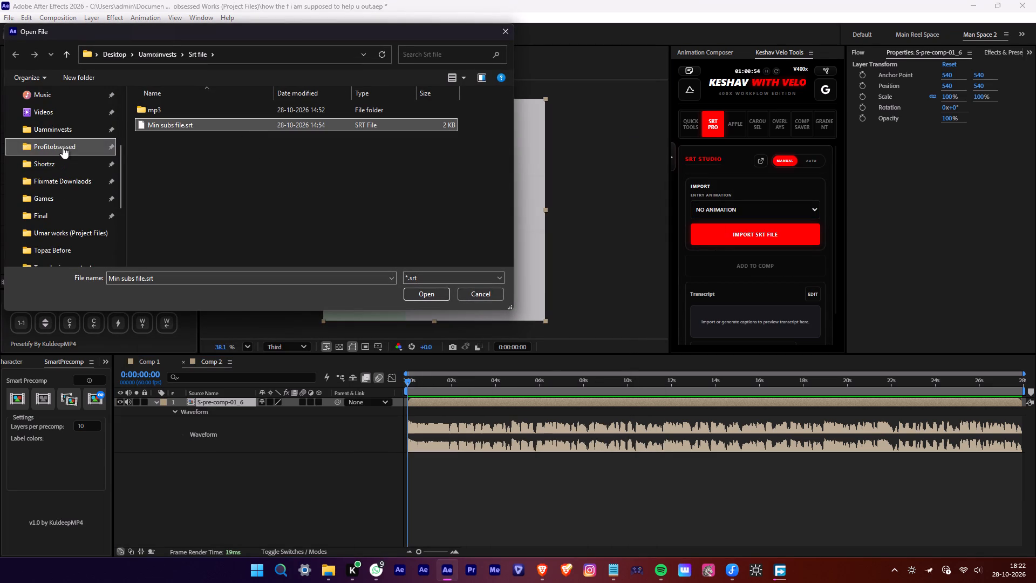
{"action": "double_click", "coordinate": [172, 134]}
{"action": "left_click", "coordinate": [175, 125]}
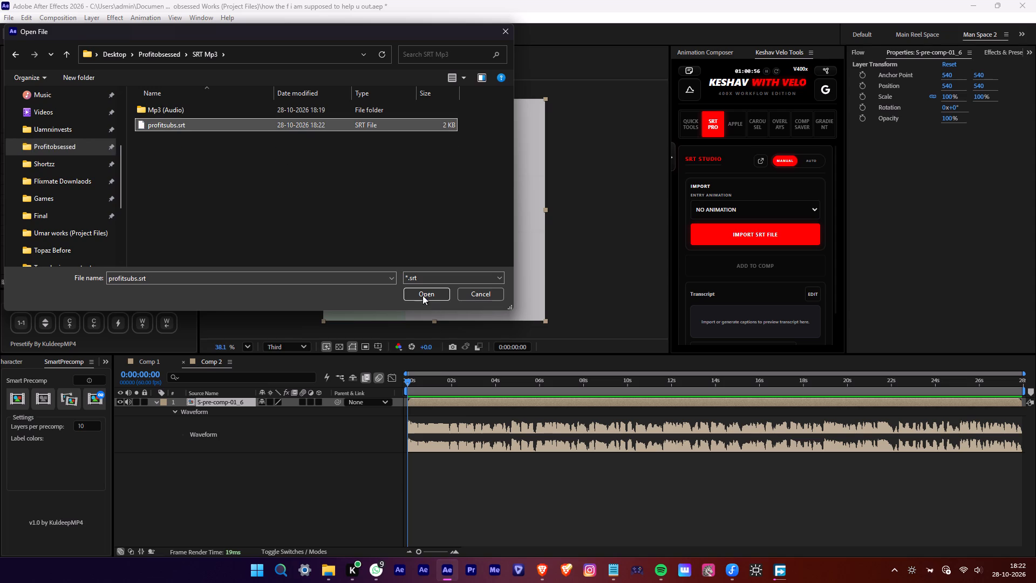
{"action": "left_click", "coordinate": [419, 292]}
{"action": "left_click", "coordinate": [718, 260]}
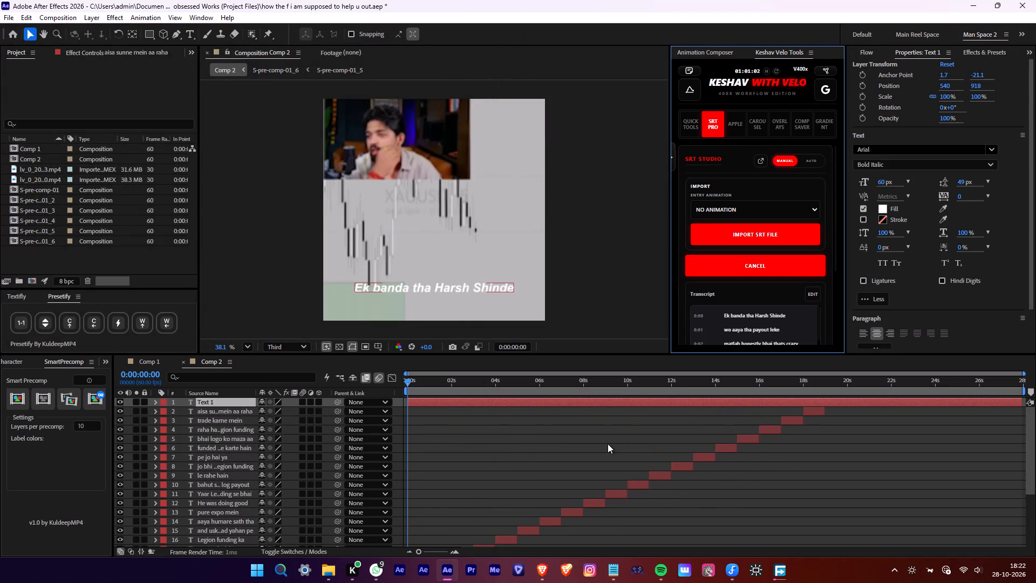
Play the opening to 0:01:22, then shift all captions from "wo aaya tha payout leke" onward about 2 seconds later.
{"action": "scroll", "coordinate": [608, 444], "scroll_direction": "down", "scroll_amount": 8}
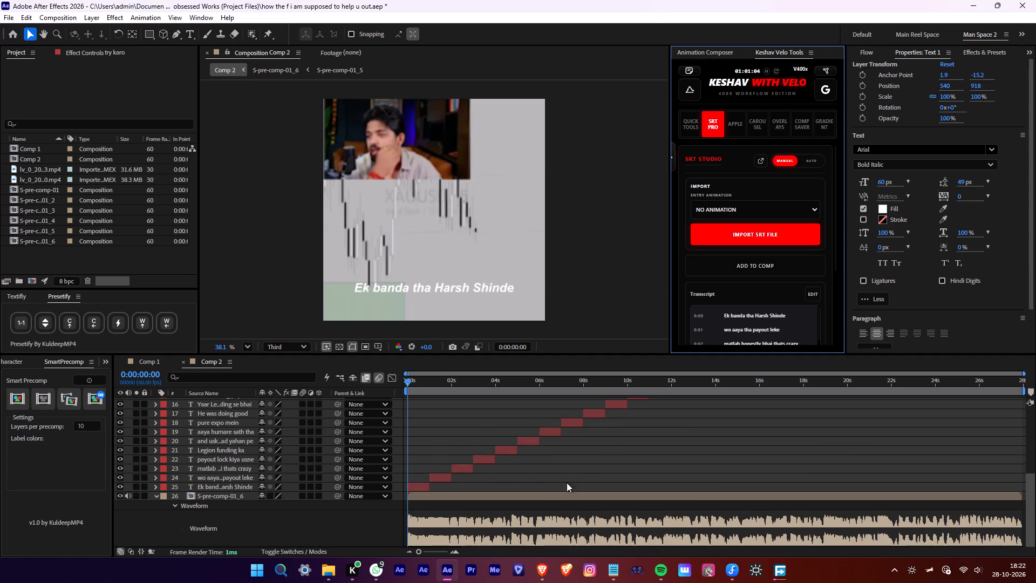
{"action": "key", "text": "space"}
{"action": "scroll", "coordinate": [376, 489], "scroll_direction": "up", "scroll_amount": 3, "text": "alt"}
{"action": "key", "text": "space"}
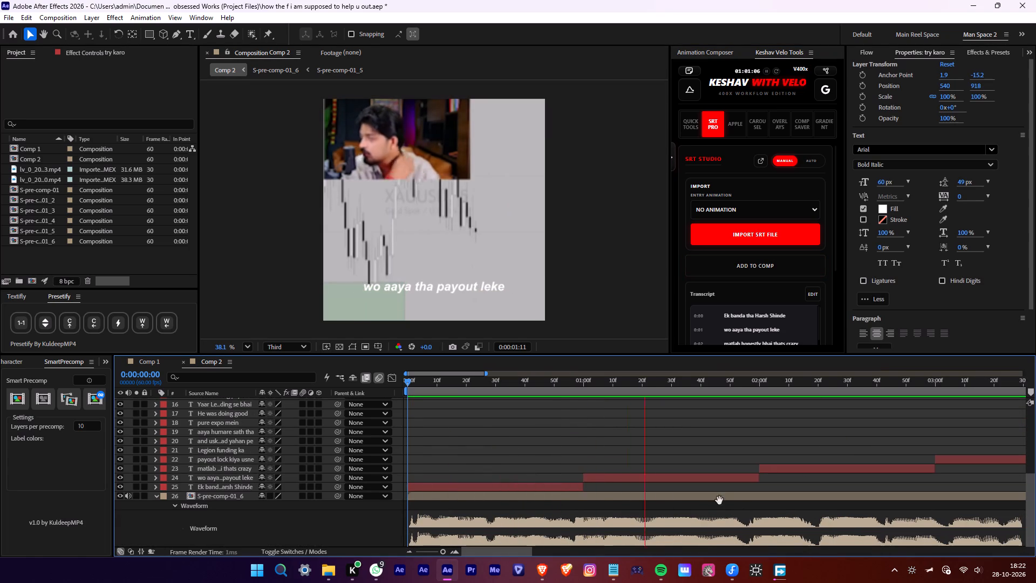
{"action": "left_click", "coordinate": [651, 388]}
{"action": "key", "text": "space"}
{"action": "left_click", "coordinate": [647, 387]}
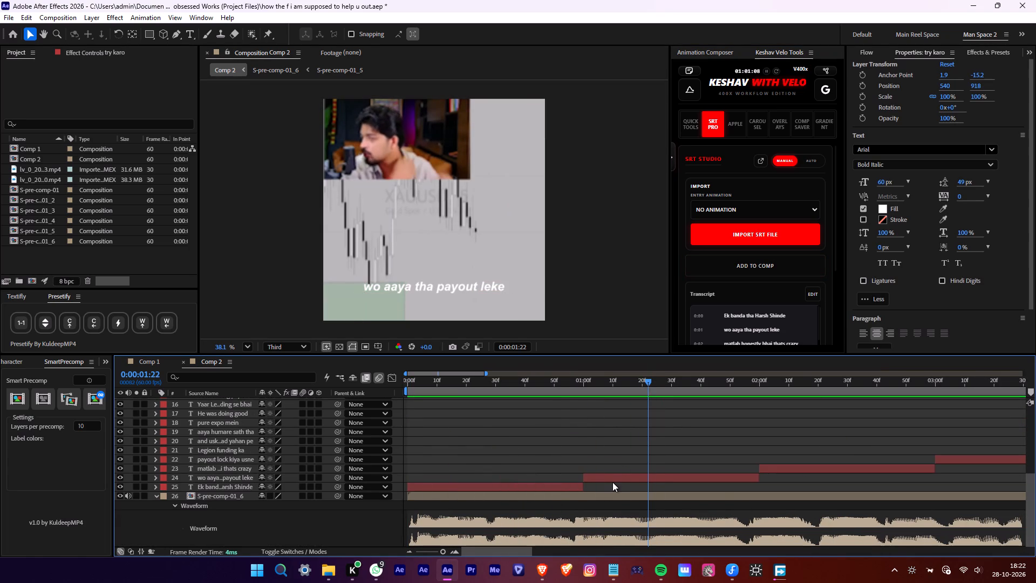
{"action": "left_click", "coordinate": [613, 480]}
{"action": "scroll", "coordinate": [613, 482], "scroll_direction": "down", "scroll_amount": 5, "text": "alt"}
{"action": "scroll", "coordinate": [624, 479], "scroll_direction": "up", "scroll_amount": 6}
{"action": "left_click", "coordinate": [944, 400], "text": "shift"}
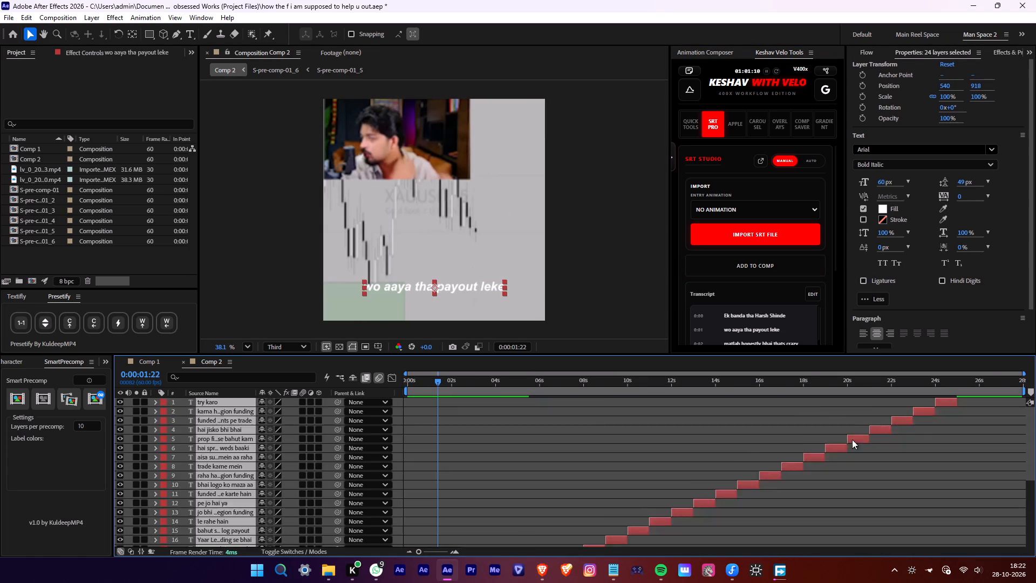
{"action": "scroll", "coordinate": [843, 446], "scroll_direction": "down", "scroll_amount": 5}
{"action": "left_click_drag", "start_coordinate": [442, 477], "coordinate": [485, 477]}
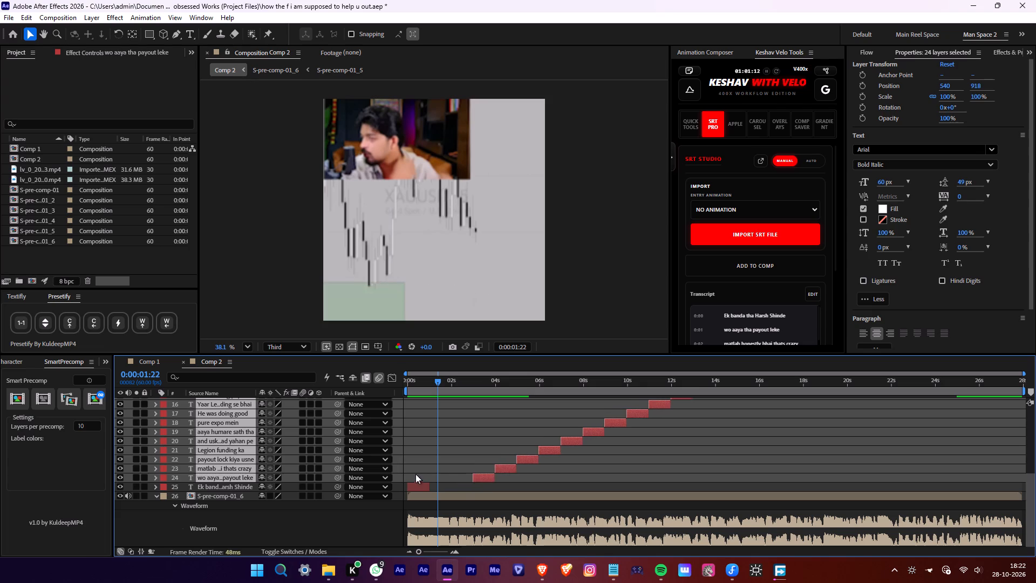
Extend the opening caption to end at 0:01:22 and stretch the start of "wo aaya tha payout leke" back to that time.
{"action": "left_click", "coordinate": [415, 471]}
{"action": "scroll", "coordinate": [415, 471], "scroll_direction": "up", "scroll_amount": 3, "text": "alt"}
{"action": "left_click_drag", "start_coordinate": [528, 489], "coordinate": [593, 497]}
{"action": "left_click_drag", "start_coordinate": [872, 476], "coordinate": [594, 485]}
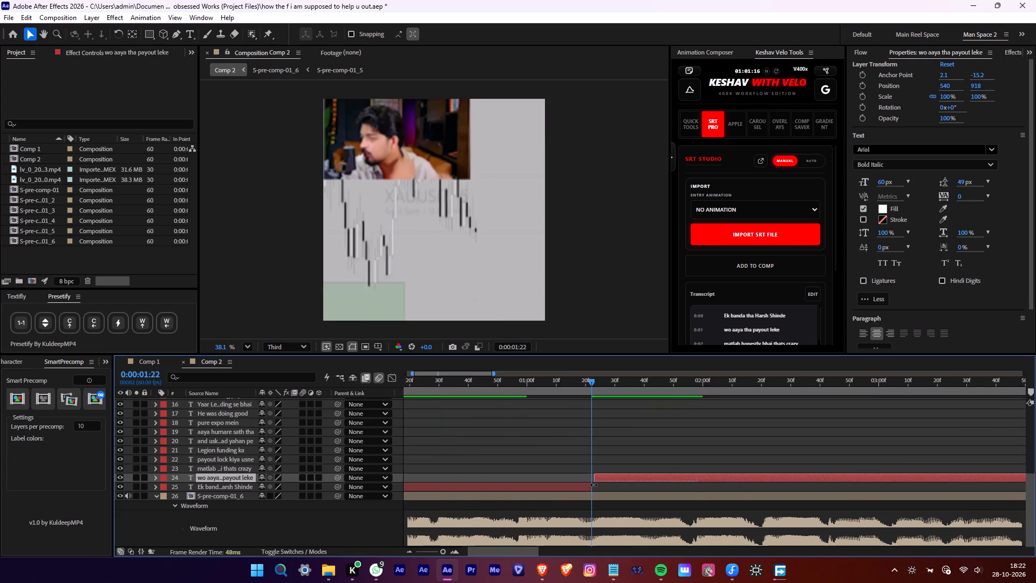
{"action": "left_click_drag", "start_coordinate": [594, 485], "coordinate": [591, 484]}
Trim "wo aaya tha payout leke" to end at 0:03:05 and extend the start of "matlab honestly bhai thats crazy" back to it.
{"action": "key", "text": "space"}
{"action": "middle_click_drag", "start_coordinate": [745, 437], "coordinate": [531, 415]}
{"action": "scroll", "coordinate": [705, 437], "scroll_direction": "up", "scroll_amount": 1}
{"action": "scroll", "coordinate": [586, 426], "scroll_direction": "down", "scroll_amount": 1}
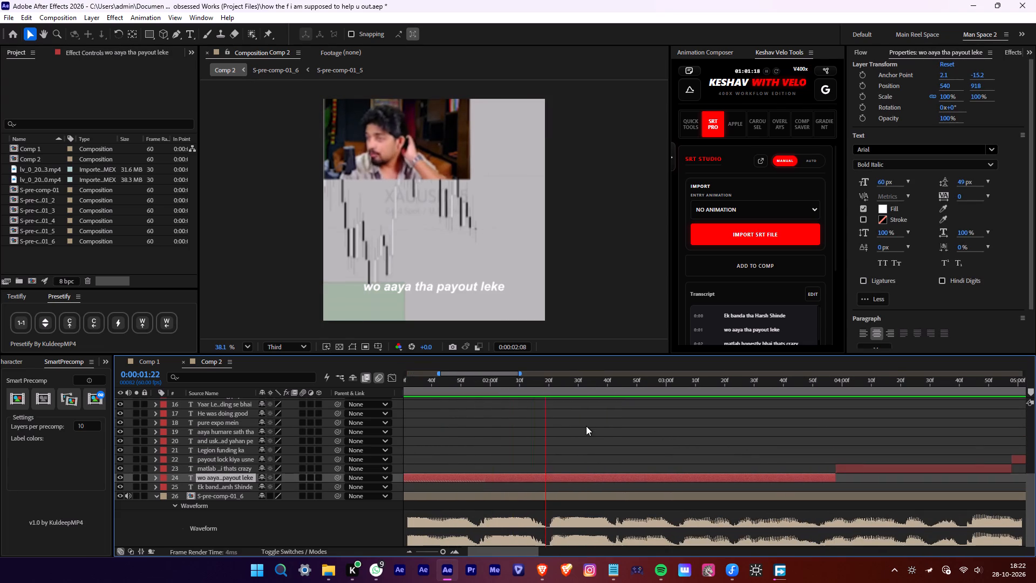
{"action": "key", "text": "space"}
{"action": "left_click_drag", "start_coordinate": [719, 388], "coordinate": [681, 389]}
{"action": "key", "text": "alt+d"}
{"action": "key", "text": "Delete"}
{"action": "left_click_drag", "start_coordinate": [837, 467], "coordinate": [681, 478]}
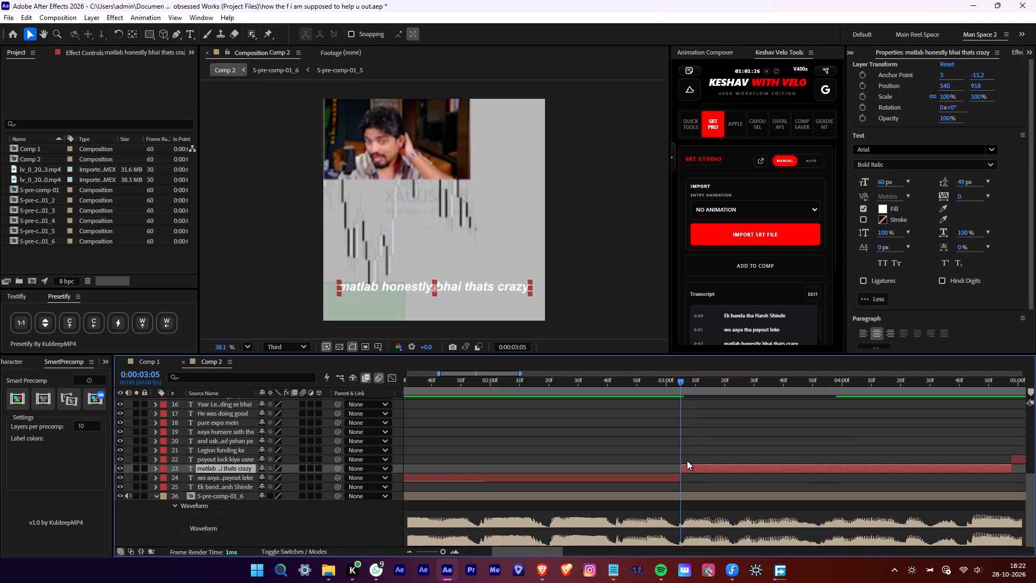
Play onward and retime the captions so "matlab honestly bhai thats crazy" ends and "payout lock kiya usne" starts at 0:05:11.
{"action": "key", "text": "space"}
{"action": "middle_click_drag", "start_coordinate": [873, 459], "coordinate": [680, 464]}
{"action": "scroll", "coordinate": [669, 464], "scroll_direction": "down", "scroll_amount": 3}
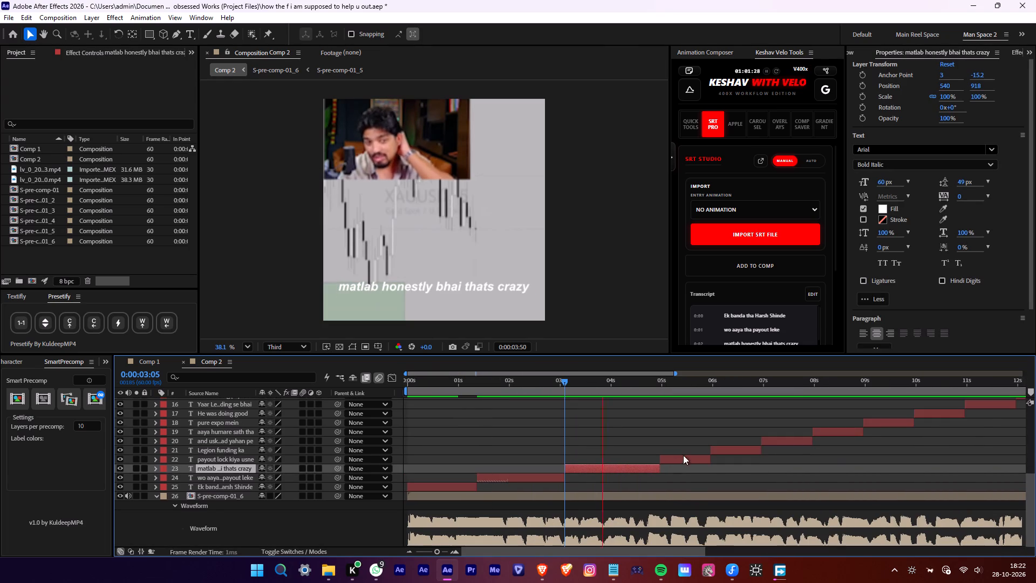
{"action": "key", "text": "space"}
{"action": "scroll", "coordinate": [635, 459], "scroll_direction": "up", "scroll_amount": 2, "text": "alt"}
{"action": "key", "text": "space"}
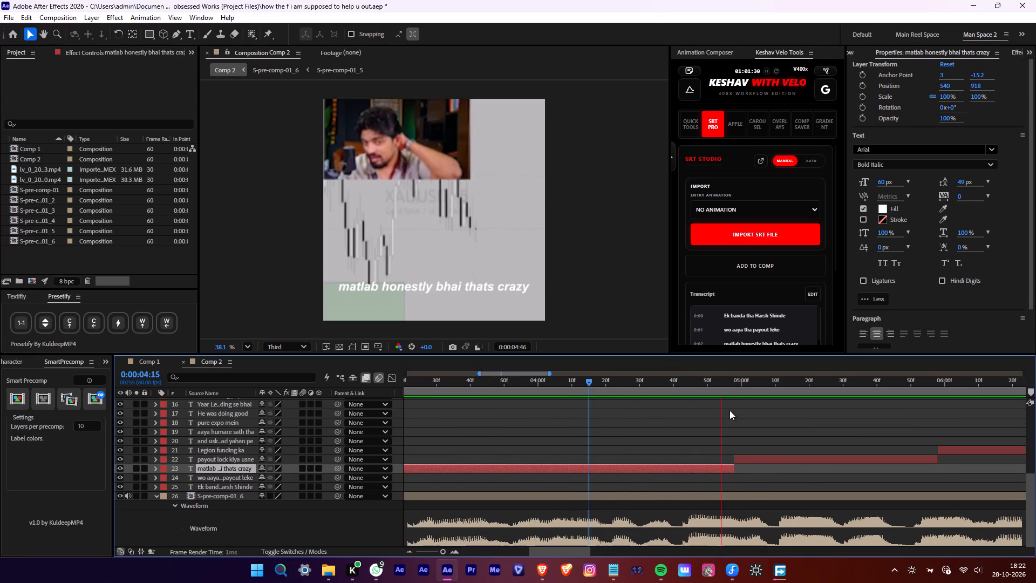
{"action": "key", "text": "space"}
{"action": "left_click", "coordinate": [777, 372]}
{"action": "left_click_drag", "start_coordinate": [733, 456], "coordinate": [761, 460]}
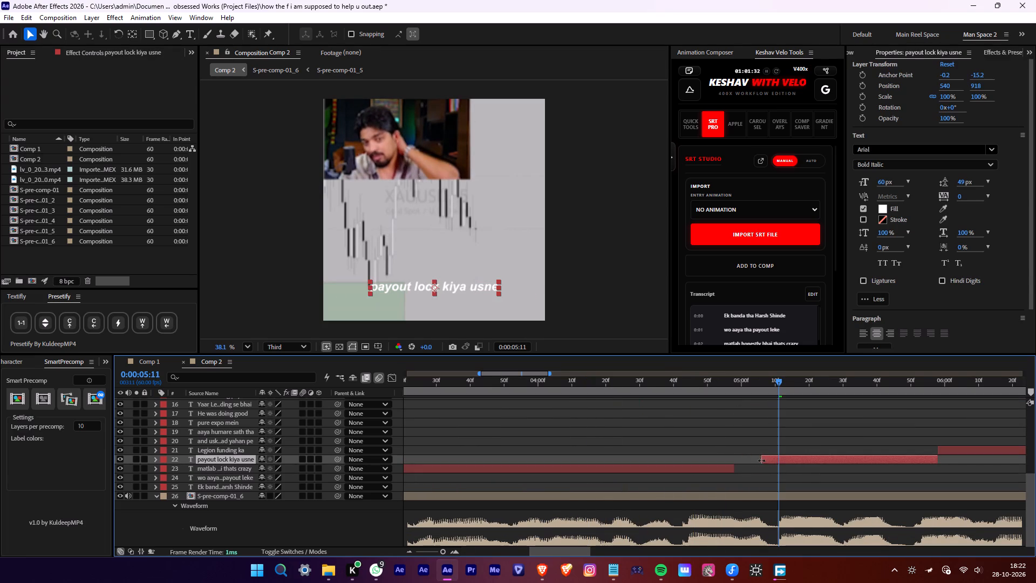
{"action": "left_click_drag", "start_coordinate": [761, 460], "coordinate": [776, 459]}
{"action": "left_click_drag", "start_coordinate": [733, 467], "coordinate": [780, 479]}
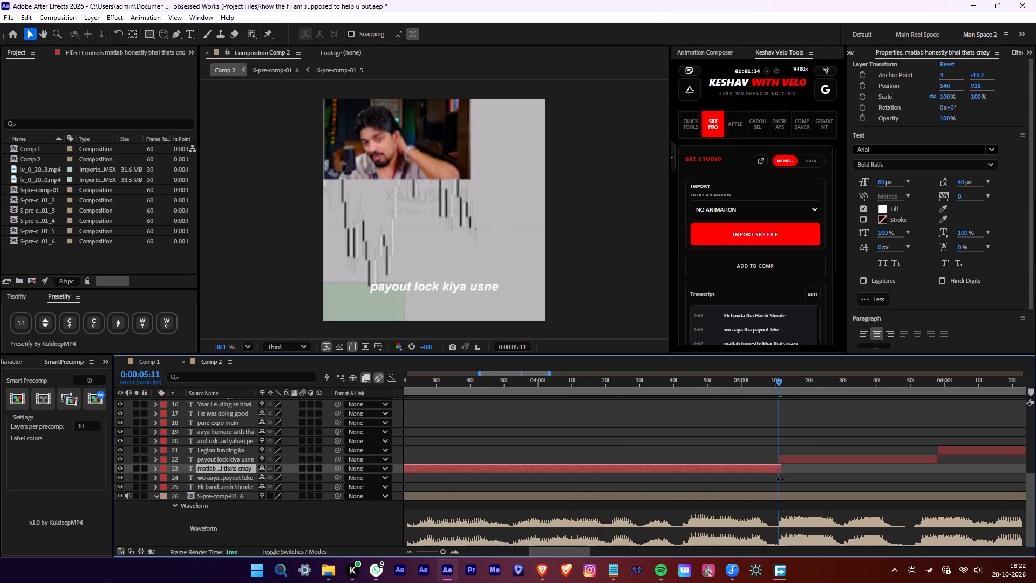
{"action": "left_click_drag", "start_coordinate": [780, 479], "coordinate": [777, 478]}
Play onward and retime the captions so "payout lock kiya usne" ends and "Legion funding ka" starts at 0:06:25.
{"action": "key", "text": "space"}
{"action": "middle_click_drag", "start_coordinate": [891, 477], "coordinate": [665, 480]}
{"action": "key", "text": "space"}
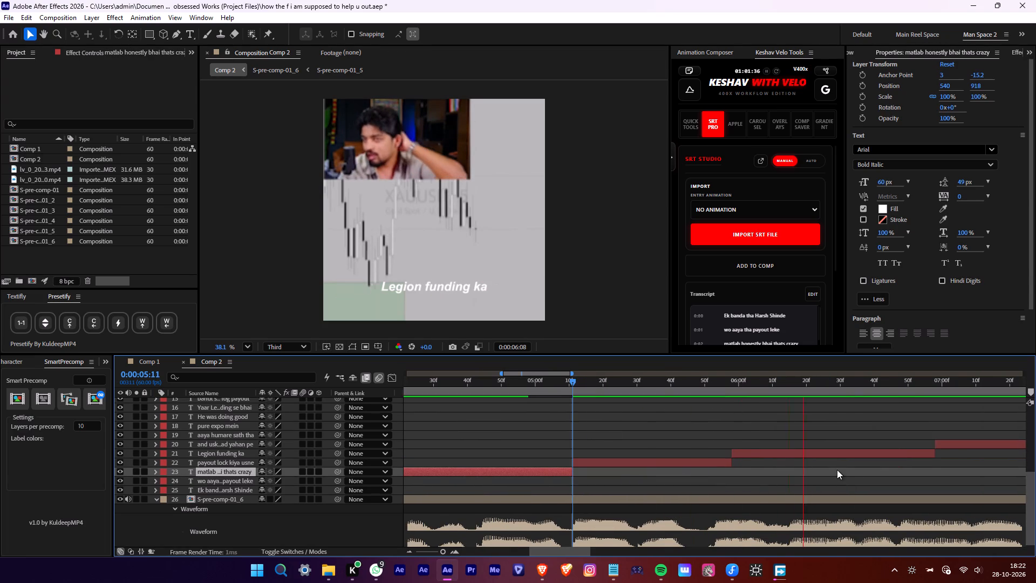
{"action": "left_click_drag", "start_coordinate": [728, 455], "coordinate": [813, 465]}
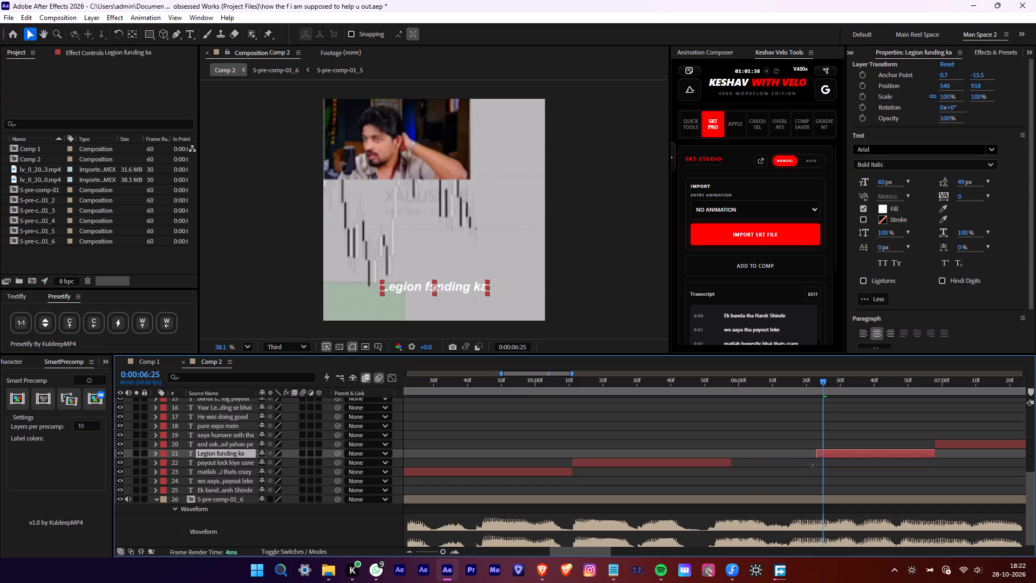
{"action": "left_click_drag", "start_coordinate": [813, 465], "coordinate": [821, 464]}
{"action": "left_click_drag", "start_coordinate": [734, 462], "coordinate": [823, 479]}
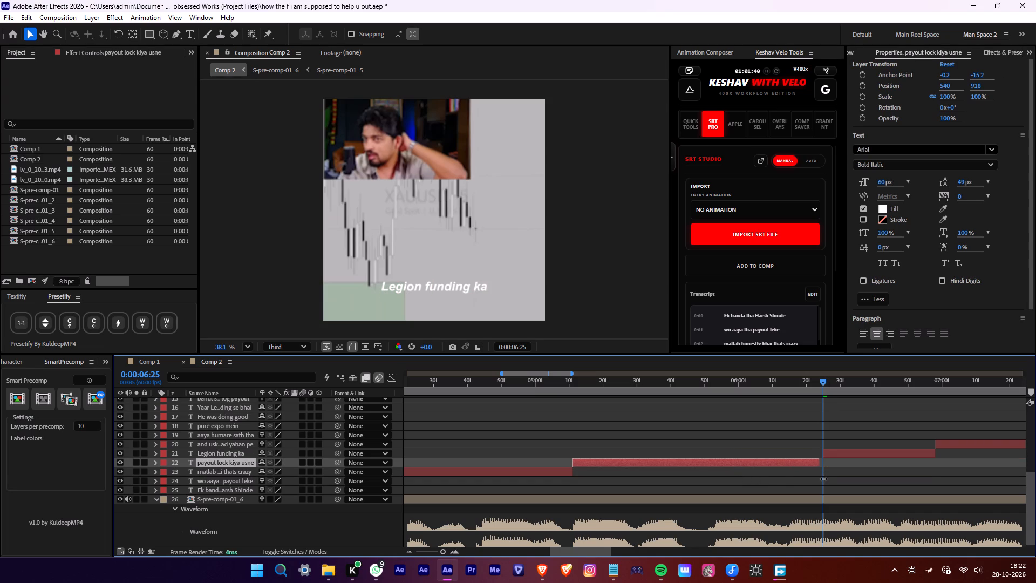
{"action": "left_click_drag", "start_coordinate": [823, 479], "coordinate": [824, 478]}
Shift all 20 captions from "and uske baad yahan pe" through "try karo" about 1.2 seconds later.
{"action": "scroll", "coordinate": [836, 474], "scroll_direction": "down", "scroll_amount": 2, "text": "alt"}
{"action": "middle_click_drag", "start_coordinate": [836, 474], "coordinate": [554, 543]}
{"action": "scroll", "coordinate": [611, 515], "scroll_direction": "down", "scroll_amount": 5, "text": "alt"}
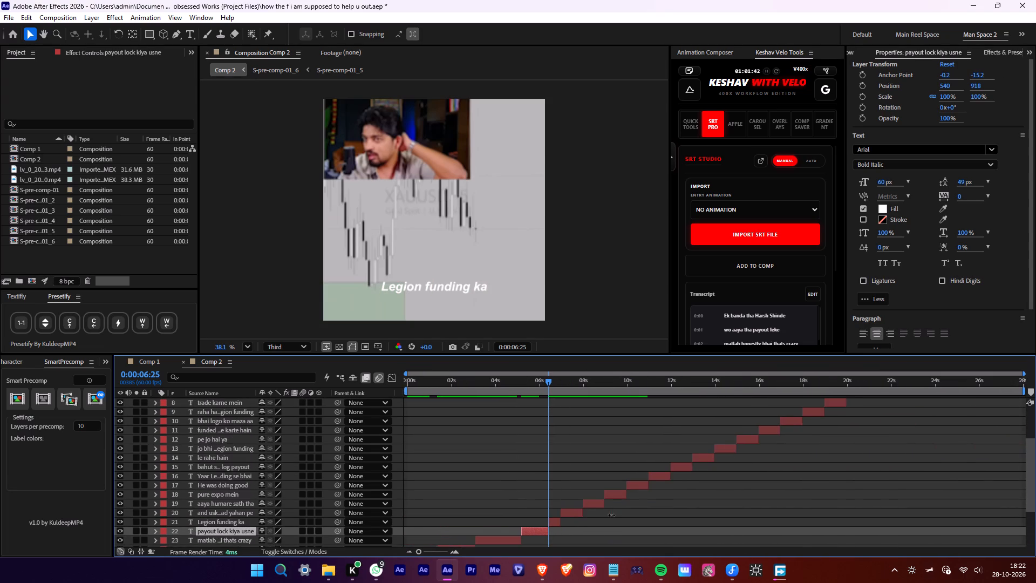
{"action": "left_click", "coordinate": [574, 512]}
{"action": "scroll", "coordinate": [890, 538], "scroll_direction": "up", "scroll_amount": 5}
{"action": "left_click", "coordinate": [989, 400], "text": "shift"}
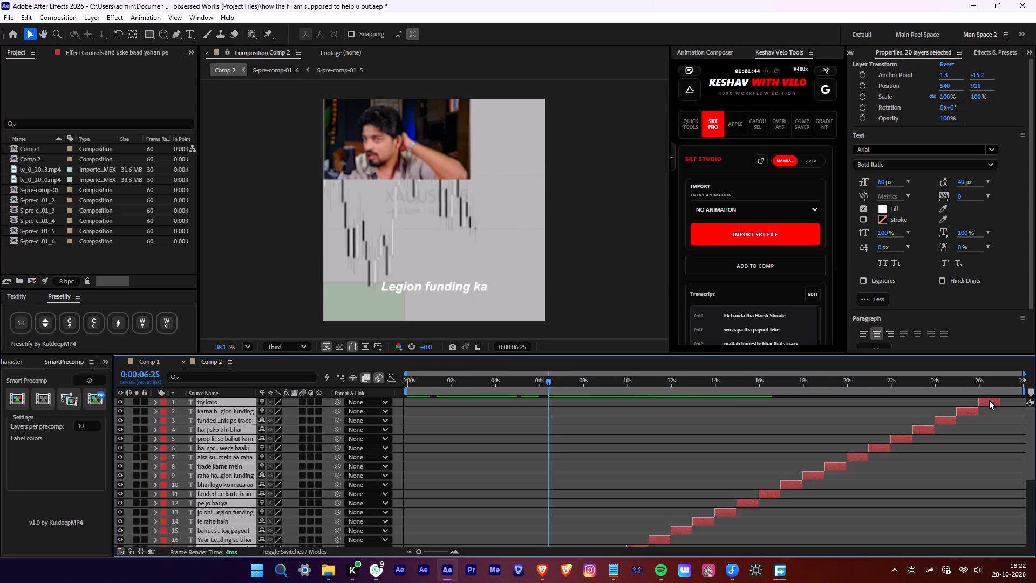
{"action": "left_click_drag", "start_coordinate": [989, 400], "coordinate": [1017, 403]}
Retime "Legion funding ka" to end at 0:07:27 and extend the start of "and uske baad yahan pe" back to that point.
{"action": "scroll", "coordinate": [662, 449], "scroll_direction": "down", "scroll_amount": 5}
{"action": "left_click", "coordinate": [563, 470]}
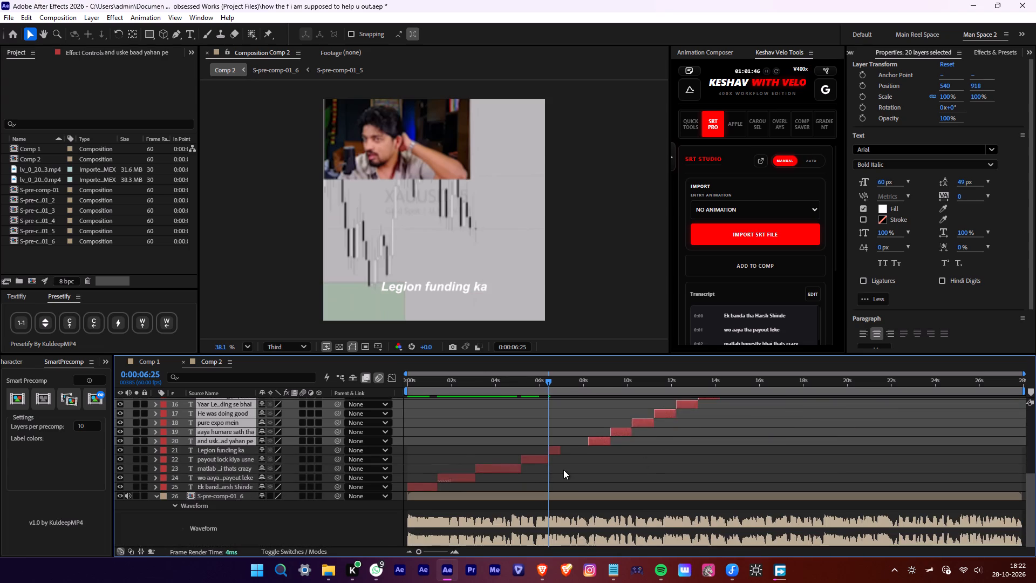
{"action": "scroll", "coordinate": [554, 466], "scroll_direction": "up", "scroll_amount": 3, "text": "alt"}
{"action": "left_click_drag", "start_coordinate": [610, 449], "coordinate": [753, 459]}
{"action": "key", "text": "space"}
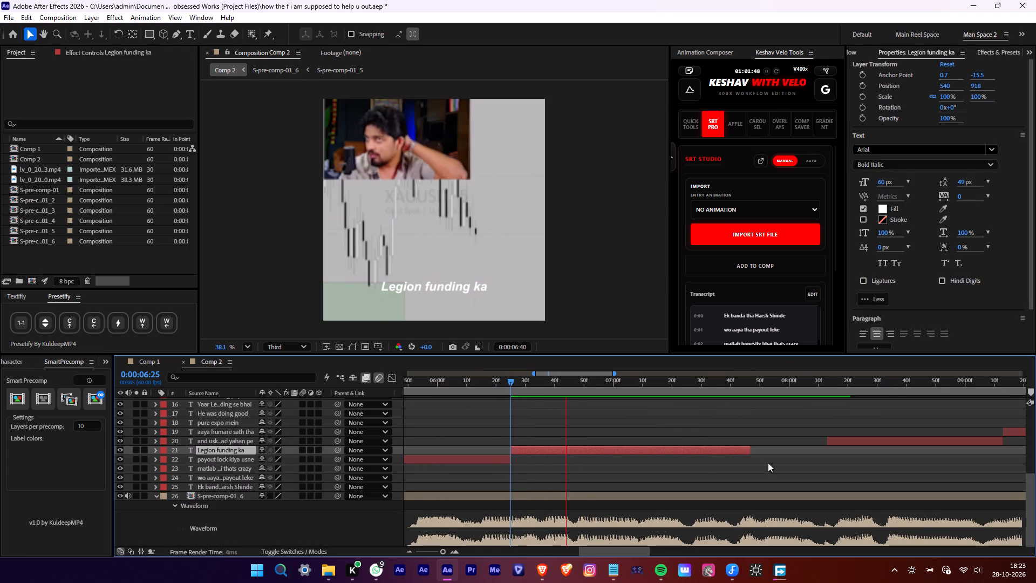
{"action": "key", "text": "space"}
{"action": "left_click", "coordinate": [692, 387]}
{"action": "key", "text": "alt+d"}
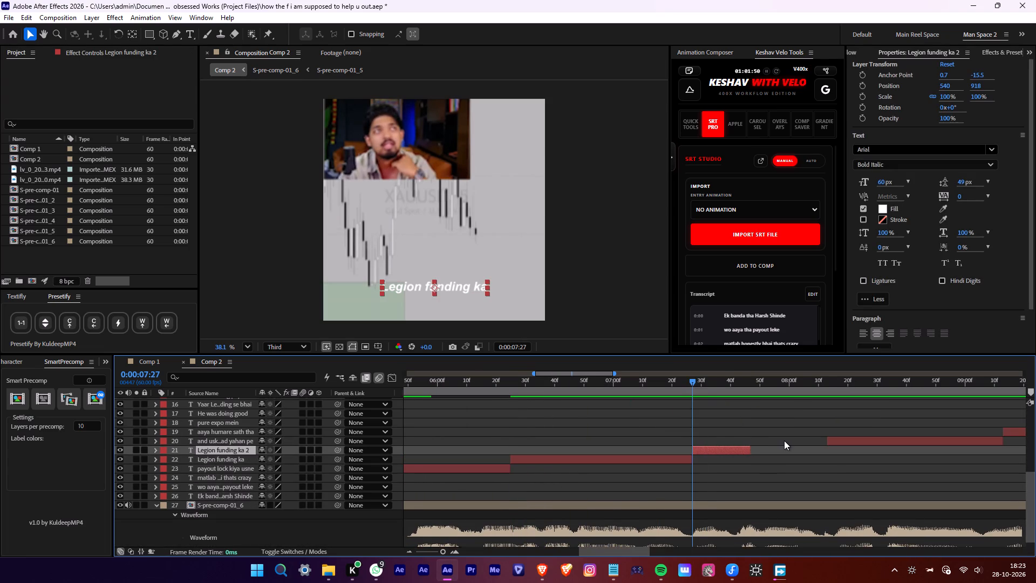
{"action": "key", "text": "Delete"}
{"action": "left_click_drag", "start_coordinate": [828, 443], "coordinate": [695, 452]}
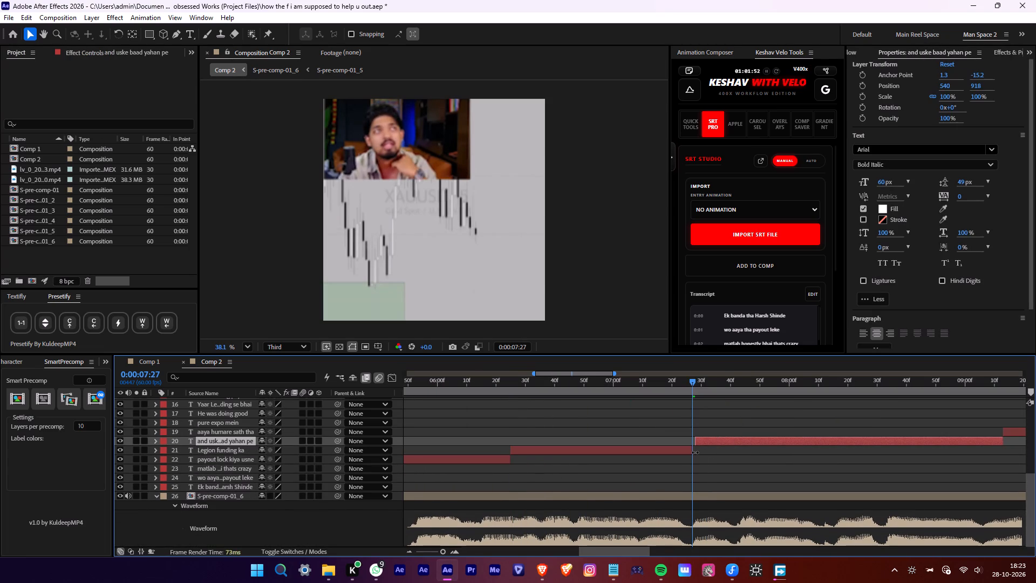
{"action": "left_click_drag", "start_coordinate": [695, 452], "coordinate": [694, 452]}
Play onward and retime the captions so "and uske baad yahan pe" ends and "aaya humare sath tha" starts at 0:08:36.
{"action": "key", "text": "space"}
{"action": "middle_click_drag", "start_coordinate": [844, 473], "coordinate": [672, 481]}
{"action": "scroll", "coordinate": [740, 472], "scroll_direction": "down", "scroll_amount": 1}
{"action": "middle_click_drag", "start_coordinate": [815, 482], "coordinate": [763, 491]}
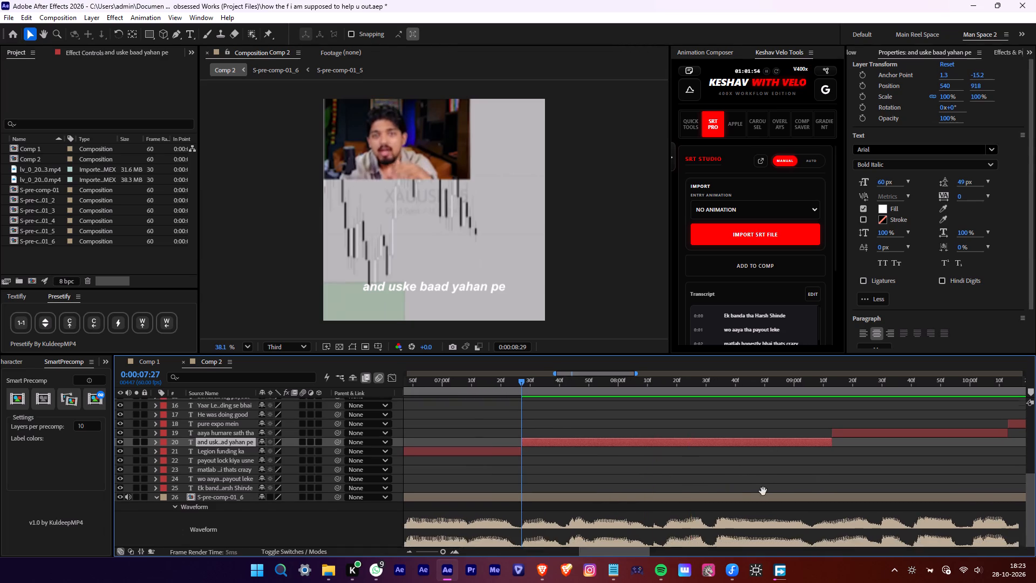
{"action": "middle_click_drag", "start_coordinate": [763, 491], "coordinate": [758, 492]}
{"action": "scroll", "coordinate": [747, 479], "scroll_direction": "up", "scroll_amount": 1}
{"action": "key", "text": "space"}
{"action": "left_click_drag", "start_coordinate": [724, 390], "coordinate": [718, 392]}
{"action": "left_click", "coordinate": [717, 392]}
{"action": "scroll", "coordinate": [718, 390], "scroll_direction": "down", "scroll_amount": 4}
{"action": "left_click_drag", "start_coordinate": [715, 389], "coordinate": [704, 392]}
{"action": "key", "text": "space"}
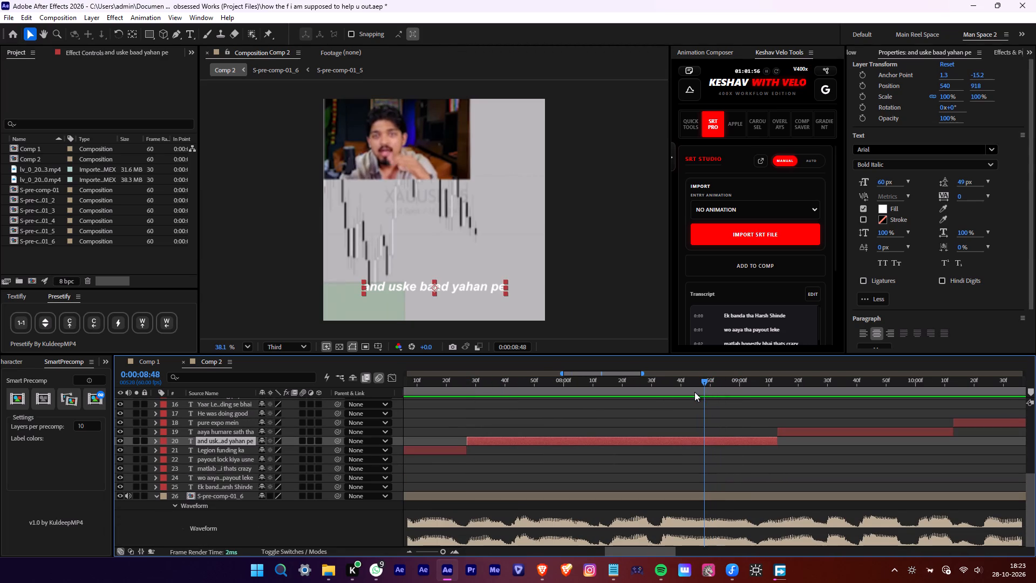
{"action": "left_click", "coordinate": [705, 391]}
{"action": "left_click_drag", "start_coordinate": [710, 393], "coordinate": [658, 395]}
{"action": "key", "text": "space"}
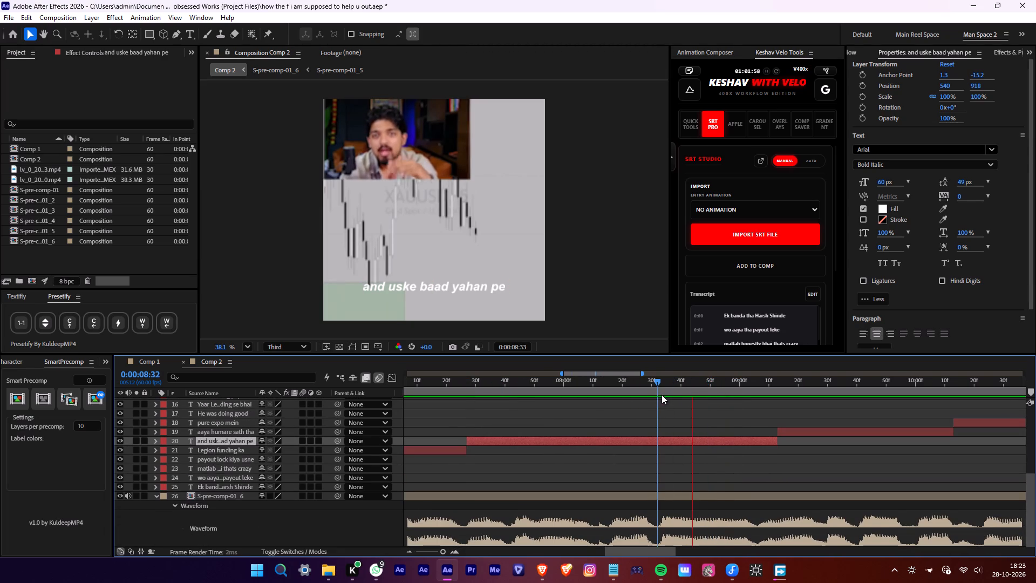
{"action": "left_click_drag", "start_coordinate": [663, 395], "coordinate": [670, 395]}
{"action": "key", "text": "alt+d"}
{"action": "key", "text": "Delete"}
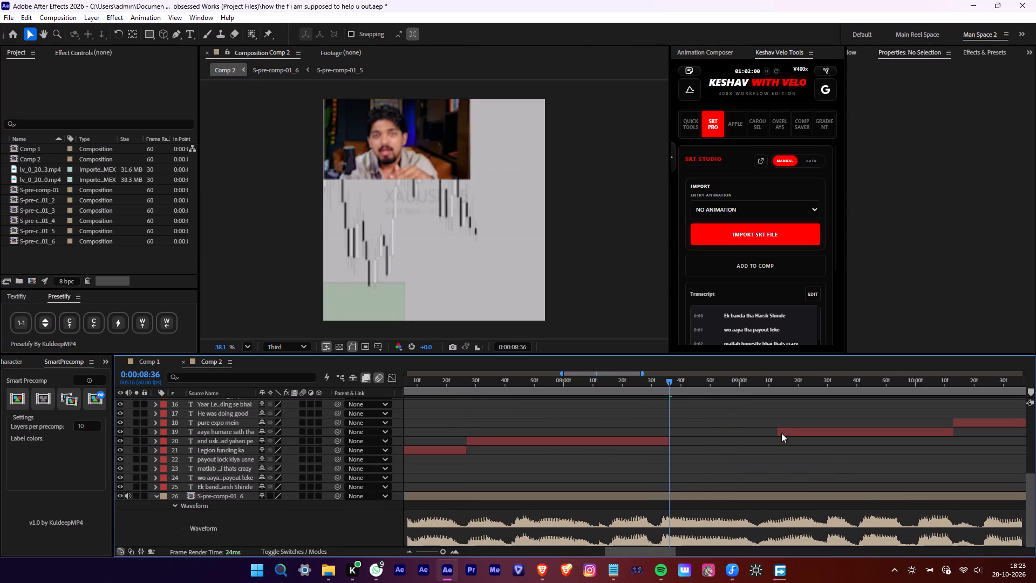
{"action": "left_click_drag", "start_coordinate": [778, 430], "coordinate": [670, 444]}
Play onward and retime the captions so "aaya humare sath tha" ends and "pure expo mein" starts at 0:09:57.
{"action": "key", "text": "space"}
{"action": "middle_click_drag", "start_coordinate": [904, 473], "coordinate": [898, 476]}
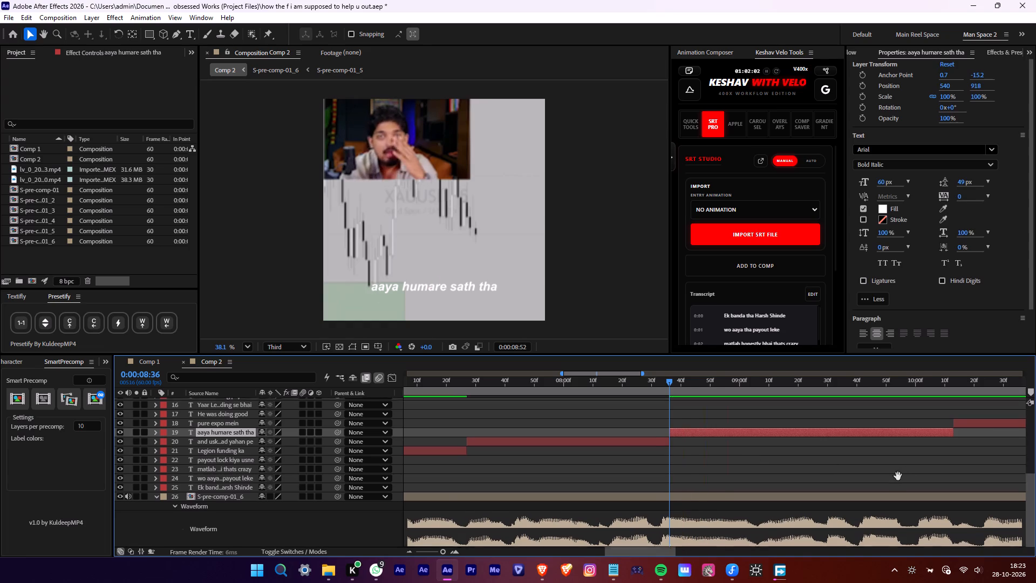
{"action": "middle_click_drag", "start_coordinate": [898, 476], "coordinate": [746, 475]}
{"action": "key", "text": "space"}
{"action": "left_click_drag", "start_coordinate": [742, 389], "coordinate": [747, 389]}
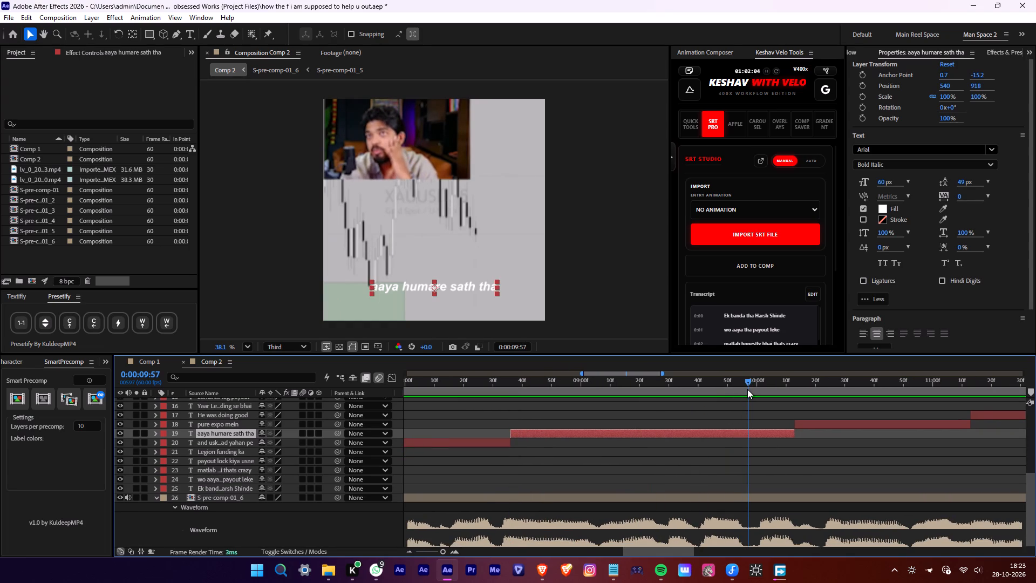
{"action": "key", "text": "alt+d"}
{"action": "key", "text": "Delete"}
{"action": "left_click_drag", "start_coordinate": [794, 425], "coordinate": [761, 452]}
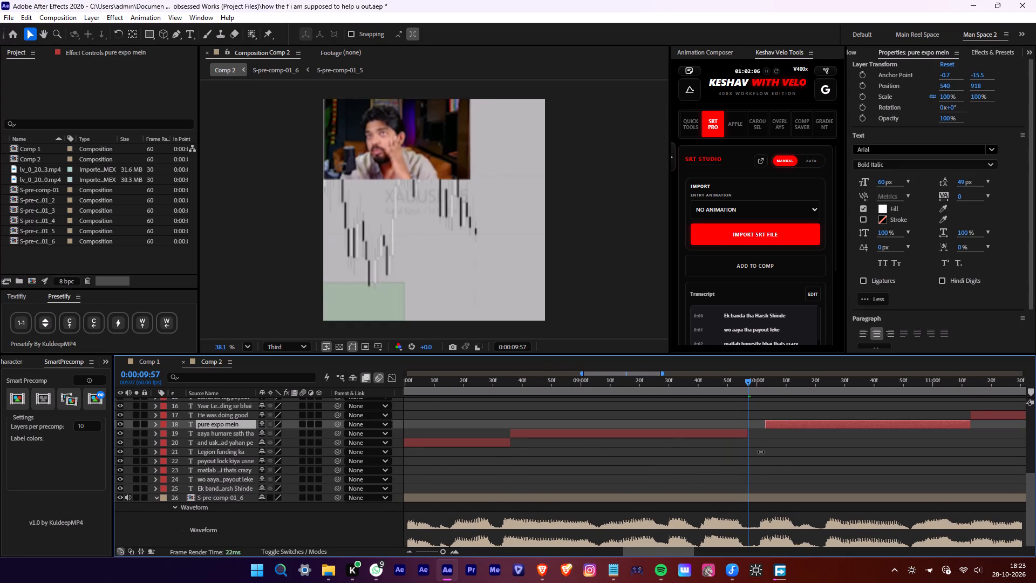
{"action": "left_click_drag", "start_coordinate": [761, 452], "coordinate": [747, 449]}
Play onward and retime the captions so "pure expo mein" ends and "He was doing good" starts at 0:10:51.
{"action": "key", "text": "space"}
{"action": "middle_click_drag", "start_coordinate": [976, 455], "coordinate": [740, 462]}
{"action": "key", "text": "space"}
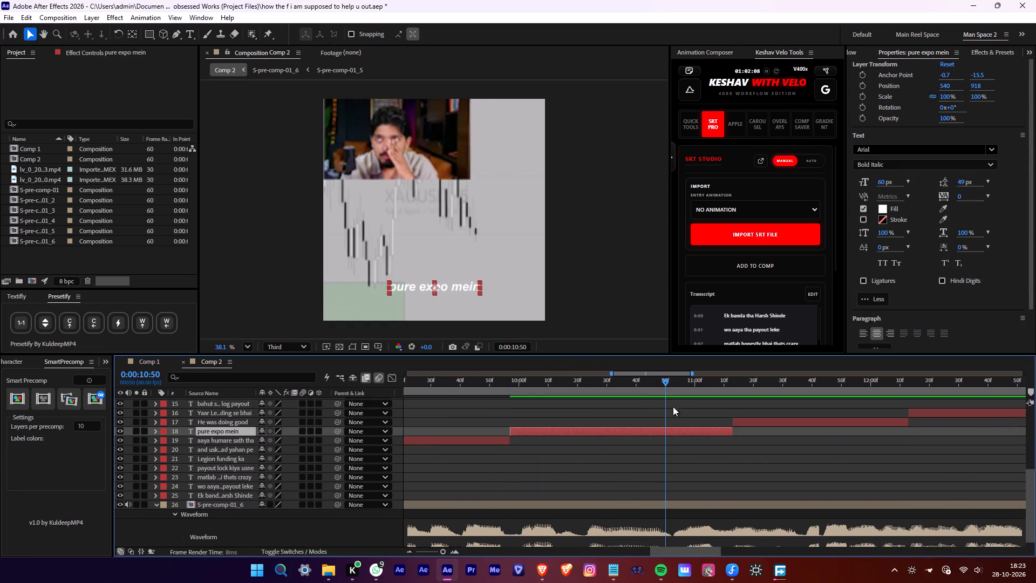
{"action": "key", "text": "space"}
{"action": "left_click_drag", "start_coordinate": [676, 389], "coordinate": [669, 389]}
{"action": "key", "text": "alt+d"}
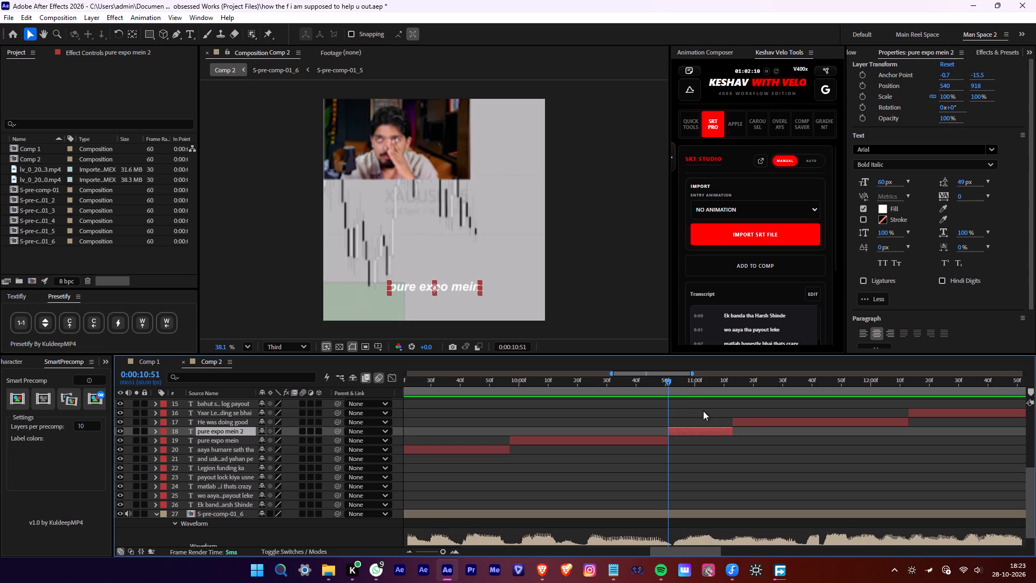
{"action": "key", "text": "Delete"}
{"action": "left_click_drag", "start_coordinate": [733, 418], "coordinate": [667, 434]}
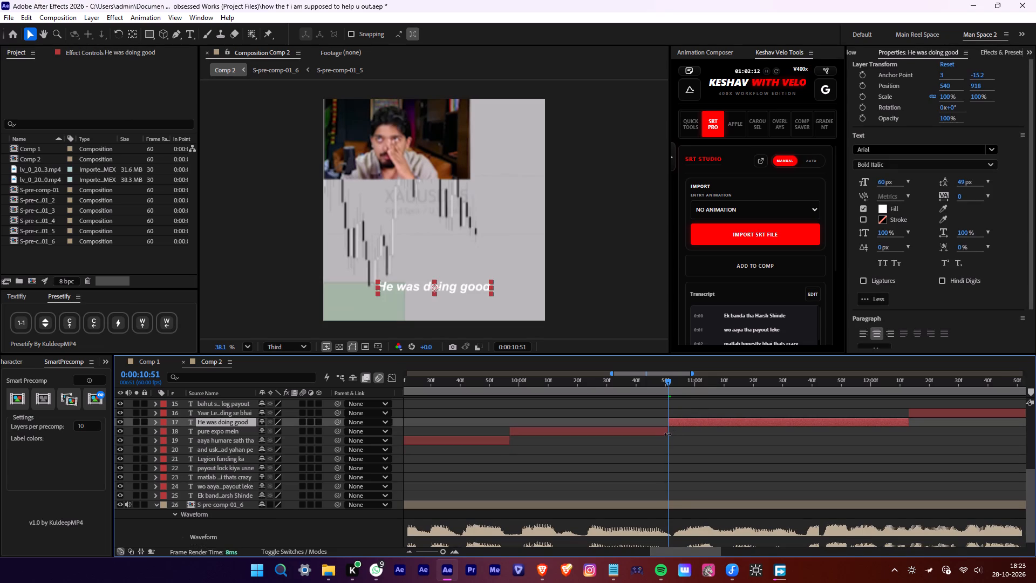
Play onward and retime the captions so "He was doing good" ends and "Yaar Legion funding se bhai" starts at 0:11:47.
{"action": "key", "text": "space"}
{"action": "left_click_drag", "start_coordinate": [667, 434], "coordinate": [668, 434]}
{"action": "middle_click_drag", "start_coordinate": [835, 451], "coordinate": [641, 456]}
{"action": "key", "text": "space"}
{"action": "left_click_drag", "start_coordinate": [664, 387], "coordinate": [642, 391]}
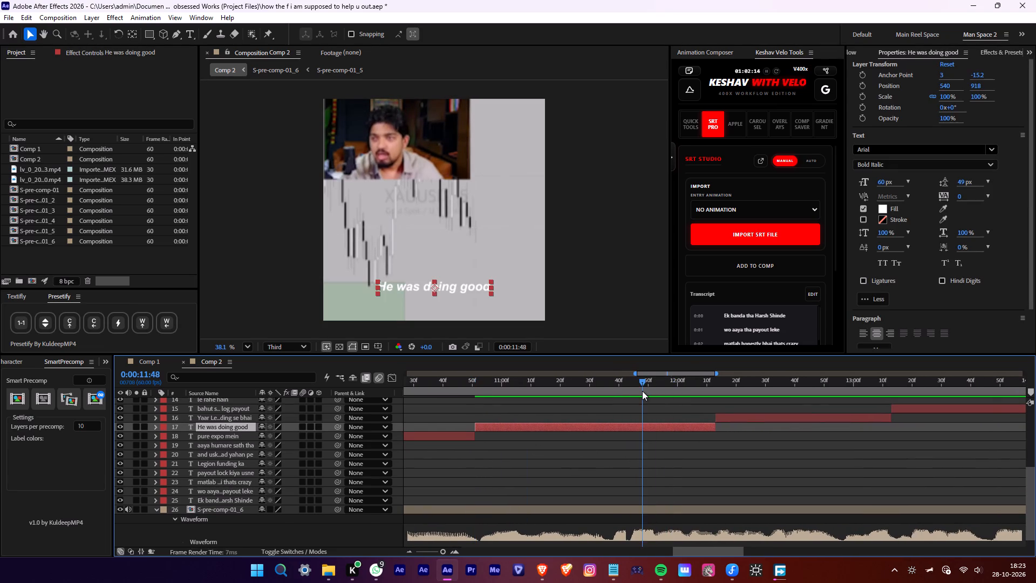
{"action": "left_click_drag", "start_coordinate": [642, 391], "coordinate": [639, 391]}
{"action": "key", "text": "space"}
{"action": "left_click", "coordinate": [639, 391]}
{"action": "key", "text": "alt+d"}
{"action": "key", "text": "Delete"}
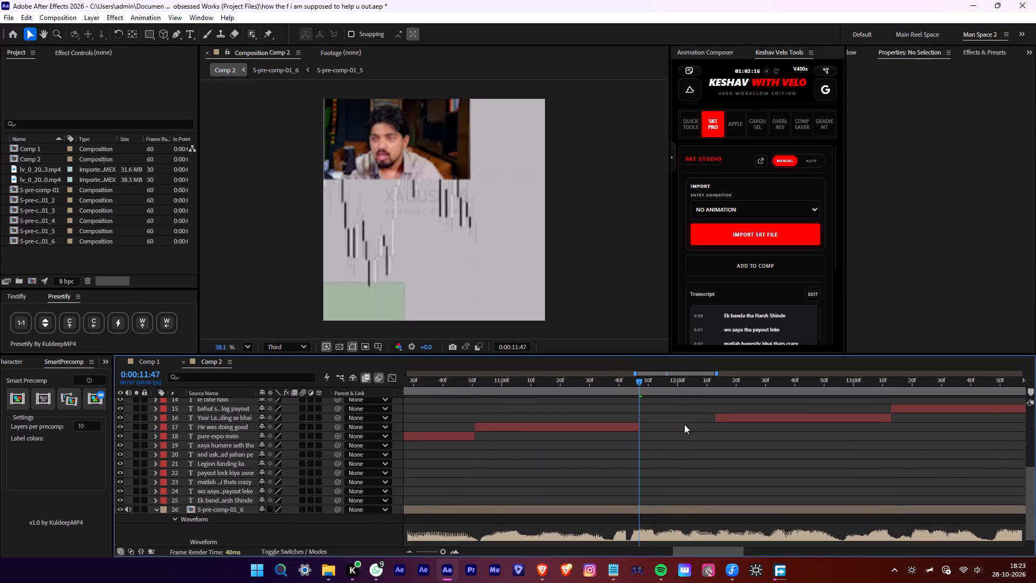
{"action": "left_click_drag", "start_coordinate": [713, 416], "coordinate": [637, 430]}
Play onward and retime the captions so "Yaar Legion funding se bhai" ends and "bahut saare log payout" starts at 0:12:57.
{"action": "key", "text": "space"}
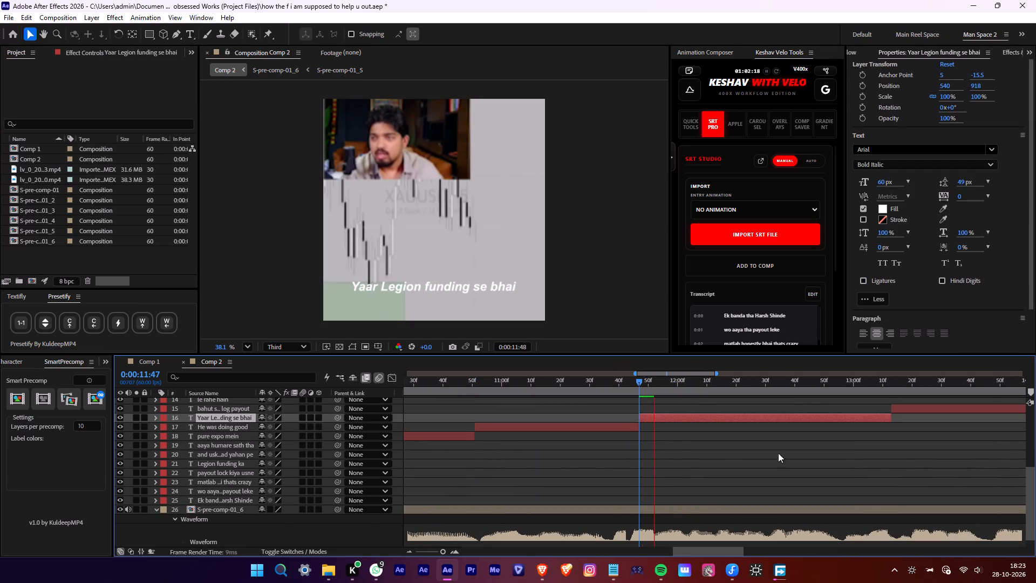
{"action": "middle_click_drag", "start_coordinate": [873, 462], "coordinate": [672, 459]}
{"action": "key", "text": "space"}
{"action": "key", "text": "space"}
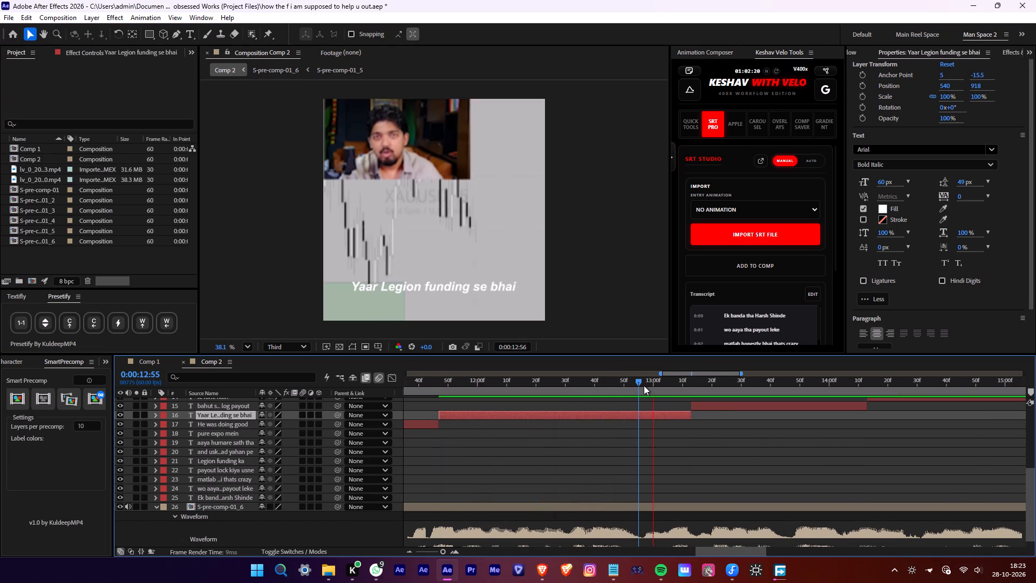
{"action": "left_click", "coordinate": [644, 385]}
{"action": "key", "text": "alt+d"}
{"action": "key", "text": "Delete"}
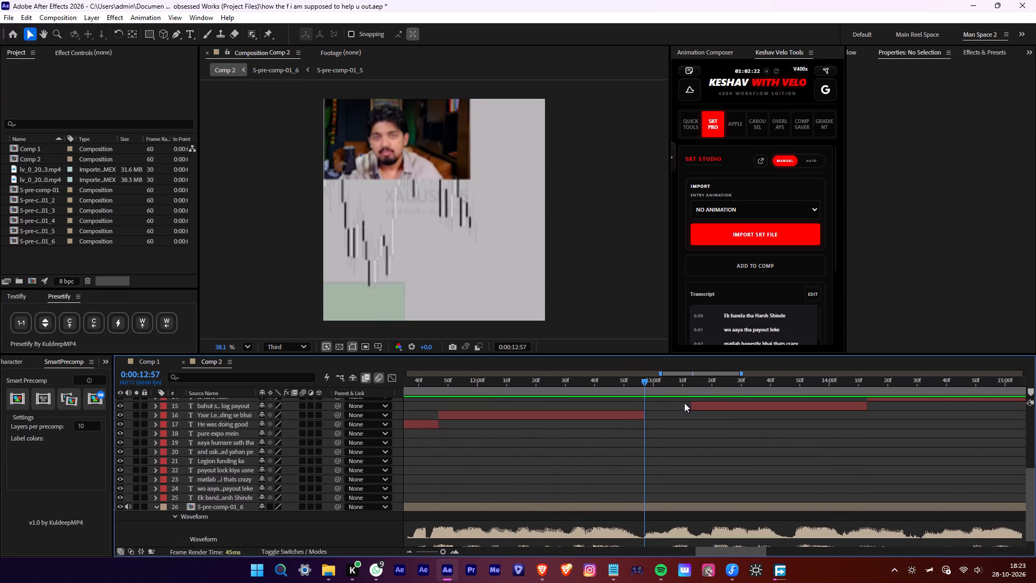
{"action": "left_click_drag", "start_coordinate": [688, 406], "coordinate": [640, 414]}
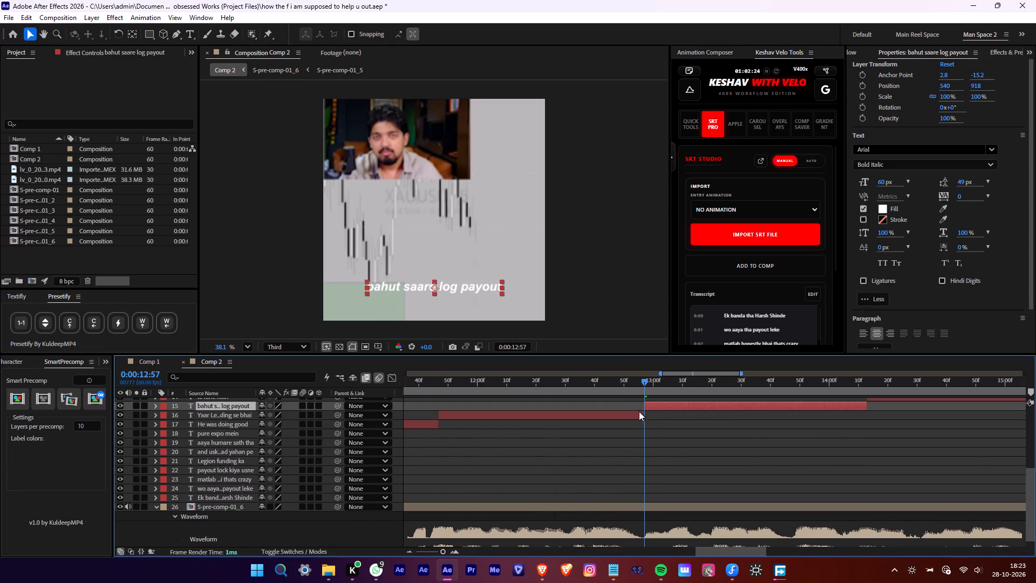
Play onward and retime the captions so "bahut saare log payout" ends and "le rahe hain" starts at 0:14:04.
{"action": "key", "text": "space"}
{"action": "middle_click_drag", "start_coordinate": [851, 464], "coordinate": [739, 460]}
{"action": "key", "text": "space"}
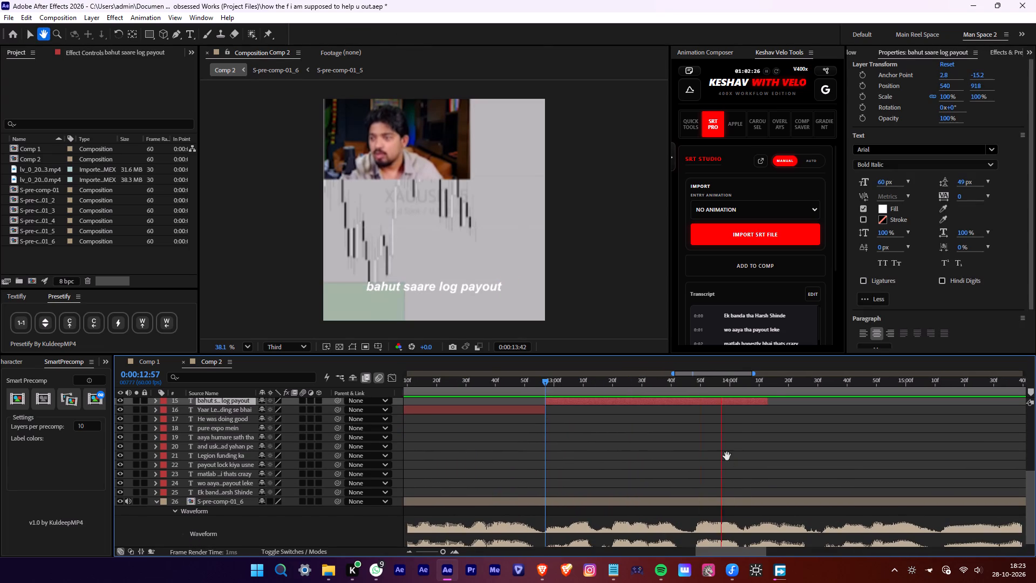
{"action": "left_click", "coordinate": [739, 392]}
{"action": "key", "text": "space"}
{"action": "left_click", "coordinate": [740, 390]}
{"action": "scroll", "coordinate": [781, 431], "scroll_direction": "up", "scroll_amount": 1}
{"action": "key", "text": "alt+d"}
{"action": "key", "text": "Delete"}
{"action": "left_click_drag", "start_coordinate": [767, 422], "coordinate": [741, 431]}
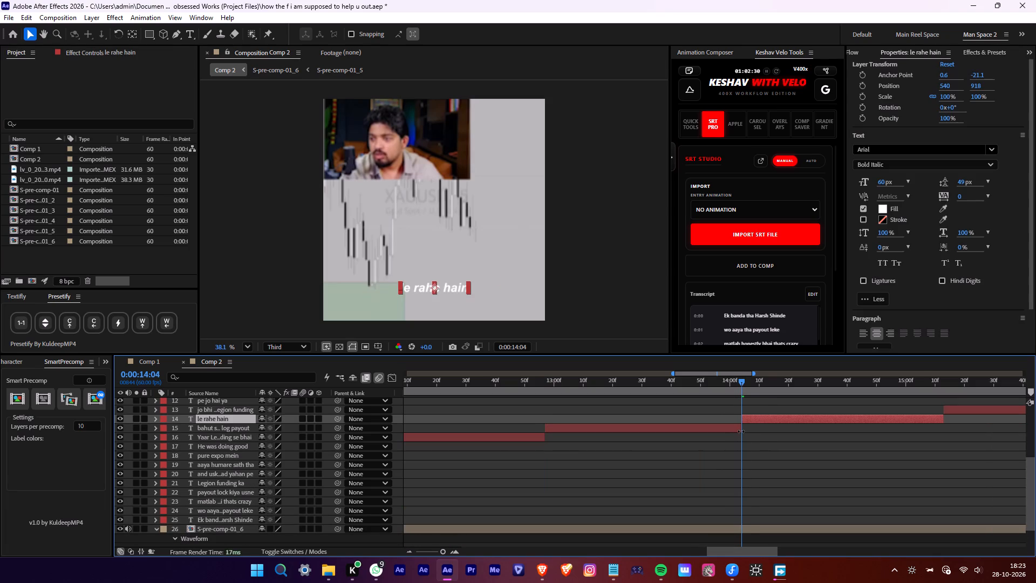
{"action": "left_click_drag", "start_coordinate": [741, 431], "coordinate": [740, 431]}
Play onward and retime the captions so "le rahe hain" ends and "jo bhi log Legion funding" starts at 0:14:42.
{"action": "key", "text": "space"}
{"action": "middle_click_drag", "start_coordinate": [908, 467], "coordinate": [734, 476]}
{"action": "key", "text": "space"}
{"action": "scroll", "coordinate": [706, 412], "scroll_direction": "down", "scroll_amount": 4}
{"action": "left_click_drag", "start_coordinate": [692, 387], "coordinate": [685, 387]}
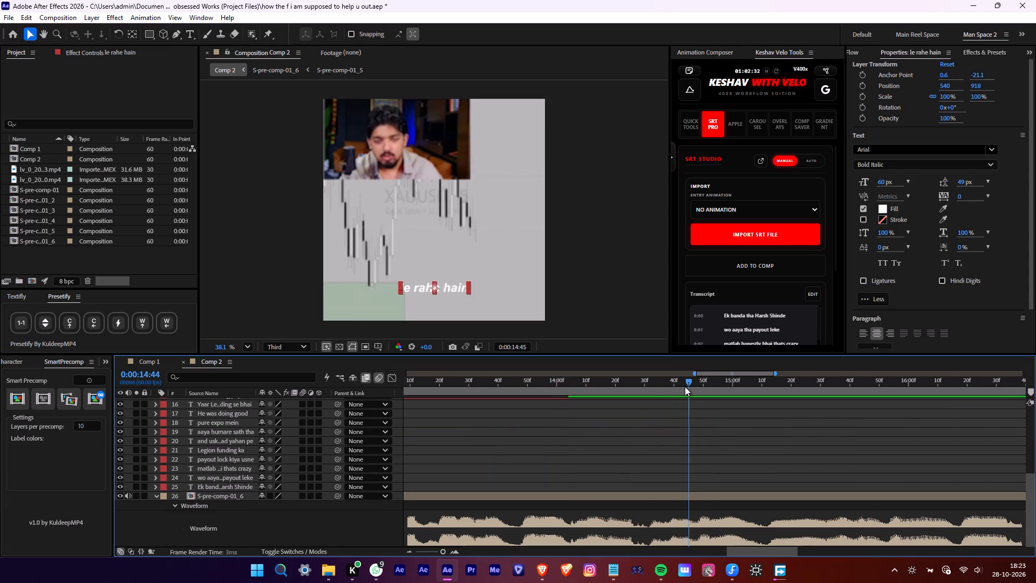
{"action": "left_click_drag", "start_coordinate": [685, 387], "coordinate": [679, 386]}
{"action": "key", "text": "space"}
{"action": "left_click", "coordinate": [679, 385]}
{"action": "scroll", "coordinate": [798, 442], "scroll_direction": "up", "scroll_amount": 3}
{"action": "key", "text": "alt+d"}
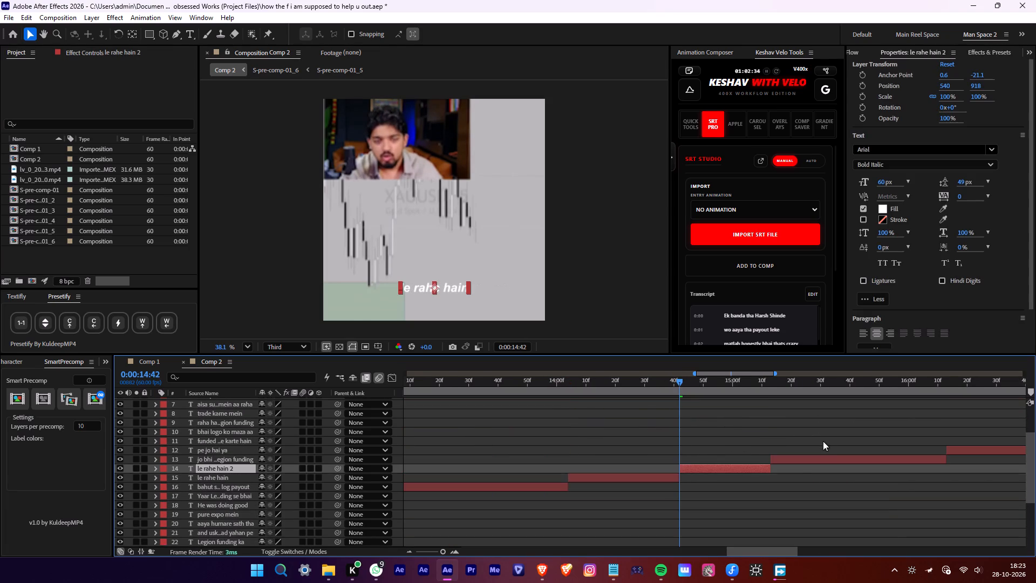
{"action": "key", "text": "Delete"}
{"action": "left_click_drag", "start_coordinate": [765, 459], "coordinate": [678, 471]}
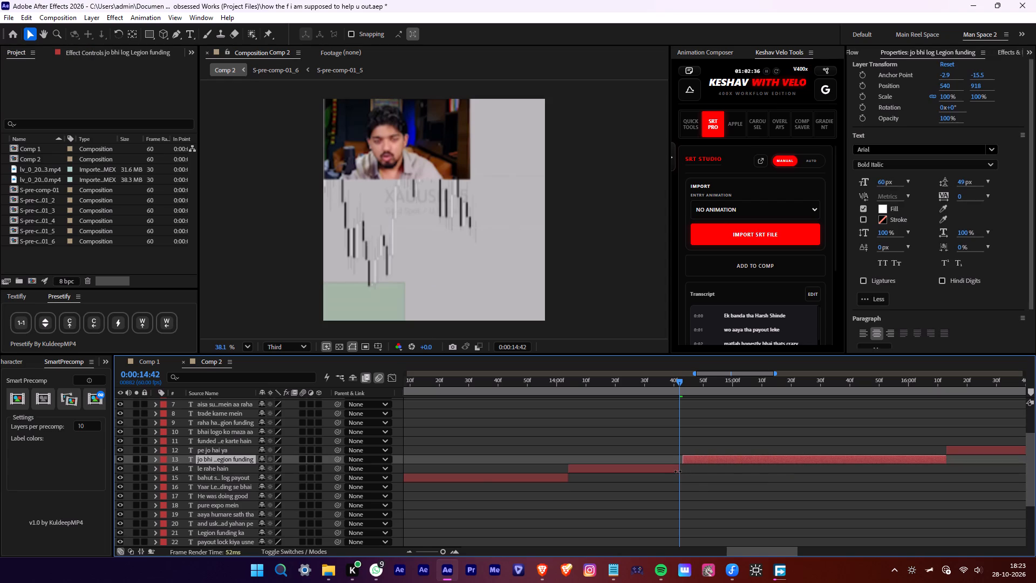
{"action": "left_click_drag", "start_coordinate": [678, 471], "coordinate": [674, 470]}
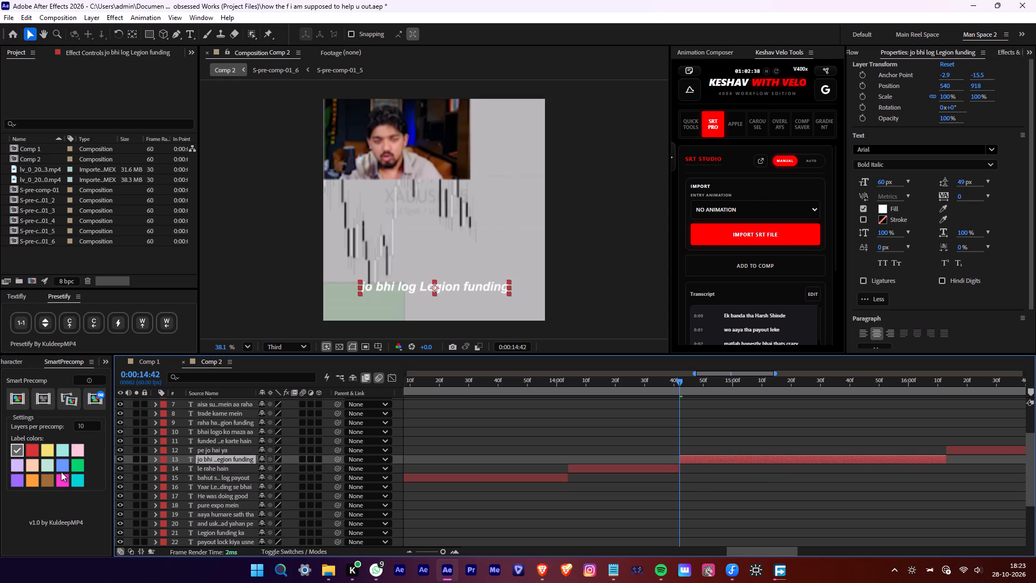
Play onward, delay the start of "pe jo hai ya" to 0:16:17 and extend the end of "jo bhi log Legion funding" to meet it.
{"action": "key", "text": "space"}
{"action": "middle_click_drag", "start_coordinate": [831, 498], "coordinate": [601, 496]}
{"action": "scroll", "coordinate": [804, 500], "scroll_direction": "up", "scroll_amount": 1}
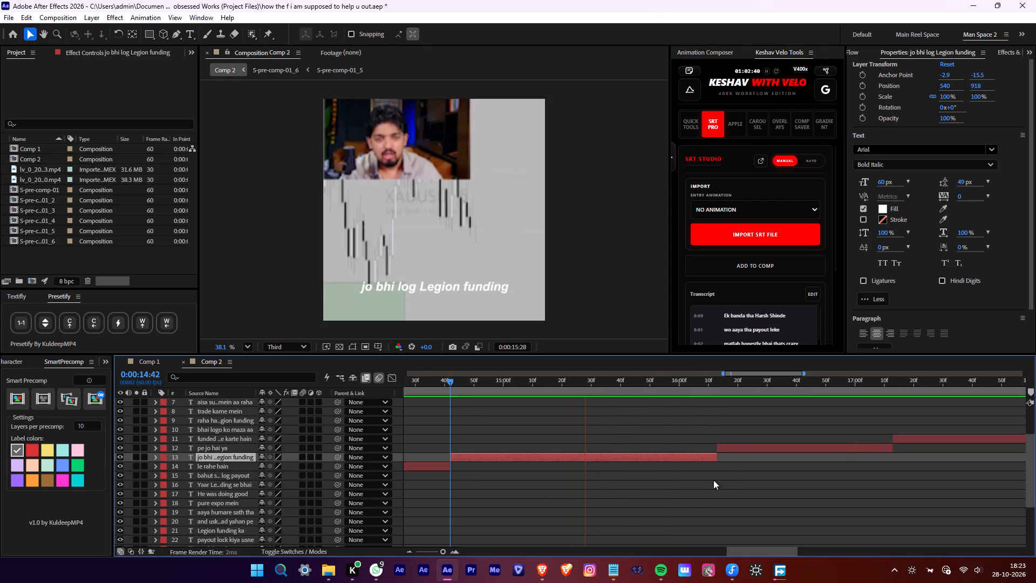
{"action": "key", "text": "space"}
{"action": "scroll", "coordinate": [734, 469], "scroll_direction": "down", "scroll_amount": 6}
{"action": "key", "text": "space"}
{"action": "key", "text": "space"}
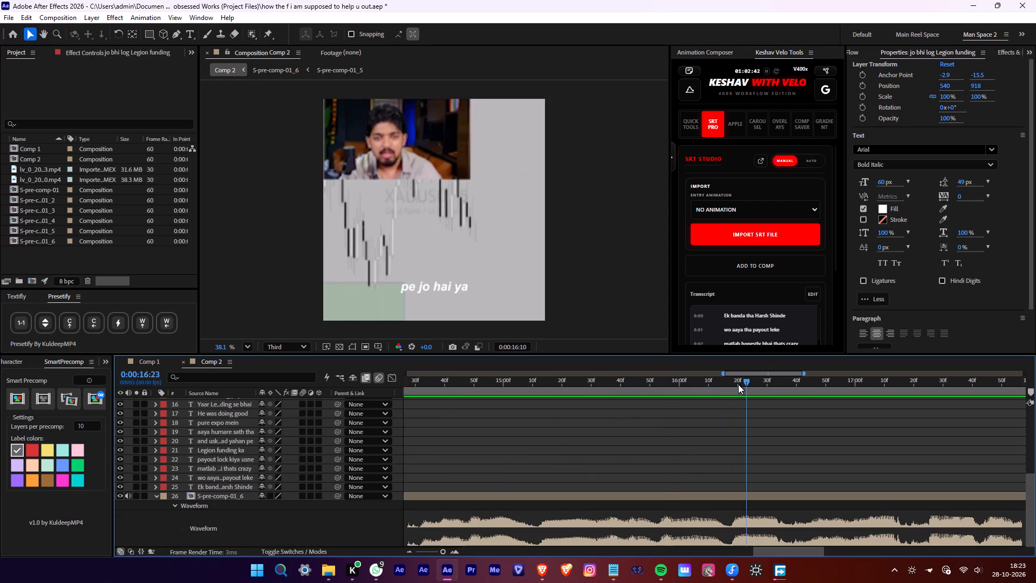
{"action": "left_click_drag", "start_coordinate": [738, 384], "coordinate": [729, 384]}
{"action": "scroll", "coordinate": [761, 406], "scroll_direction": "up", "scroll_amount": 4}
{"action": "left_click", "coordinate": [737, 475]}
{"action": "left_click_drag", "start_coordinate": [715, 477], "coordinate": [726, 484]}
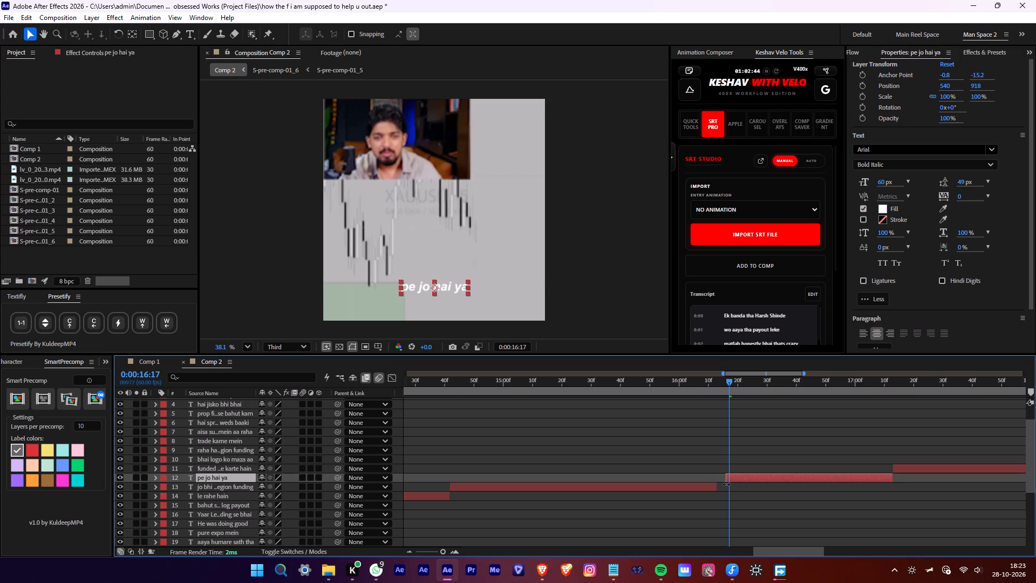
{"action": "left_click_drag", "start_coordinate": [726, 484], "coordinate": [727, 485]}
{"action": "left_click_drag", "start_coordinate": [718, 488], "coordinate": [731, 494]}
Play through "pe jo hai ya" and check its changeover to "funded accounts trade karte hain" around 0:17:15 against the speech.
{"action": "key", "text": "space"}
{"action": "middle_click_drag", "start_coordinate": [974, 513], "coordinate": [835, 504]}
{"action": "key", "text": "space"}
{"action": "scroll", "coordinate": [799, 469], "scroll_direction": "down", "scroll_amount": 7}
{"action": "left_click", "coordinate": [772, 382]}
{"action": "key", "text": "space"}
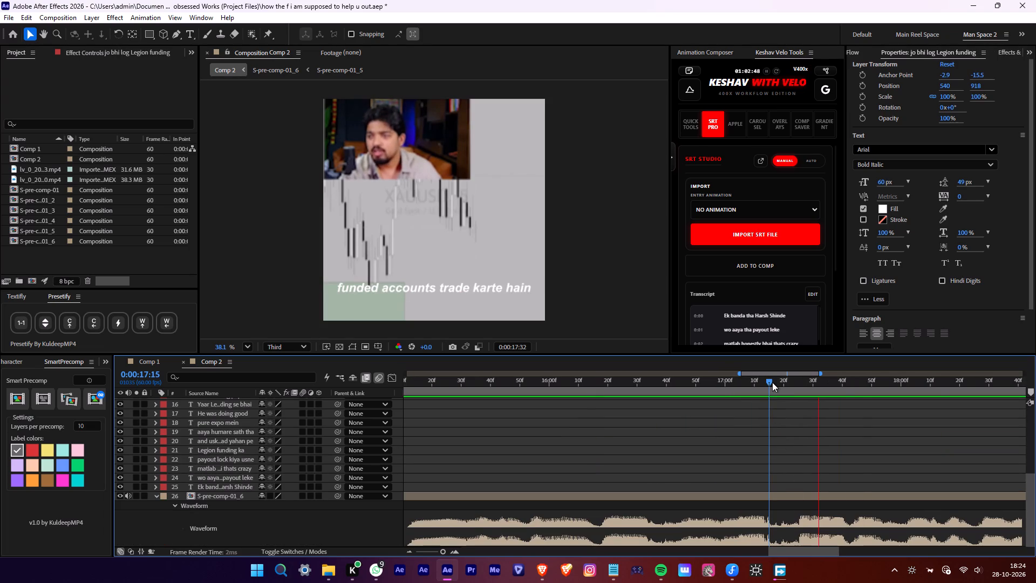
{"action": "left_click", "coordinate": [772, 382]}
Play onward, delay the start of "bhai logo ko maza aa" to 0:18:38 and extend "funded accounts trade karte hain" to end there.
{"action": "middle_click_drag", "start_coordinate": [895, 443], "coordinate": [664, 518]}
{"action": "key", "text": "space"}
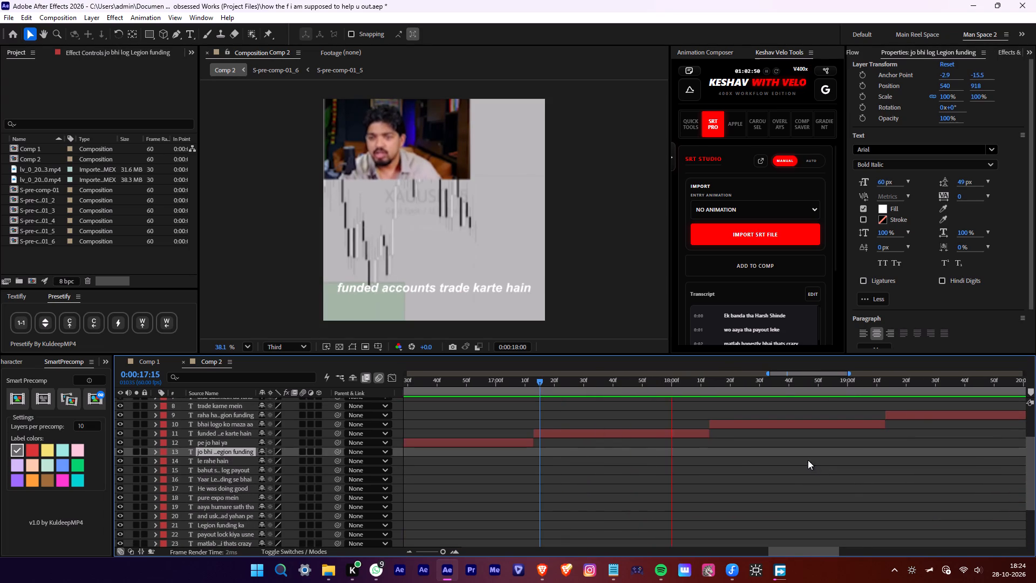
{"action": "key", "text": "space"}
{"action": "scroll", "coordinate": [742, 446], "scroll_direction": "down", "scroll_amount": 8}
{"action": "key", "text": "space"}
{"action": "key", "text": "space"}
{"action": "left_click", "coordinate": [783, 382]}
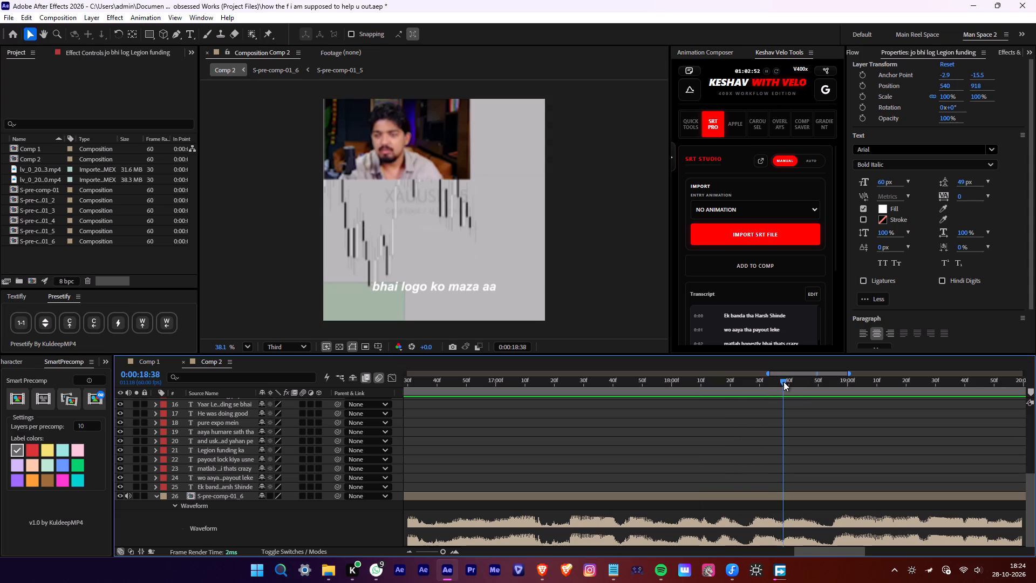
{"action": "key", "text": "space"}
{"action": "left_click", "coordinate": [783, 382]}
{"action": "scroll", "coordinate": [814, 424], "scroll_direction": "up", "scroll_amount": 6}
{"action": "left_click_drag", "start_coordinate": [709, 484], "coordinate": [727, 493]}
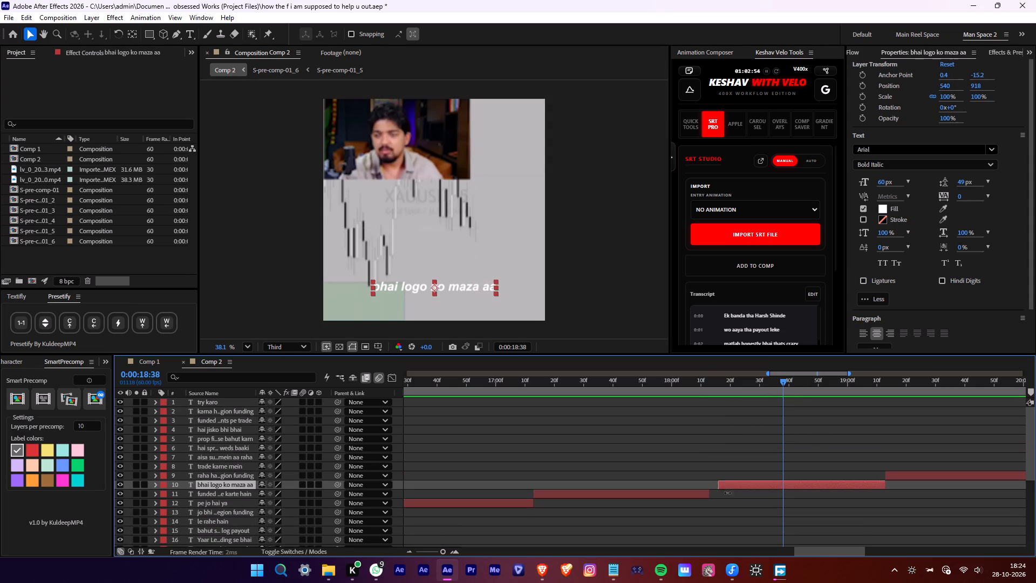
{"action": "left_click_drag", "start_coordinate": [727, 493], "coordinate": [783, 496]}
{"action": "left_click", "coordinate": [704, 493]}
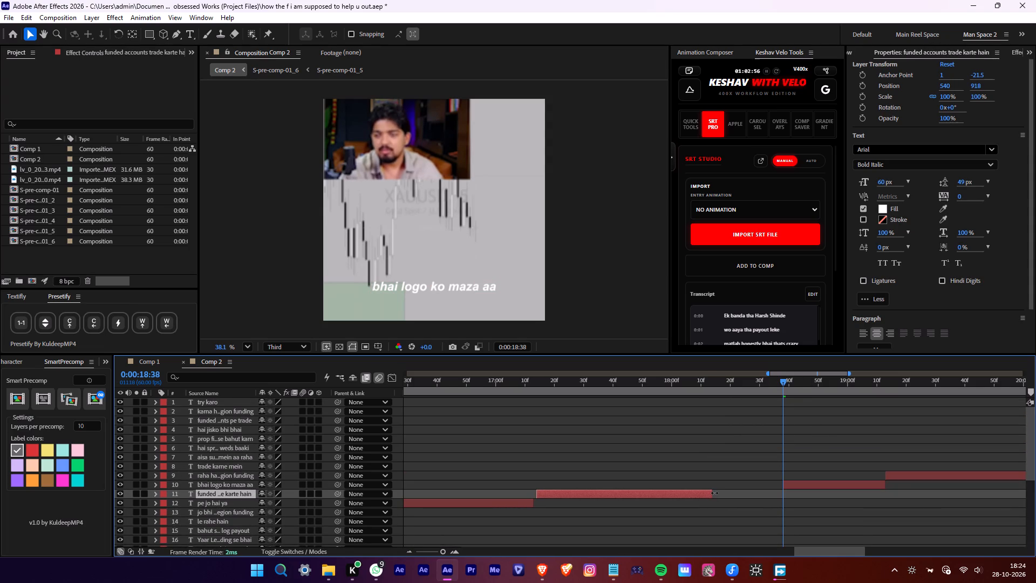
{"action": "key", "text": "ctrl+z"}
{"action": "left_click_drag", "start_coordinate": [708, 496], "coordinate": [781, 504]}
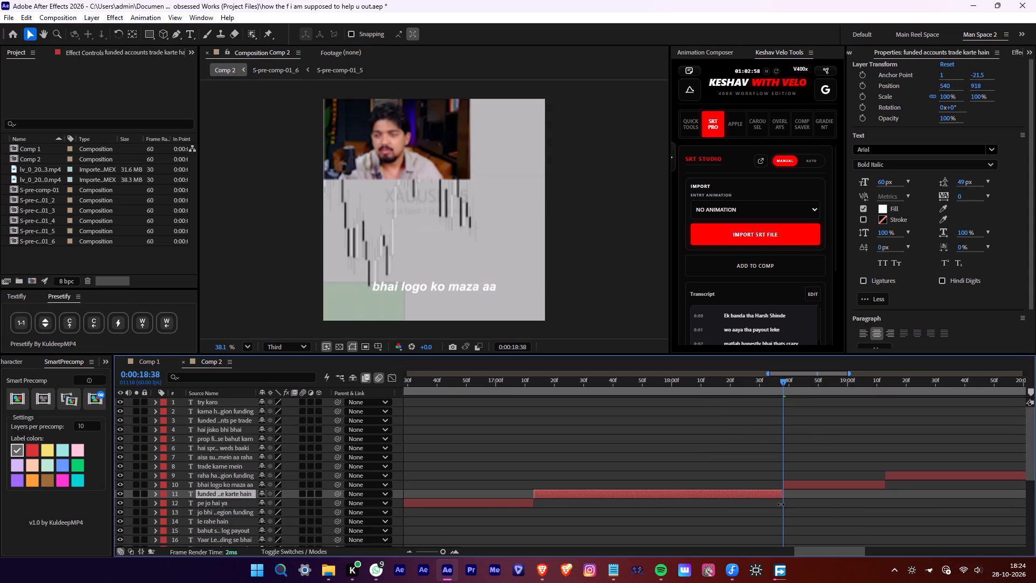
{"action": "left_click_drag", "start_coordinate": [781, 504], "coordinate": [781, 504]}
Shift the six captions in layers 9 to 4, one by one, about 1.2 to 2.3 seconds later on the timeline.
{"action": "scroll", "coordinate": [823, 500], "scroll_direction": "down", "scroll_amount": 2, "text": "alt"}
{"action": "middle_click_drag", "start_coordinate": [824, 499], "coordinate": [583, 516]}
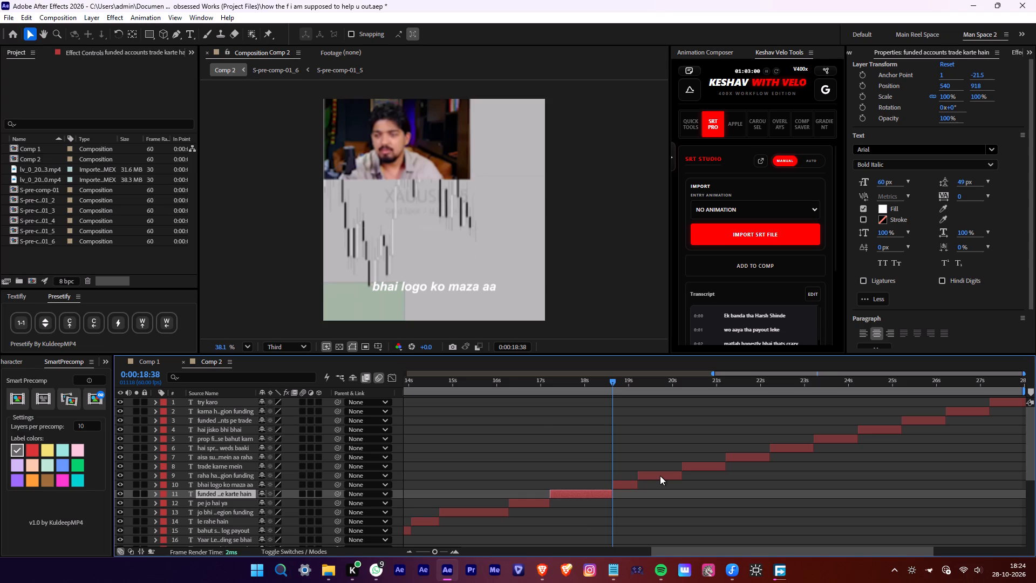
{"action": "left_click_drag", "start_coordinate": [660, 476], "coordinate": [747, 480]}
{"action": "left_click_drag", "start_coordinate": [715, 470], "coordinate": [792, 474]}
{"action": "left_click_drag", "start_coordinate": [755, 459], "coordinate": [800, 459]}
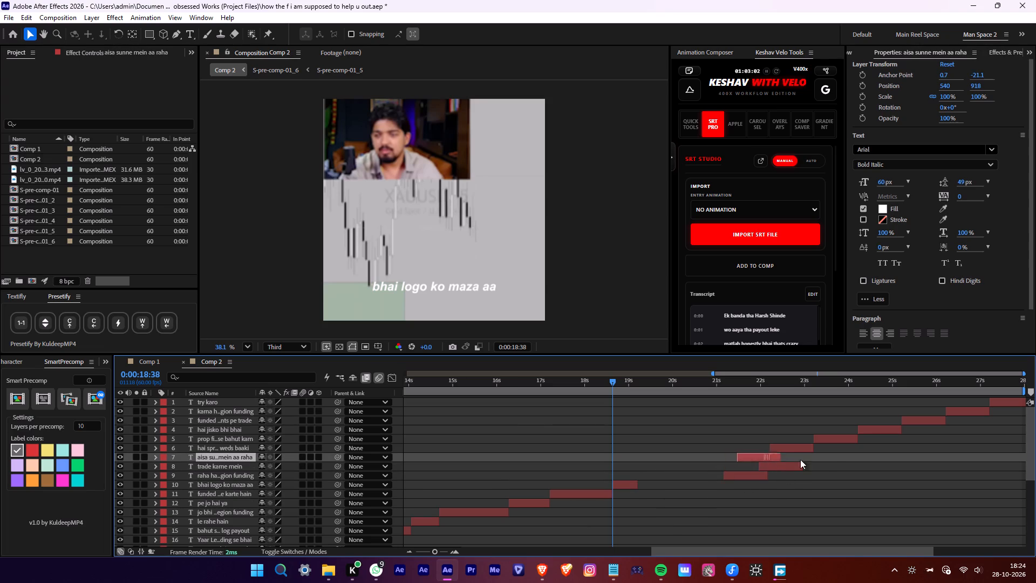
{"action": "left_click_drag", "start_coordinate": [800, 459], "coordinate": [824, 460]}
{"action": "left_click_drag", "start_coordinate": [790, 450], "coordinate": [890, 455]}
{"action": "left_click_drag", "start_coordinate": [837, 440], "coordinate": [925, 444]}
{"action": "left_click_drag", "start_coordinate": [883, 431], "coordinate": [939, 431]}
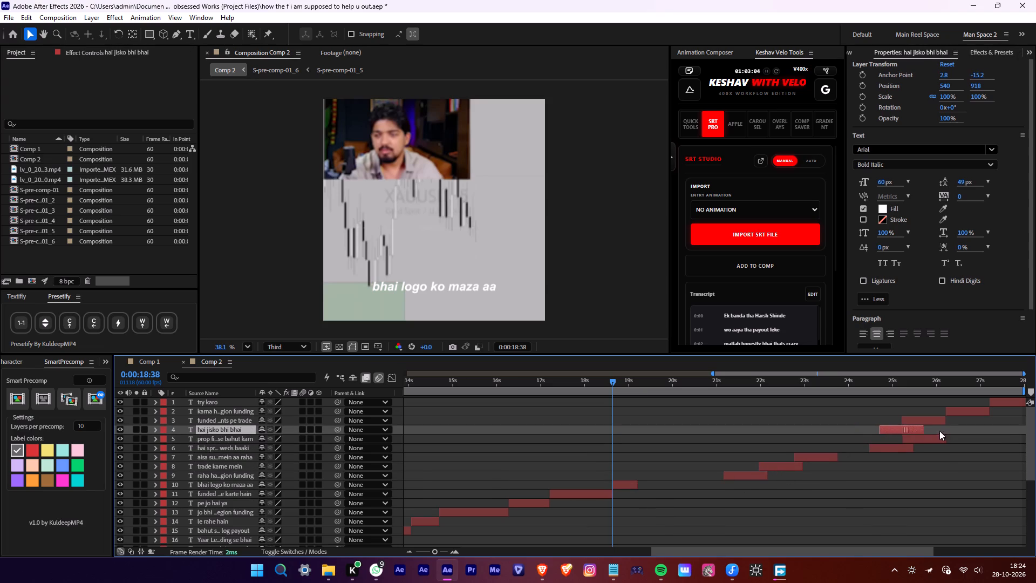
{"action": "left_click_drag", "start_coordinate": [939, 431], "coordinate": [943, 431]}
Play onward, make "bhai logo ko maza aa" run until 0:19:38 and bring the start of "raha hai Legion funding" forward to meet it.
{"action": "left_click_drag", "start_coordinate": [643, 485], "coordinate": [702, 489]}
{"action": "key", "text": "space"}
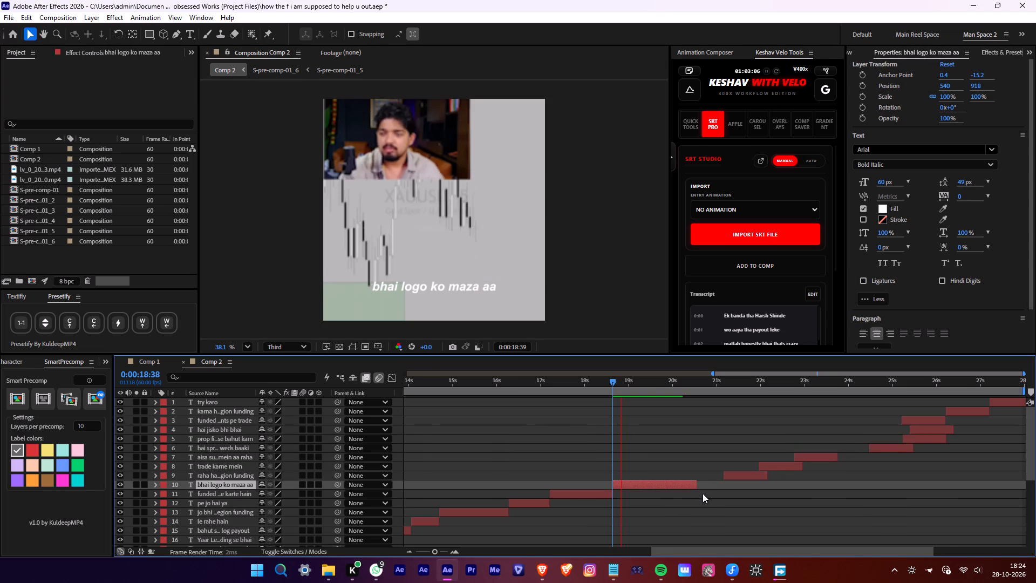
{"action": "scroll", "coordinate": [693, 494], "scroll_direction": "up", "scroll_amount": 1, "text": "alt"}
{"action": "key", "text": "space"}
{"action": "scroll", "coordinate": [742, 483], "scroll_direction": "down", "scroll_amount": 7}
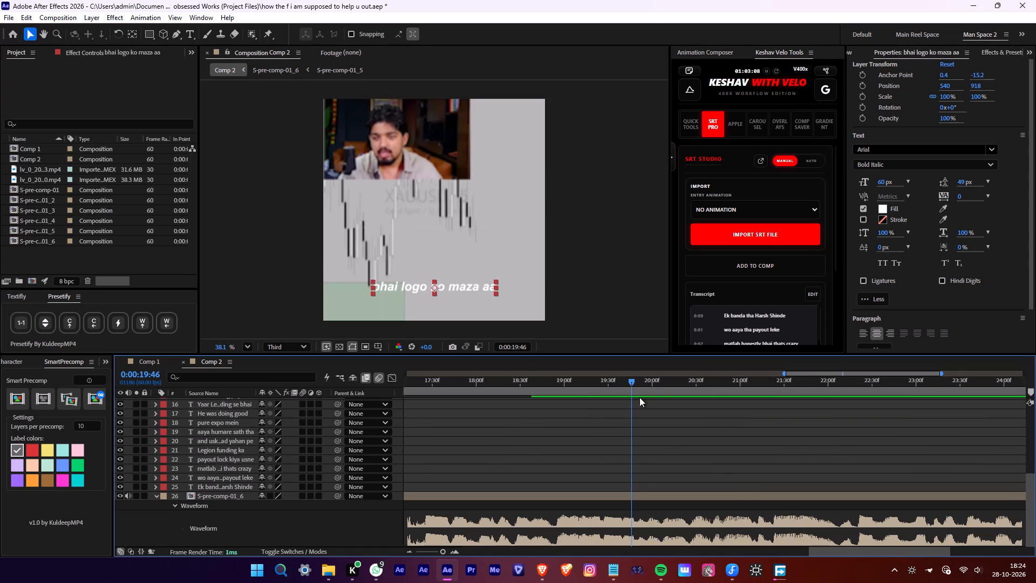
{"action": "left_click_drag", "start_coordinate": [630, 388], "coordinate": [596, 388]}
{"action": "key", "text": "space"}
{"action": "key", "text": "space"}
{"action": "left_click_drag", "start_coordinate": [609, 386], "coordinate": [619, 386]}
{"action": "scroll", "coordinate": [656, 411], "scroll_direction": "up", "scroll_amount": 3}
{"action": "key", "text": "alt+d"}
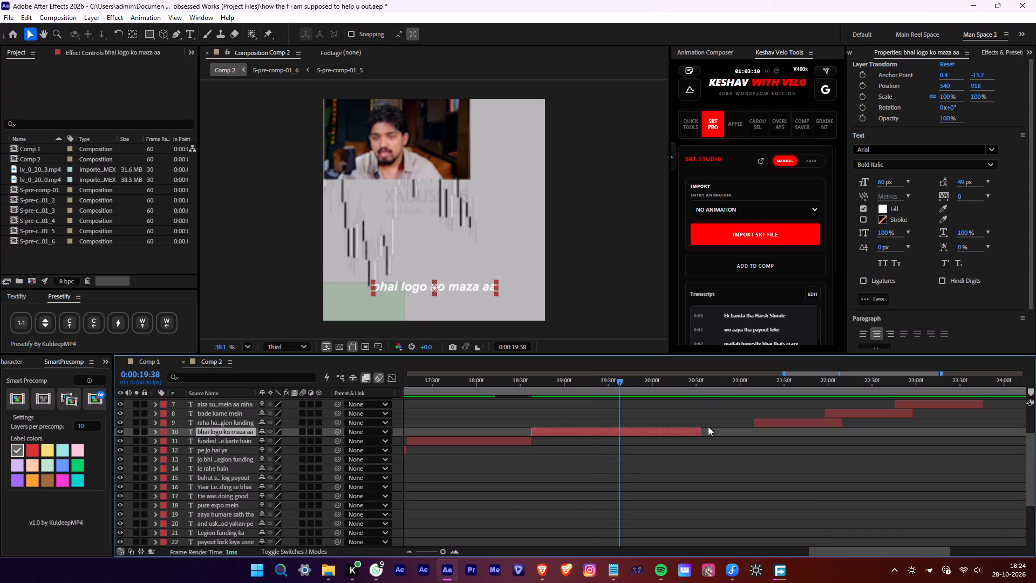
{"action": "key", "text": "Delete"}
{"action": "left_click_drag", "start_coordinate": [751, 425], "coordinate": [625, 439]}
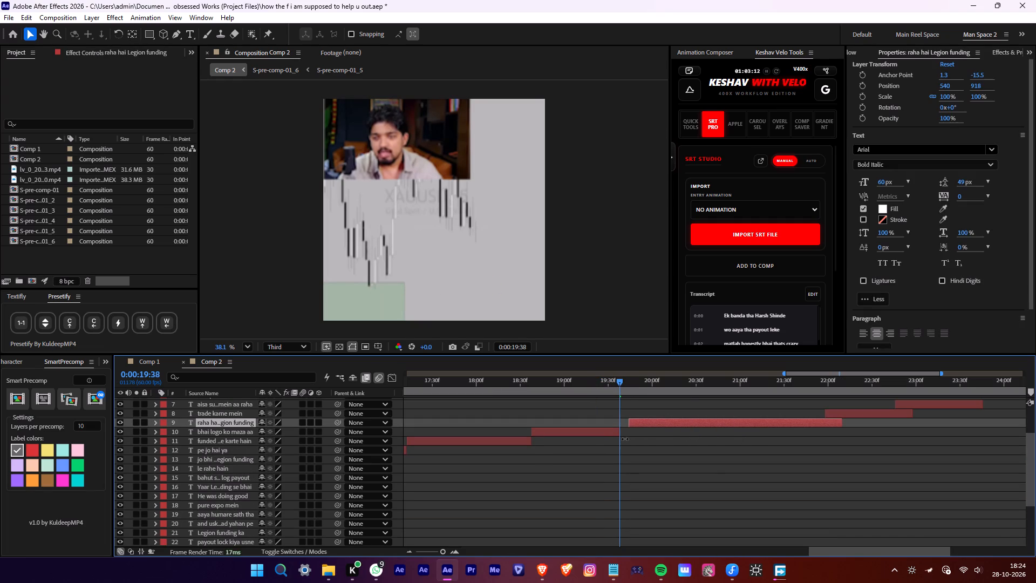
{"action": "left_click_drag", "start_coordinate": [625, 439], "coordinate": [616, 436]}
Play onward, cut off "raha hai Legion funding" at 0:20:25 and bring the start of "trade karne mein" forward to that point.
{"action": "key", "text": "space"}
{"action": "key", "text": "space"}
{"action": "scroll", "coordinate": [714, 431], "scroll_direction": "down", "scroll_amount": 3}
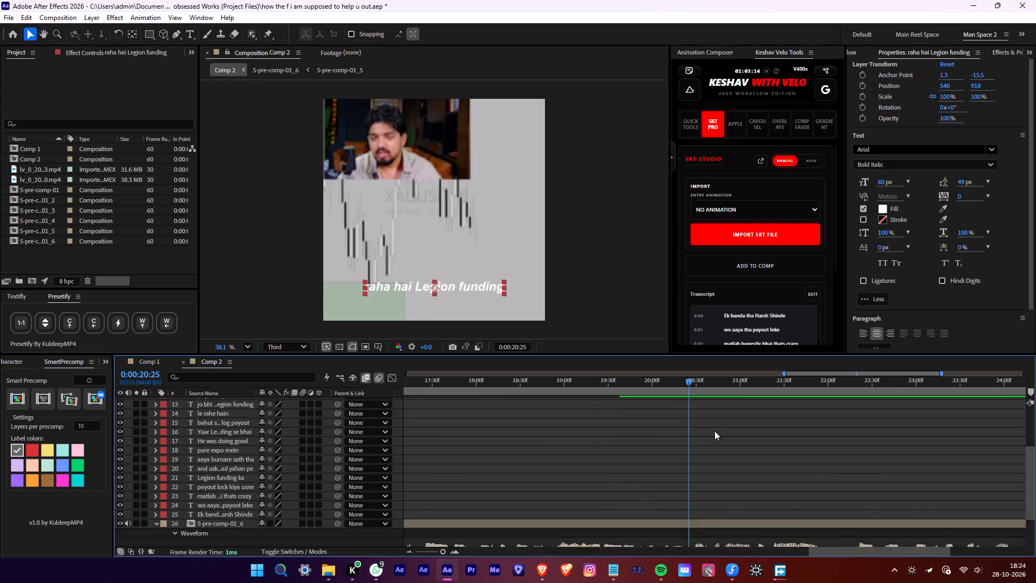
{"action": "scroll", "coordinate": [714, 431], "scroll_direction": "down", "scroll_amount": 3}
{"action": "scroll", "coordinate": [753, 426], "scroll_direction": "up", "scroll_amount": 3}
{"action": "key", "text": "alt+d"}
{"action": "key", "text": "Delete"}
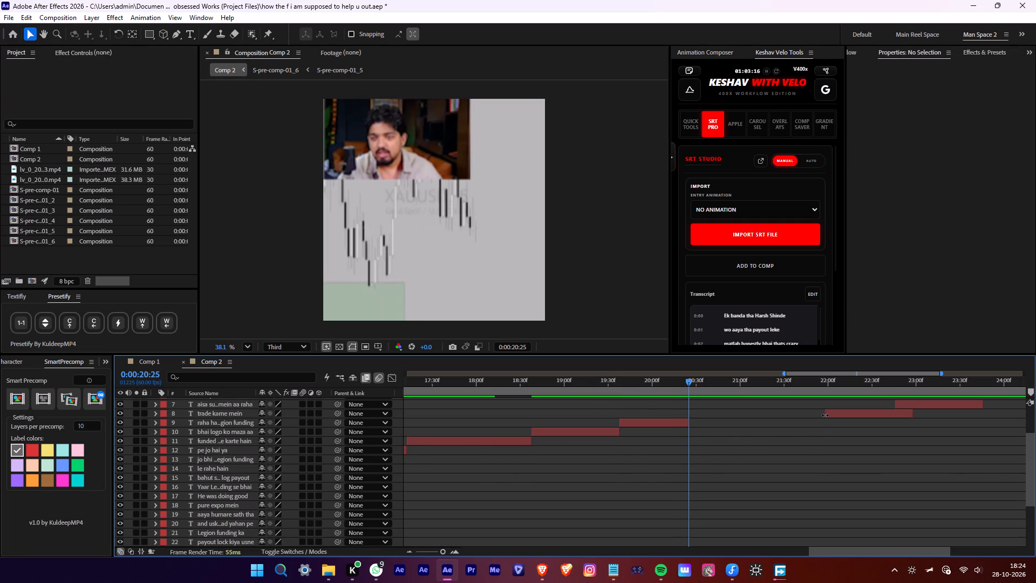
{"action": "left_click_drag", "start_coordinate": [825, 415], "coordinate": [689, 435]}
Play onward, cut off "trade karne mein" at 0:21:10 and bring the start of "aisa sunne mein aa raha" forward to meet it.
{"action": "key", "text": "space"}
{"action": "middle_click_drag", "start_coordinate": [877, 457], "coordinate": [755, 460]}
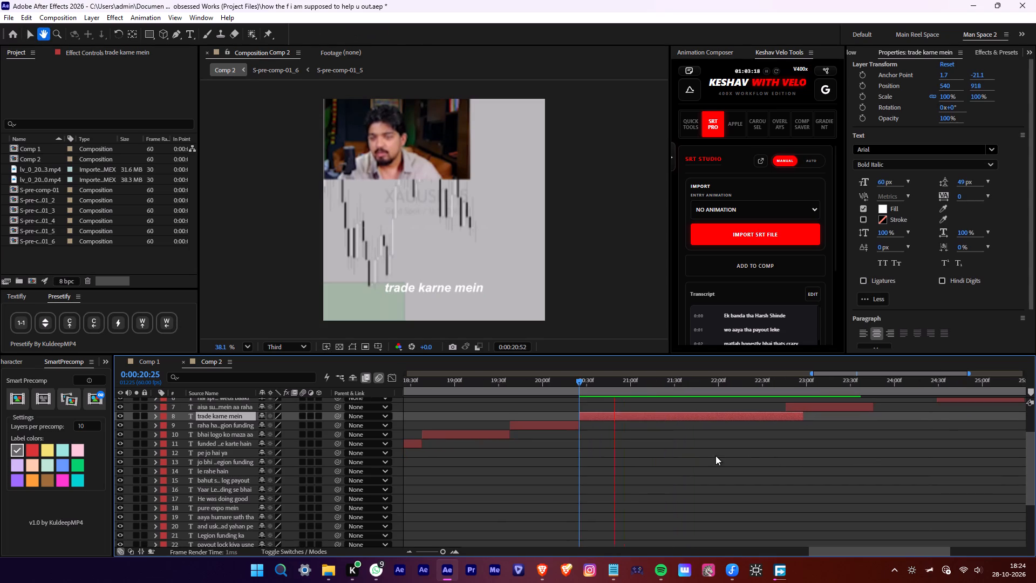
{"action": "key", "text": "space"}
{"action": "scroll", "coordinate": [666, 445], "scroll_direction": "down", "scroll_amount": 6}
{"action": "left_click", "coordinate": [646, 381]}
{"action": "key", "text": "space"}
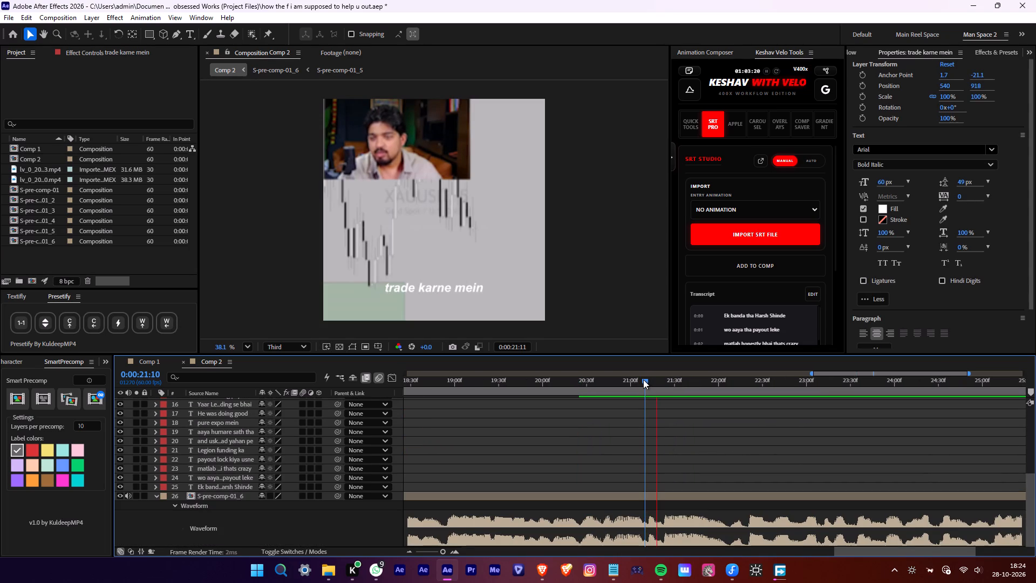
{"action": "left_click", "coordinate": [643, 379]}
{"action": "scroll", "coordinate": [790, 432], "scroll_direction": "up", "scroll_amount": 6}
{"action": "key", "text": "alt+d"}
{"action": "key", "text": "Delete"}
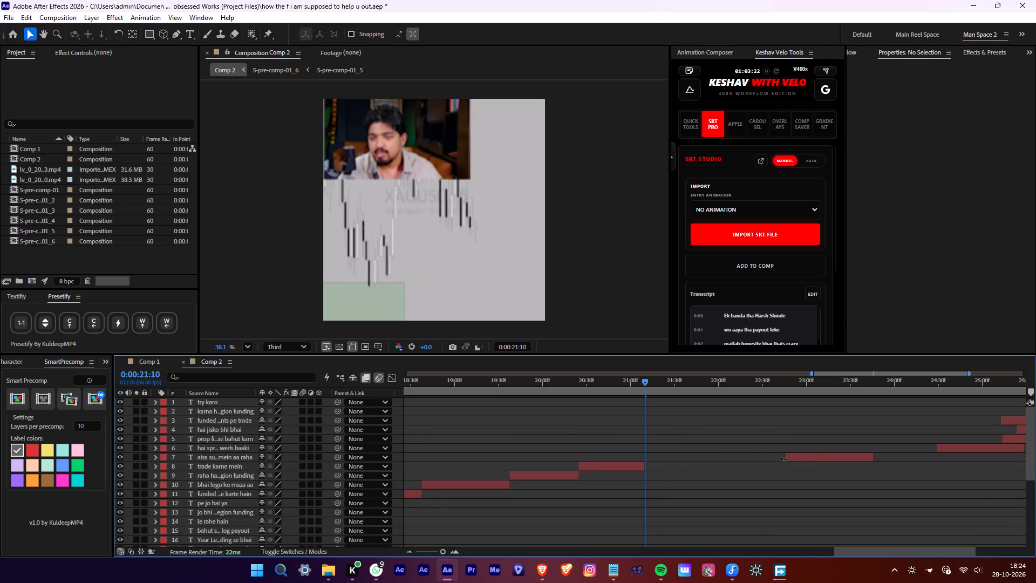
{"action": "left_click_drag", "start_coordinate": [784, 458], "coordinate": [642, 479]}
{"action": "key", "text": "space"}
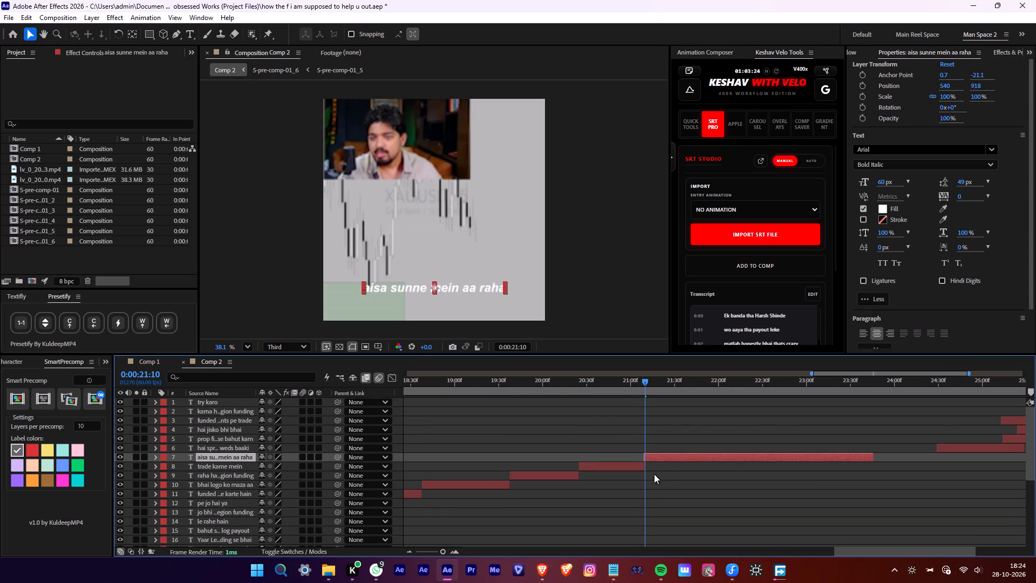
{"action": "scroll", "coordinate": [643, 467], "scroll_direction": "up", "scroll_amount": 1, "text": "alt"}
{"action": "left_click", "coordinate": [643, 458]}
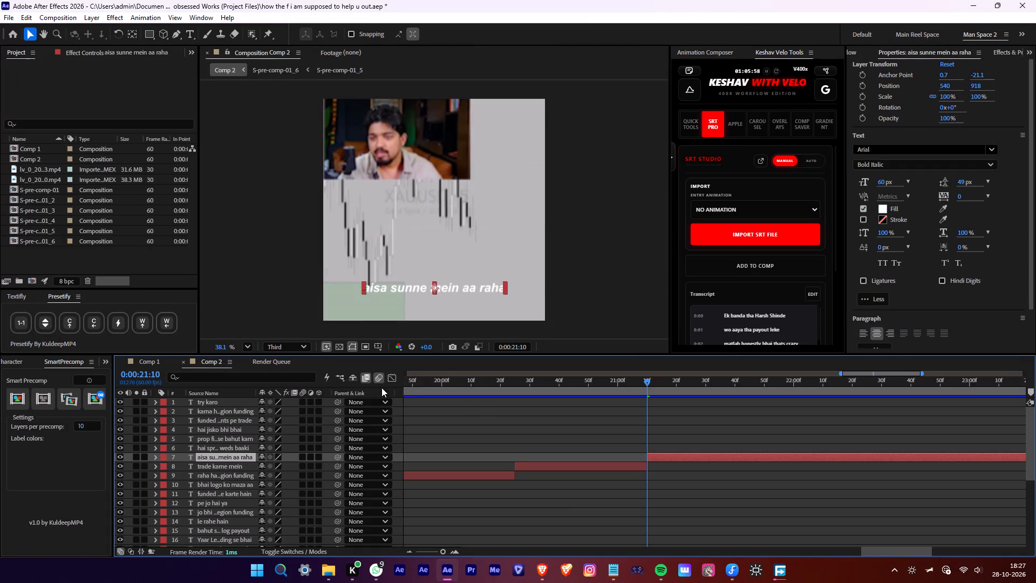
{"action": "left_click", "coordinate": [475, 406]}
{"action": "scroll", "coordinate": [479, 409], "scroll_direction": "down", "scroll_amount": 13, "text": "alt"}
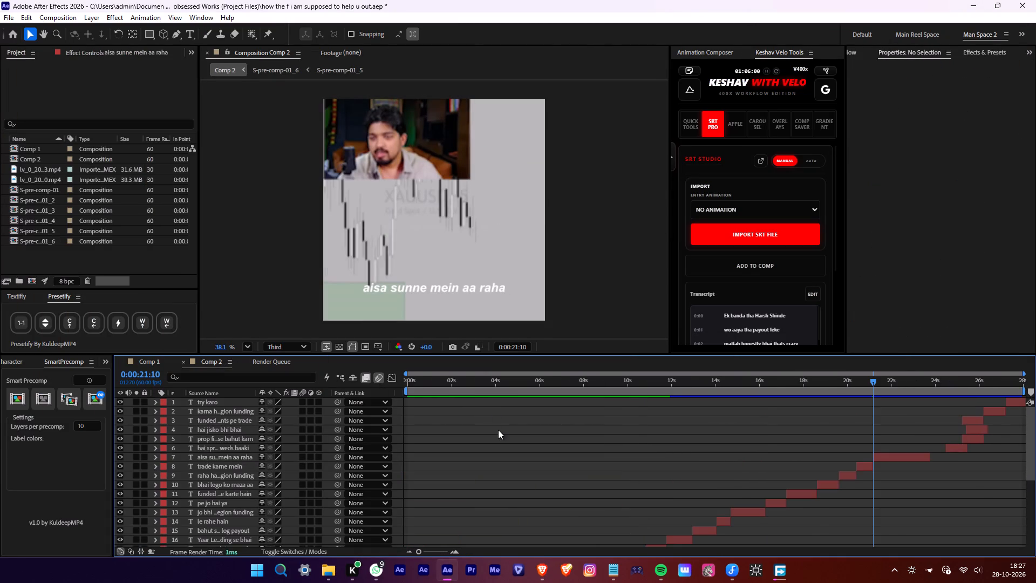
{"action": "scroll", "coordinate": [500, 434], "scroll_direction": "down", "scroll_amount": 4, "text": "alt"}
{"action": "left_click_drag", "start_coordinate": [1012, 403], "coordinate": [1003, 402]}
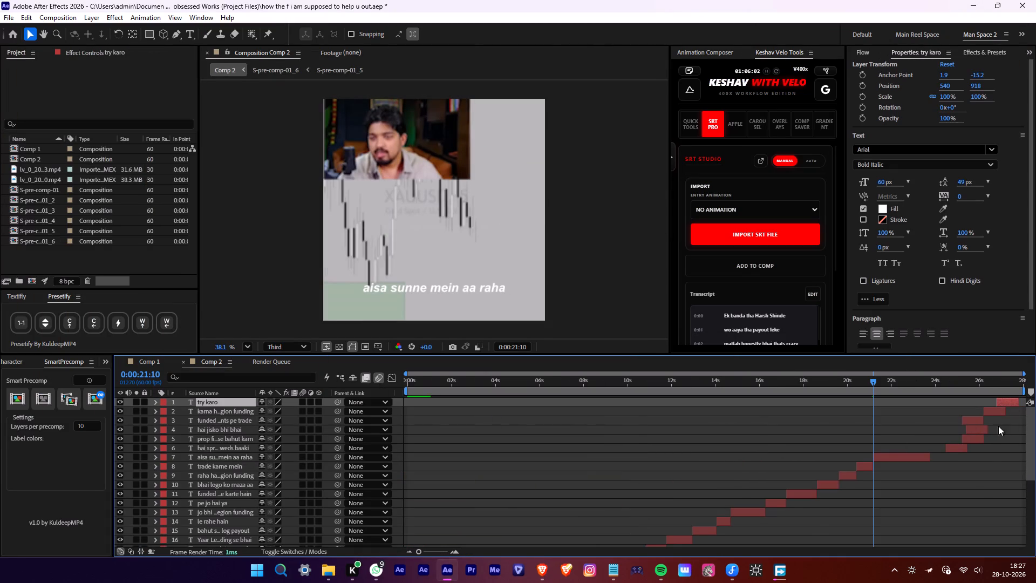
Precompose all of Comp 2's layers into a single layer with Smart Precomp.
{"action": "left_click", "coordinate": [994, 448], "text": "ctrl"}
{"action": "key", "text": "ctrl+a"}
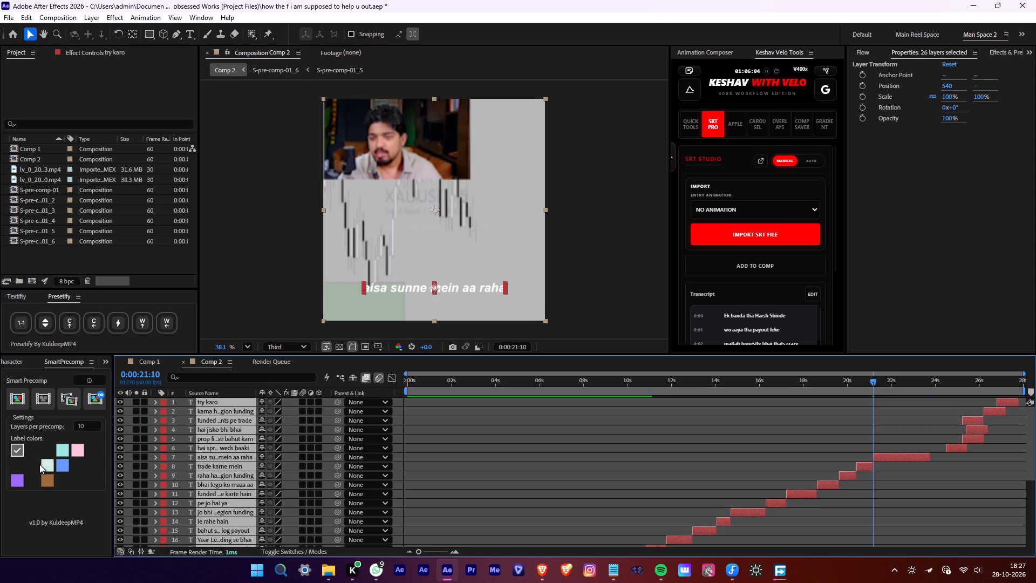
{"action": "left_click", "coordinate": [22, 400]}
{"action": "left_click", "coordinate": [589, 443]}
Change Comp 2's composition settings to a vertical 9:16 preset, leaving space above and below the square video.
{"action": "right_click", "coordinate": [225, 236]}
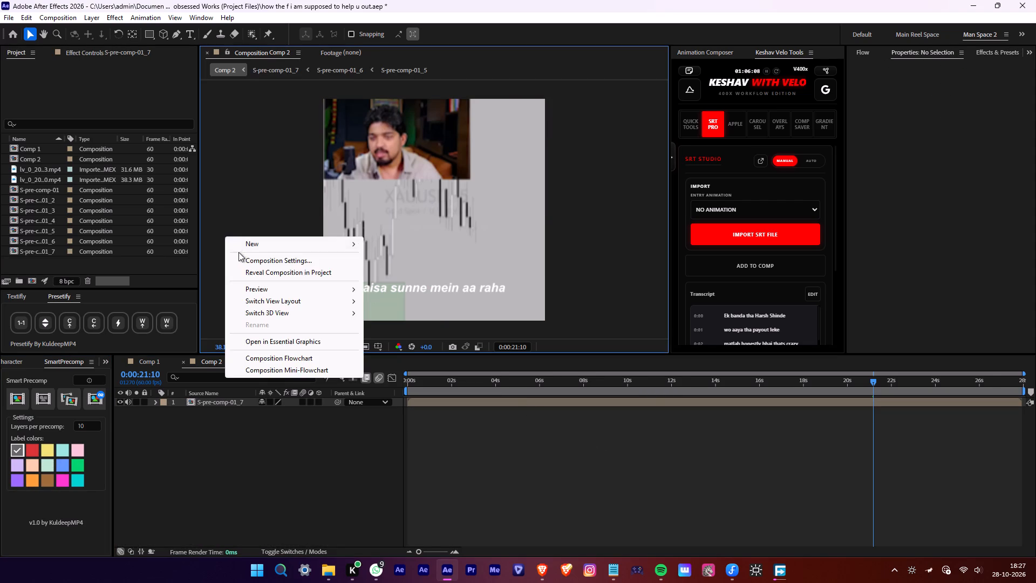
{"action": "left_click", "coordinate": [243, 257]}
{"action": "left_click", "coordinate": [470, 204]}
{"action": "left_click", "coordinate": [541, 541]}
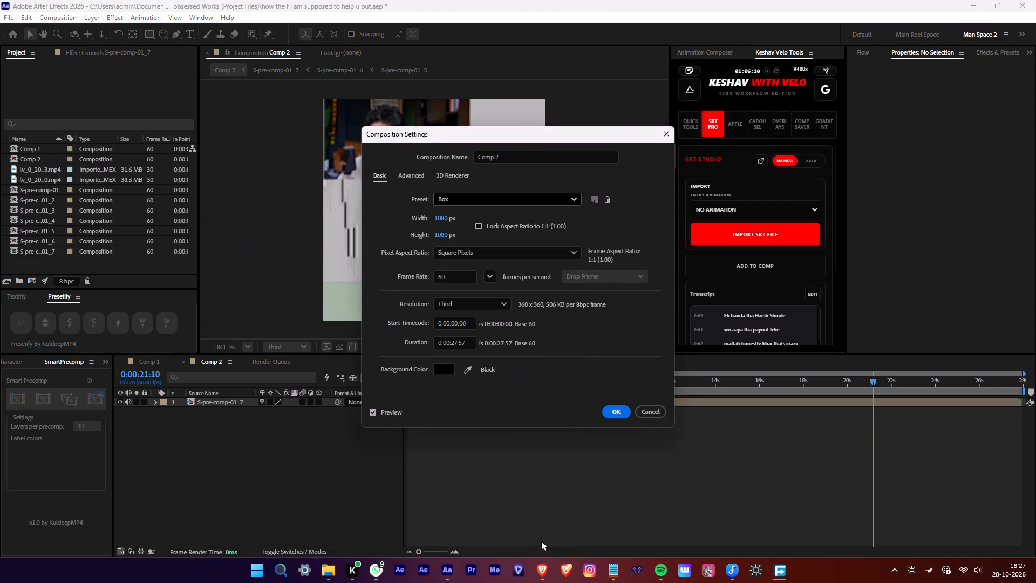
{"action": "left_click", "coordinate": [618, 410]}
Add the copied header "Why real traders love Legion Funding." as a text layer in the black area above Comp 2's video.
{"action": "left_click", "coordinate": [247, 347]}
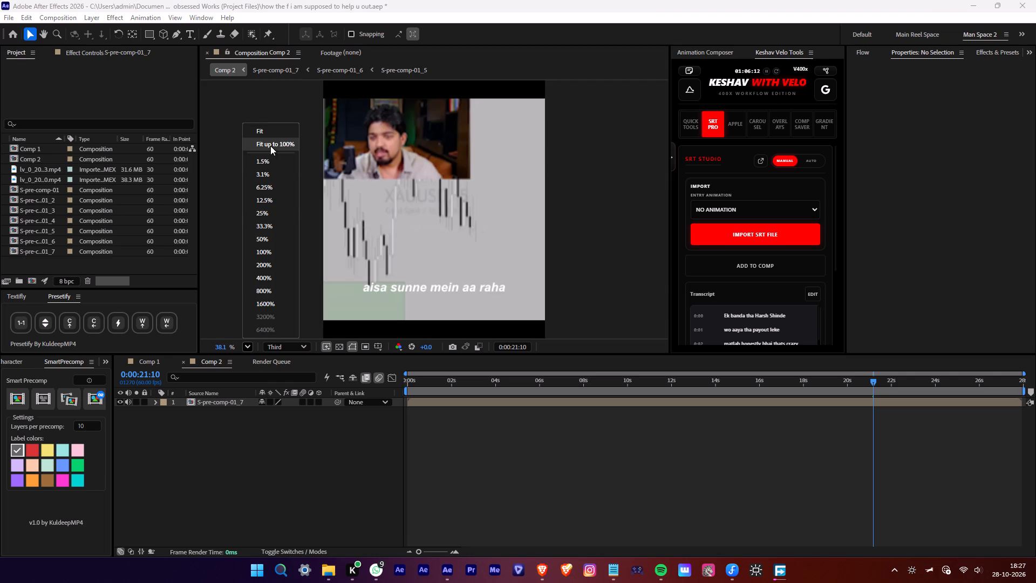
{"action": "left_click", "coordinate": [272, 144]}
{"action": "left_click", "coordinate": [188, 36]}
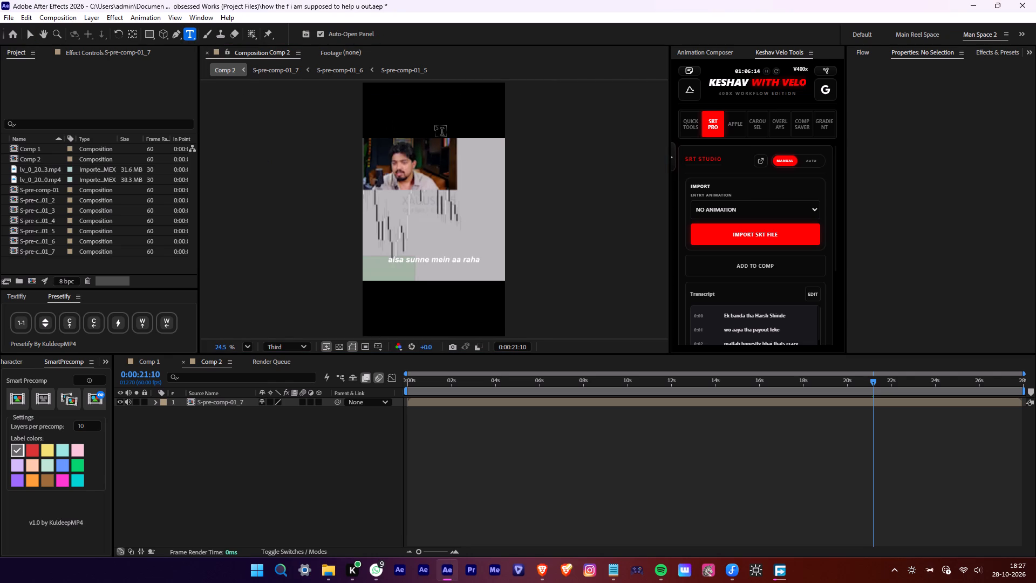
{"action": "left_click", "coordinate": [435, 126]}
{"action": "key", "text": "ctrl+c"}
{"action": "key", "text": "ctrl+v"}
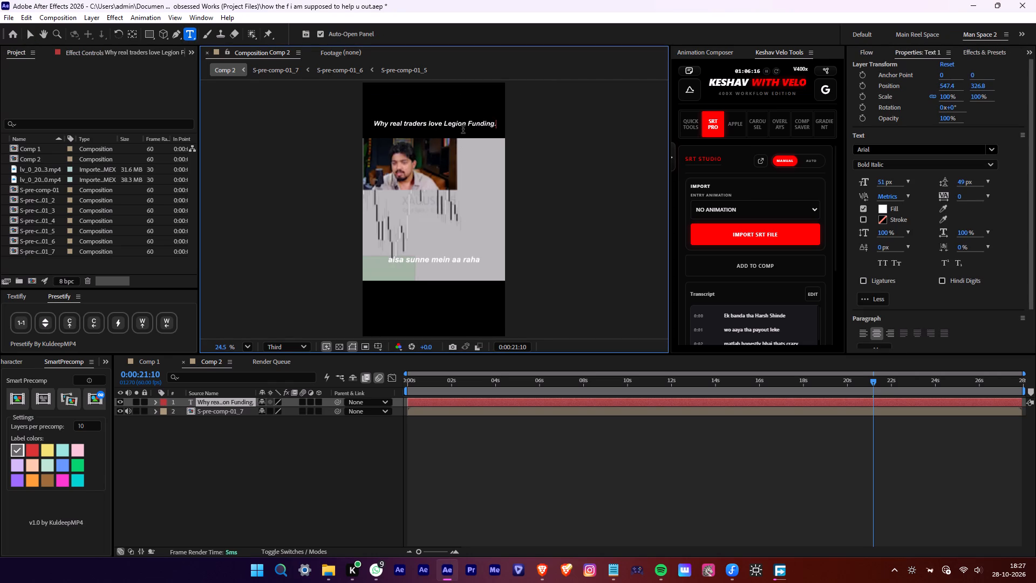
{"action": "middle_click_drag", "start_coordinate": [461, 131], "coordinate": [459, 202]}
{"action": "scroll", "coordinate": [459, 202], "scroll_direction": "up", "scroll_amount": 2}
{"action": "left_click", "coordinate": [30, 33]}
{"action": "scroll", "coordinate": [406, 213], "scroll_direction": "up", "scroll_amount": 2}
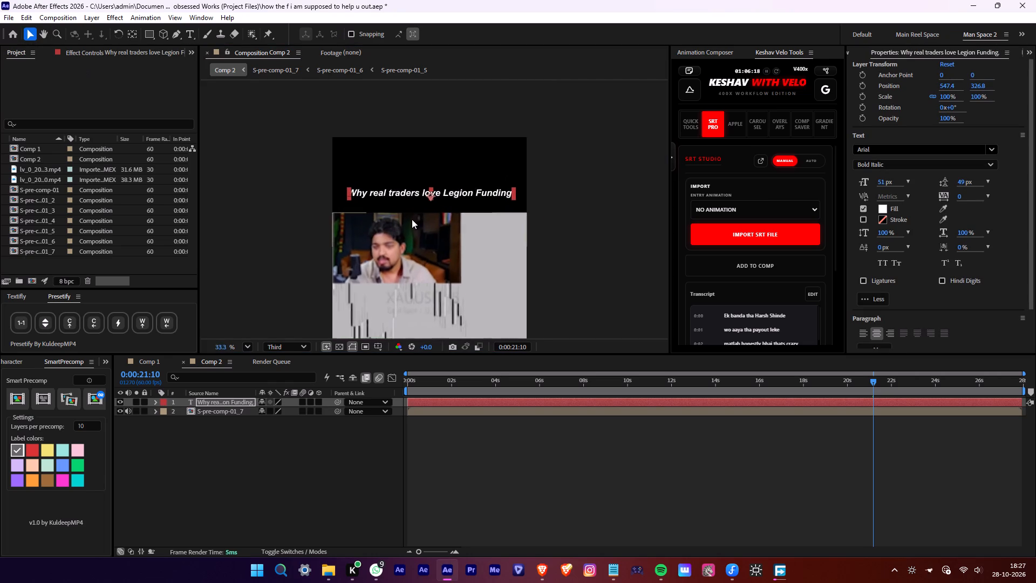
{"action": "scroll", "coordinate": [412, 219], "scroll_direction": "up", "scroll_amount": 2}
{"action": "scroll", "coordinate": [808, 208], "scroll_direction": "up", "scroll_amount": 5}
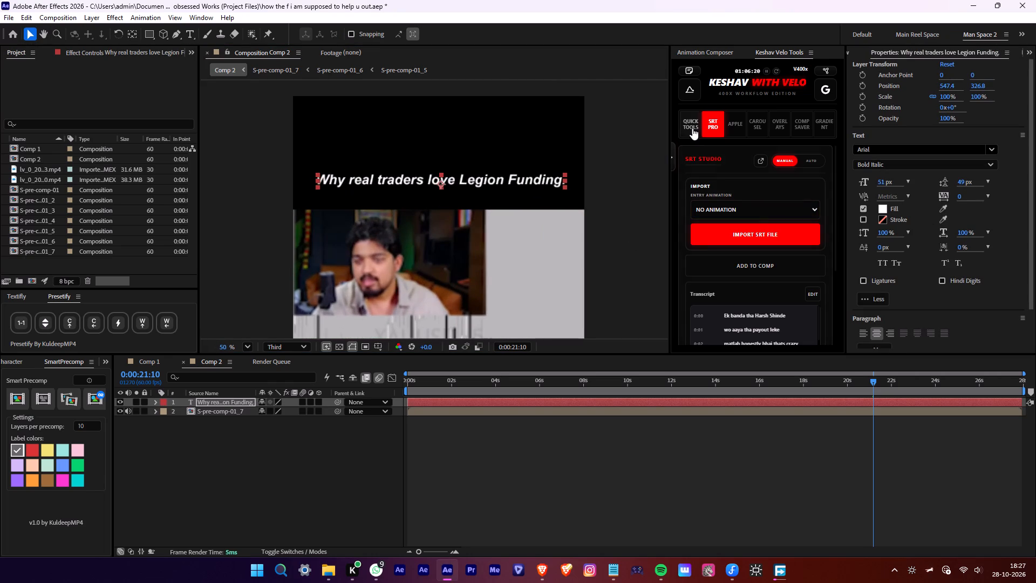
Centre the header's anchor point, centre the header in the frame, and set its Y position to 378, just above the video.
{"action": "left_click", "coordinate": [692, 128]}
{"action": "left_click", "coordinate": [792, 199]}
{"action": "left_click", "coordinate": [709, 195]}
{"action": "left_click", "coordinate": [714, 172]}
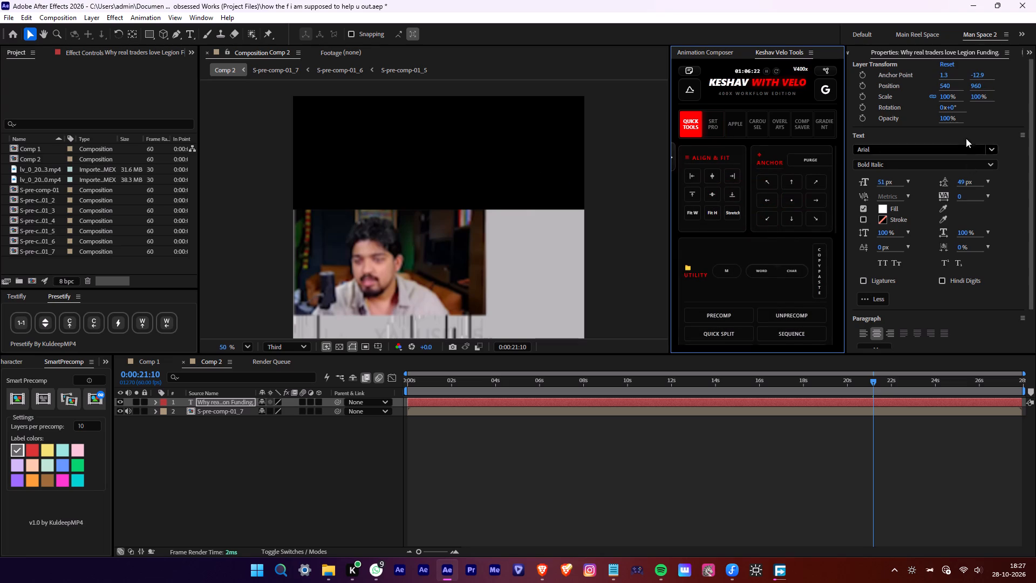
{"action": "left_click_drag", "start_coordinate": [974, 85], "coordinate": [665, 79]}
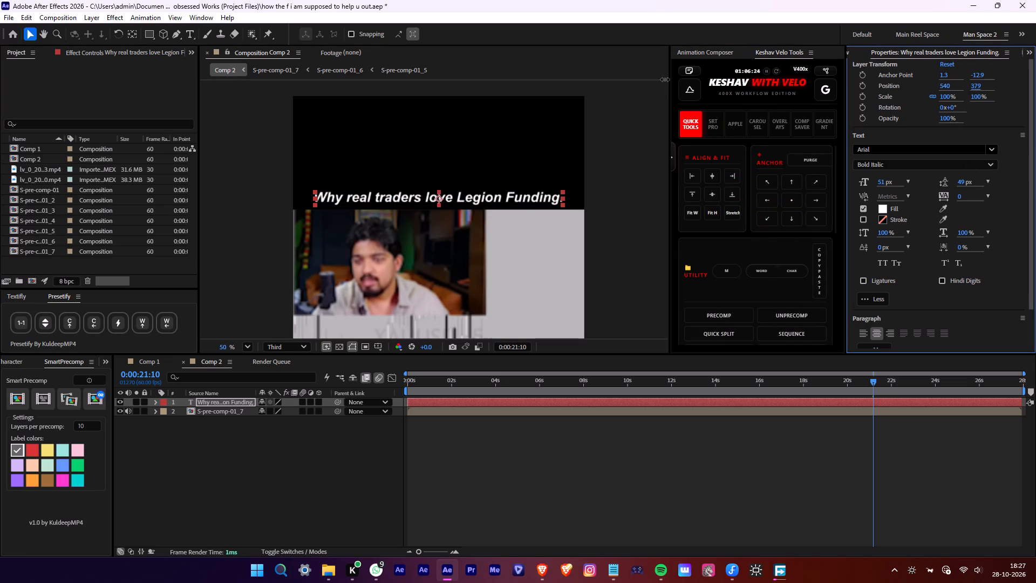
{"action": "left_click_drag", "start_coordinate": [665, 79], "coordinate": [664, 79]}
Recolour the words "Legion Funding." in the header to cyan.
{"action": "double_click", "coordinate": [472, 192]}
{"action": "left_click_drag", "start_coordinate": [455, 198], "coordinate": [576, 202]}
{"action": "left_click", "coordinate": [882, 207]}
{"action": "left_click_drag", "start_coordinate": [708, 287], "coordinate": [707, 263]}
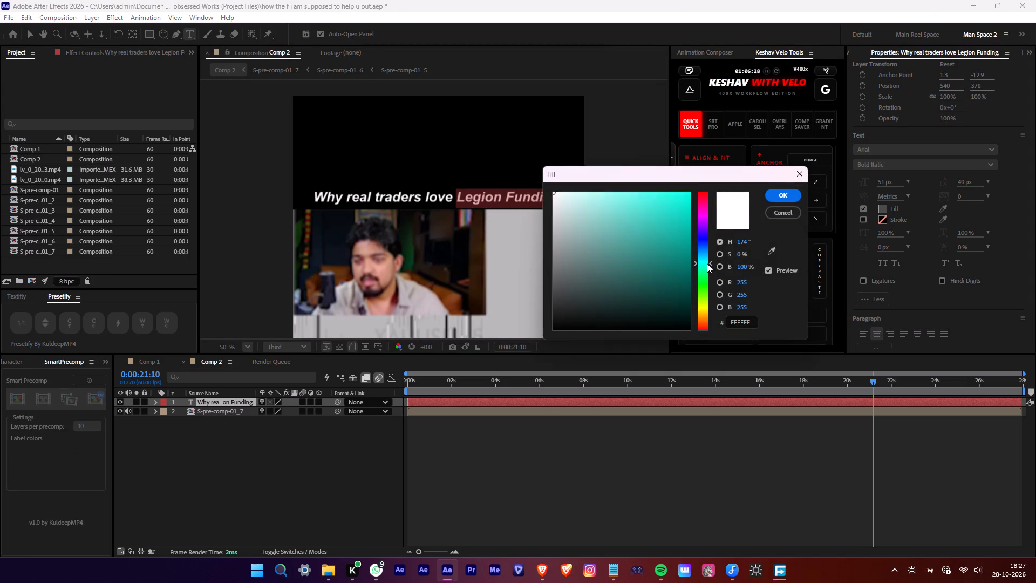
{"action": "left_click_drag", "start_coordinate": [707, 263], "coordinate": [707, 258]}
{"action": "left_click_drag", "start_coordinate": [643, 213], "coordinate": [755, 177]}
{"action": "left_click", "coordinate": [785, 193]}
{"action": "left_click", "coordinate": [682, 448]}
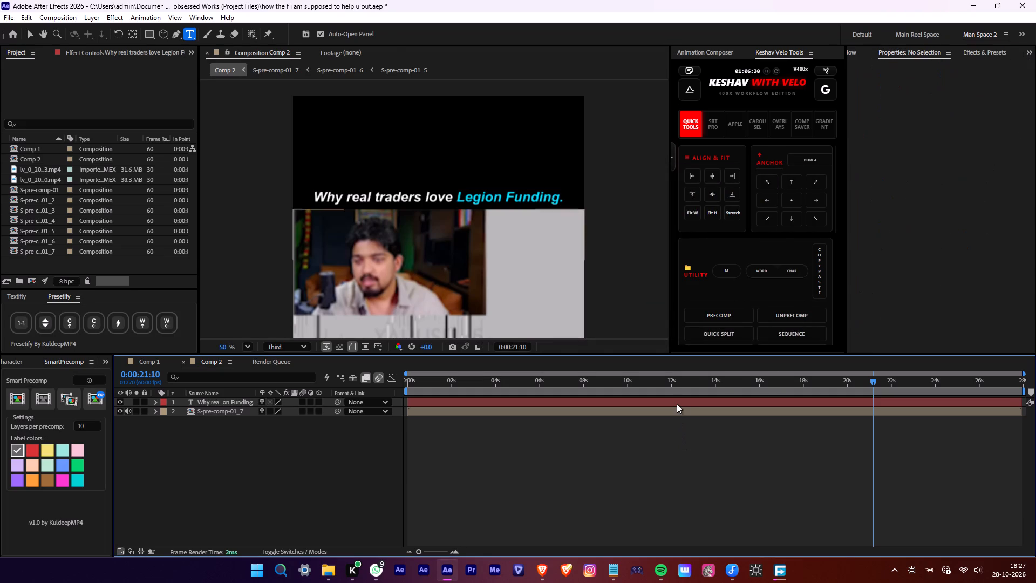
Apply the saved "header" effect preset to the header text layer.
{"action": "left_click", "coordinate": [677, 403]}
{"action": "key", "text": "ctrl+space"}
{"action": "type", "text": "header"}
{"action": "key", "text": "Return"}
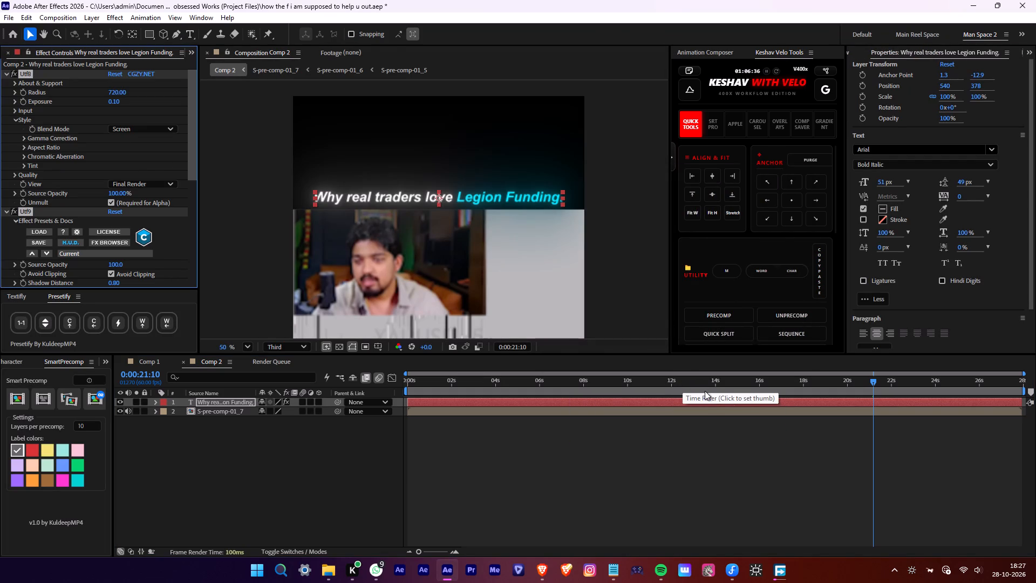
Apply the Text Turbilence (clud 1) preset to the header, move its effect point onto the text, and collapse all the header's effects.
{"action": "left_click", "coordinate": [618, 497]}
{"action": "left_click", "coordinate": [597, 403]}
{"action": "key", "text": "ctrl+space"}
{"action": "type", "text": "text tu"}
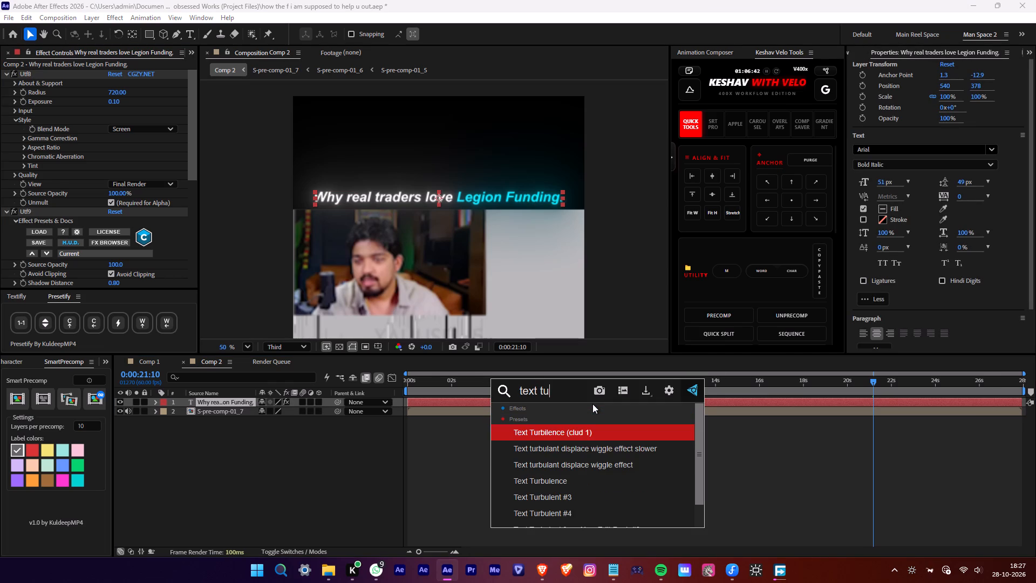
{"action": "key", "text": "Return"}
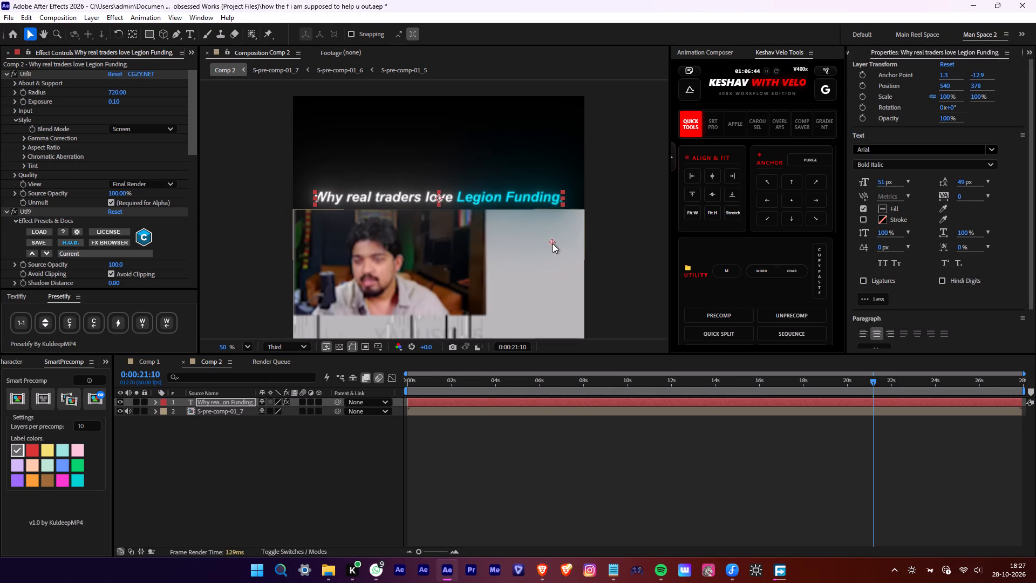
{"action": "left_click_drag", "start_coordinate": [552, 242], "coordinate": [439, 210]}
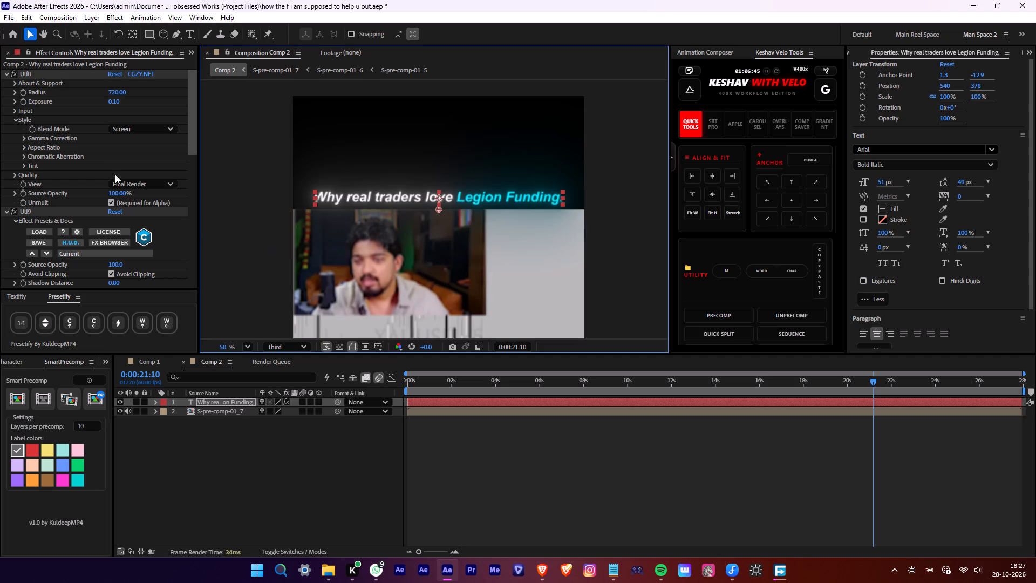
{"action": "left_click", "coordinate": [98, 146], "text": "ctrl"}
{"action": "key", "text": "ctrl+a"}
{"action": "left_click", "coordinate": [1, 71]}
{"action": "left_click", "coordinate": [58, 164]}
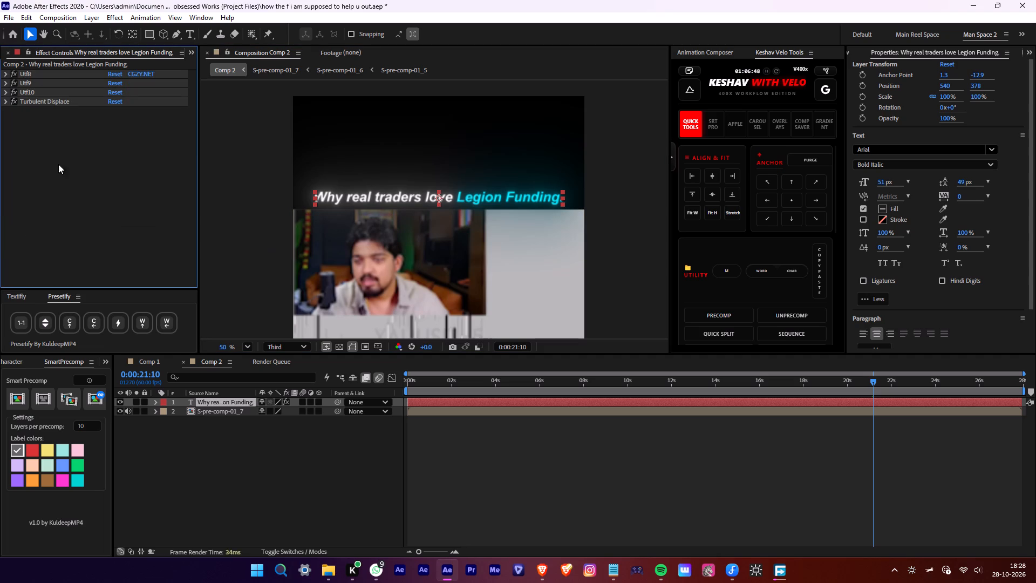
Open S-pre-comp-01_7 and reveal the audio waveform of its S-pre-comp-01_6 layer.
{"action": "triple_click", "coordinate": [548, 415]}
{"action": "scroll", "coordinate": [548, 415], "scroll_direction": "down", "scroll_amount": 4}
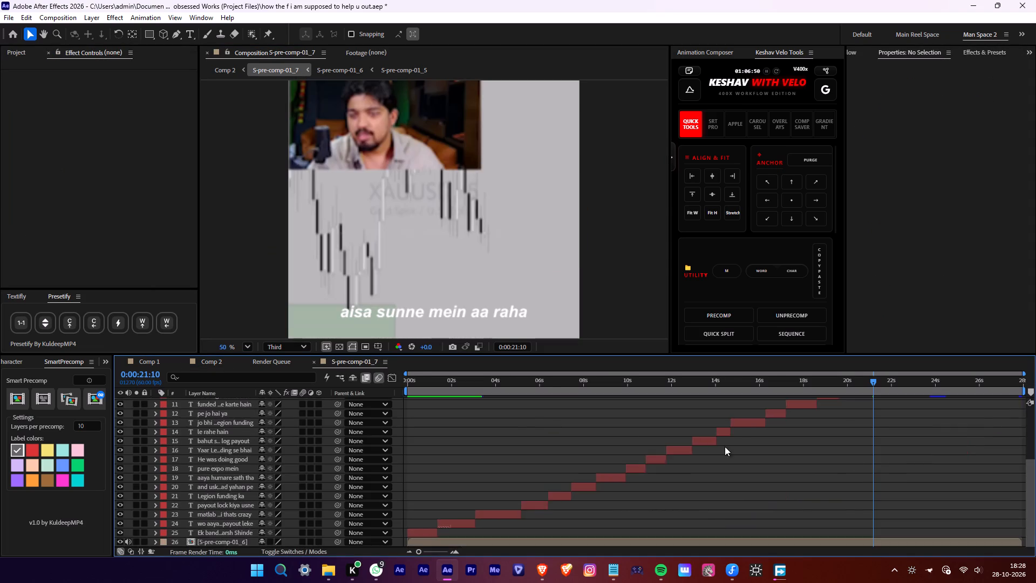
{"action": "scroll", "coordinate": [873, 465], "scroll_direction": "up", "scroll_amount": 3}
{"action": "scroll", "coordinate": [896, 466], "scroll_direction": "up", "scroll_amount": 3, "text": "alt"}
{"action": "middle_click_drag", "start_coordinate": [890, 467], "coordinate": [727, 459]}
{"action": "key", "text": "space"}
{"action": "scroll", "coordinate": [706, 445], "scroll_direction": "down", "scroll_amount": 4}
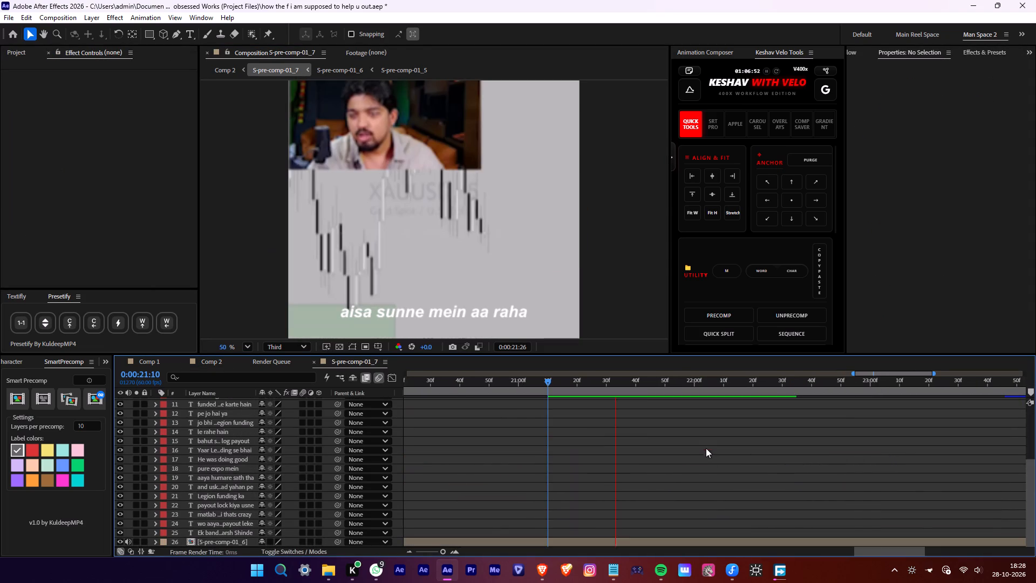
{"action": "scroll", "coordinate": [706, 448], "scroll_direction": "down", "scroll_amount": 2}
{"action": "key", "text": "space"}
{"action": "scroll", "coordinate": [726, 493], "scroll_direction": "down", "scroll_amount": 4}
{"action": "left_click", "coordinate": [691, 540]}
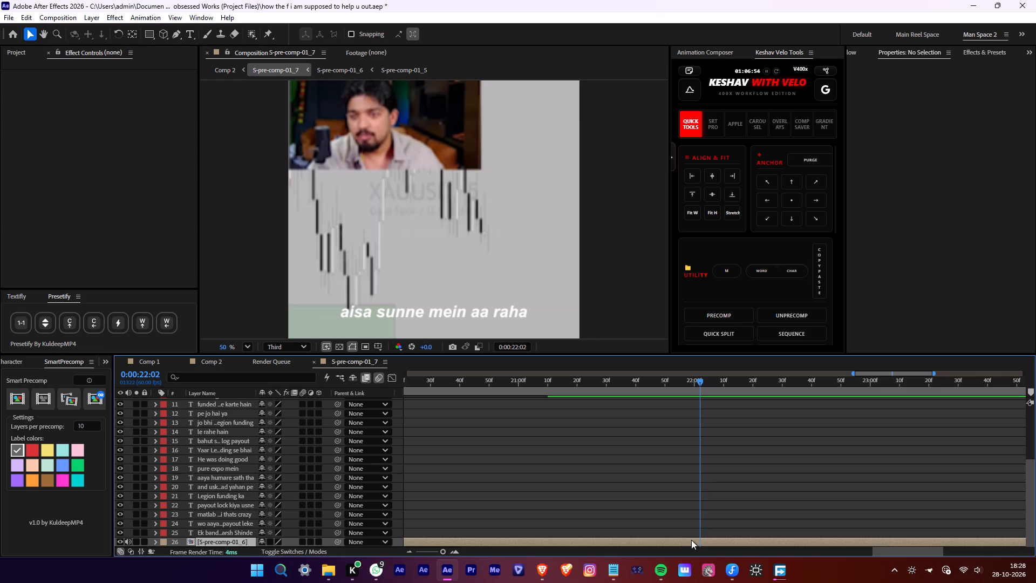
{"action": "key", "text": "l"}
{"action": "key", "text": "l"}
Split the "aisa sunne mein aa raha" caption at 0:00:22:08 and delete the part after it.
{"action": "scroll", "coordinate": [699, 476], "scroll_direction": "down", "scroll_amount": 4}
{"action": "key", "text": "space"}
{"action": "key", "text": "space"}
{"action": "left_click_drag", "start_coordinate": [741, 385], "coordinate": [738, 385]}
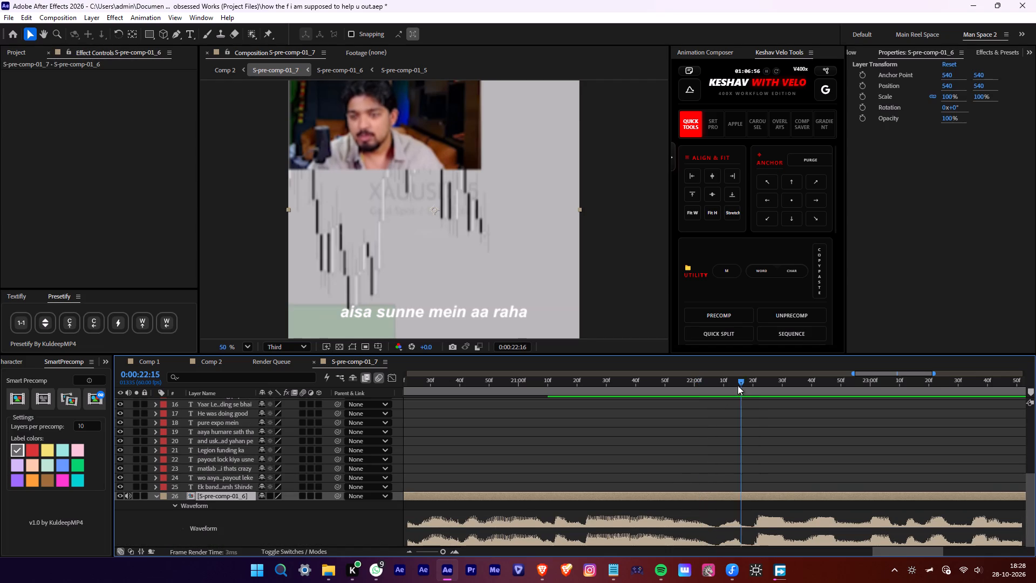
{"action": "left_click_drag", "start_coordinate": [738, 385], "coordinate": [718, 391]}
{"action": "scroll", "coordinate": [756, 429], "scroll_direction": "down", "scroll_amount": 2, "text": "alt"}
{"action": "scroll", "coordinate": [894, 465], "scroll_direction": "up", "scroll_amount": 6}
{"action": "left_click", "coordinate": [824, 457]}
{"action": "key", "text": "alt+d"}
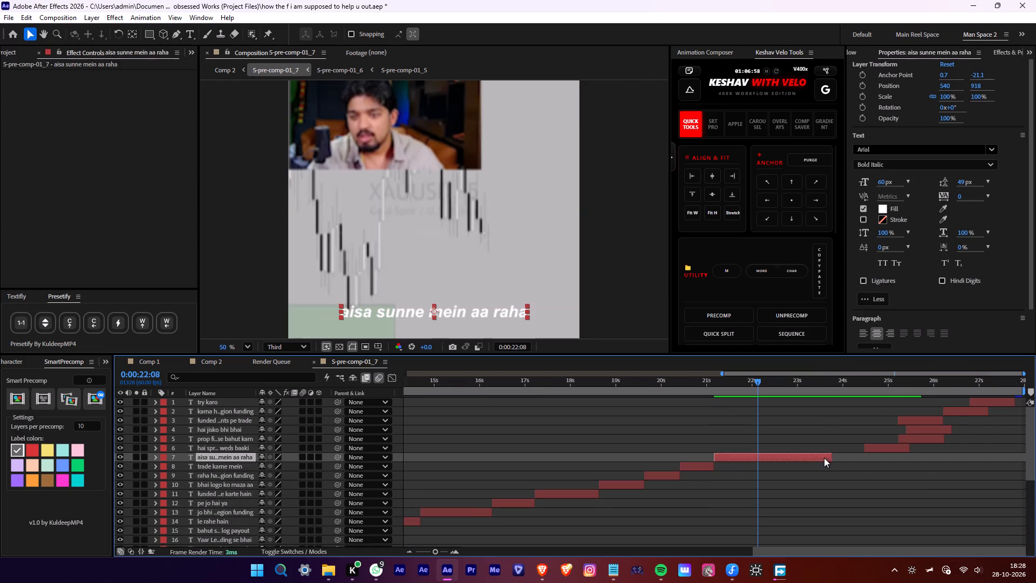
{"action": "key", "text": "Delete"}
Extend the start of the "hai spreads weds baaki" caption back to 0:00:22:08.
{"action": "left_click_drag", "start_coordinate": [861, 449], "coordinate": [757, 469]}
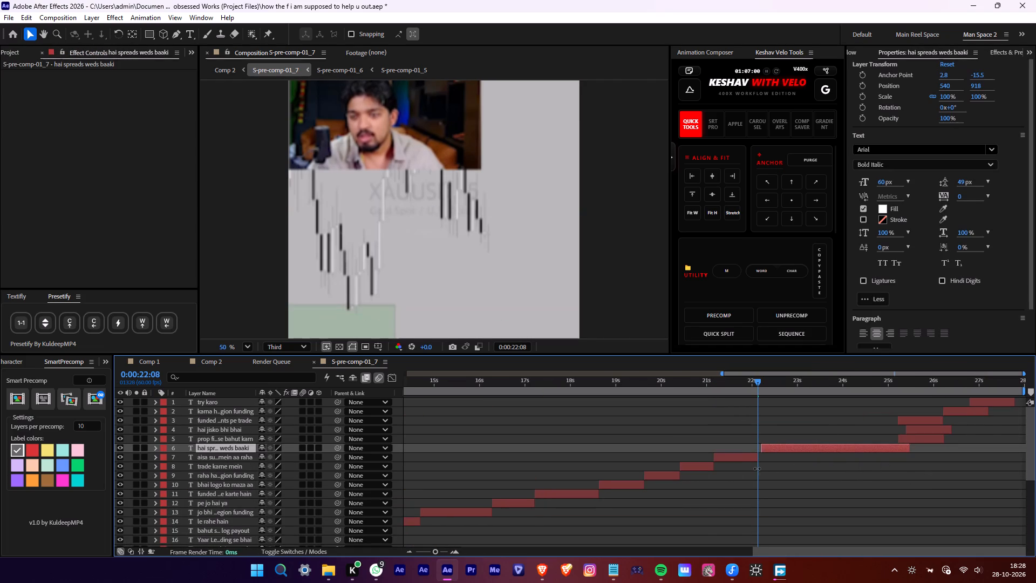
{"action": "left_click_drag", "start_coordinate": [757, 469], "coordinate": [754, 466]}
{"action": "key", "text": "space"}
{"action": "key", "text": "space"}
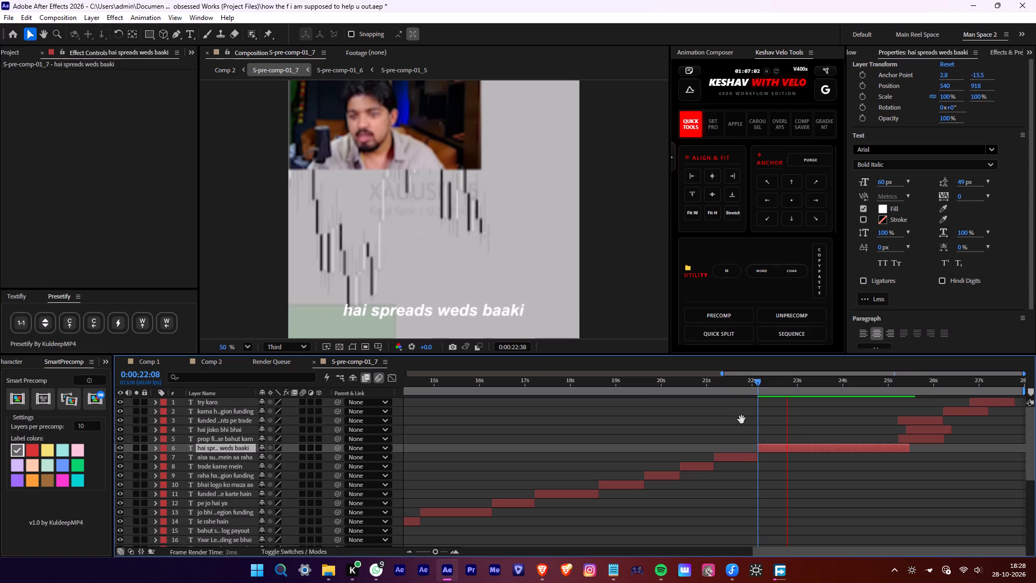
Move the word "hai" from the "spreads weds baaki" caption to the end of "aisa sunne mein aa raha", breaking that caption before "aa".
{"action": "double_click", "coordinate": [366, 311]}
{"action": "left_click_drag", "start_coordinate": [366, 312], "coordinate": [310, 316]}
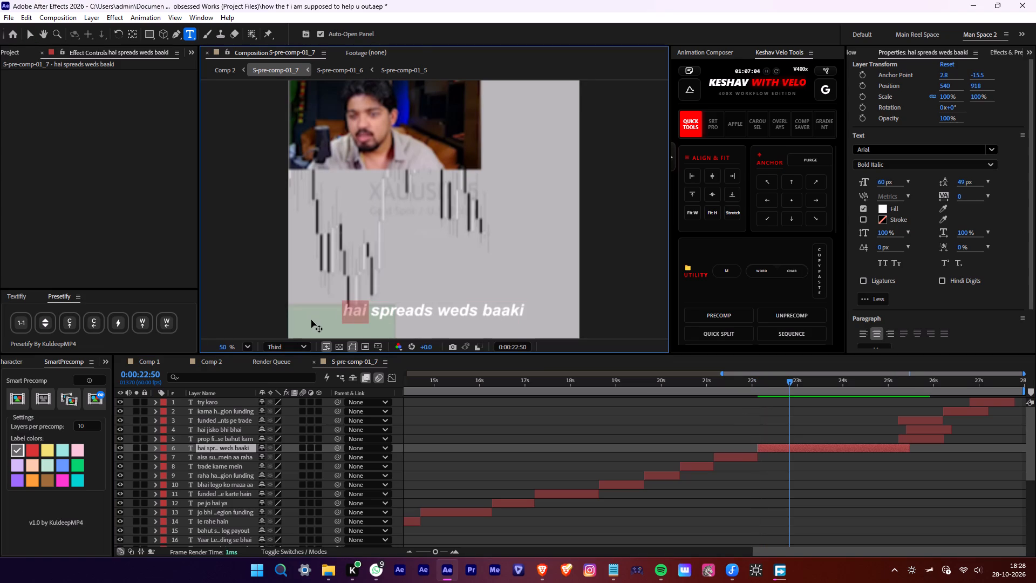
{"action": "key", "text": "ctrl+x"}
{"action": "left_click", "coordinate": [740, 381]}
{"action": "left_click", "coordinate": [740, 456]}
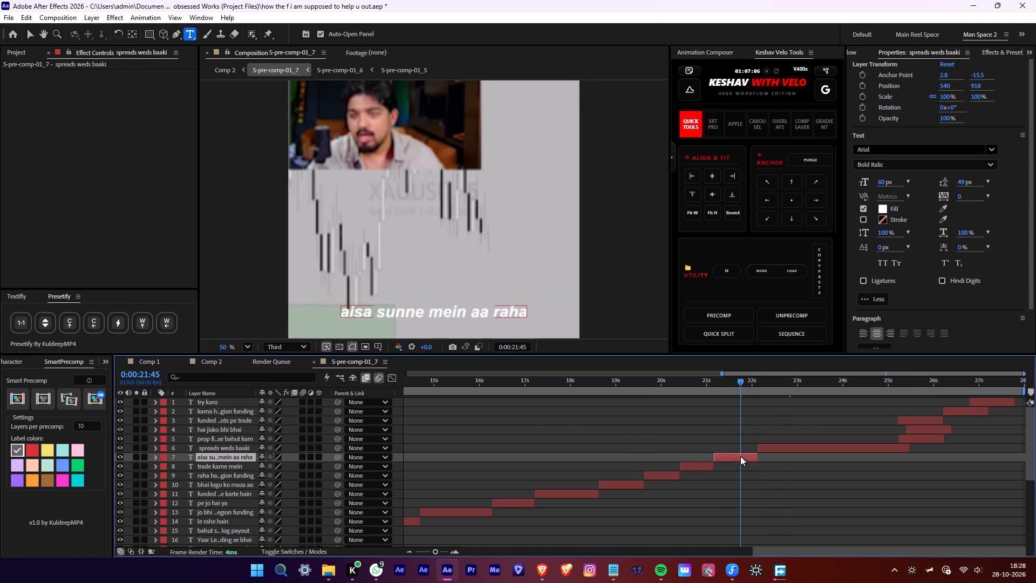
{"action": "left_click", "coordinate": [472, 315]}
{"action": "key", "text": "Return"}
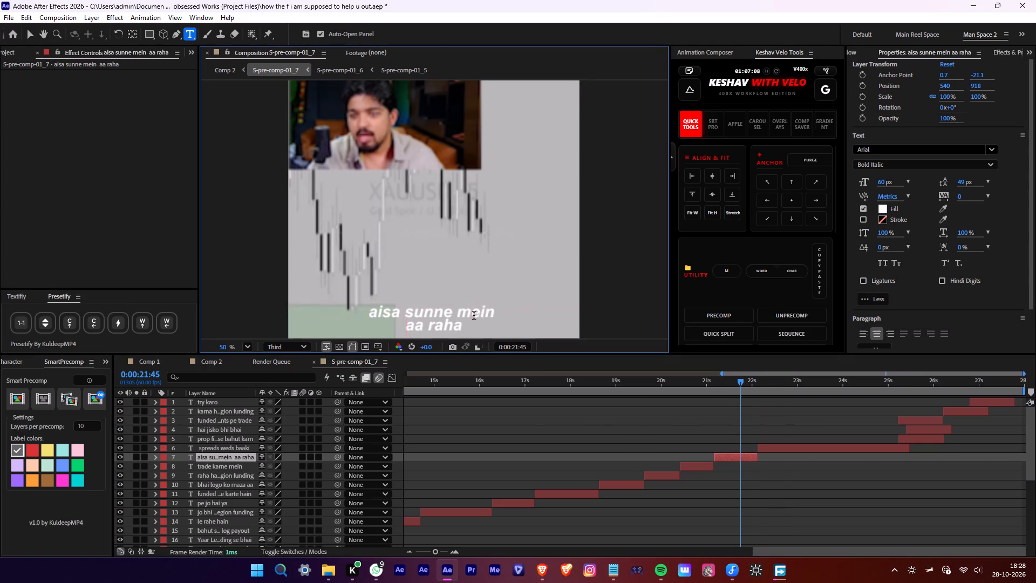
{"action": "left_click", "coordinate": [470, 324]}
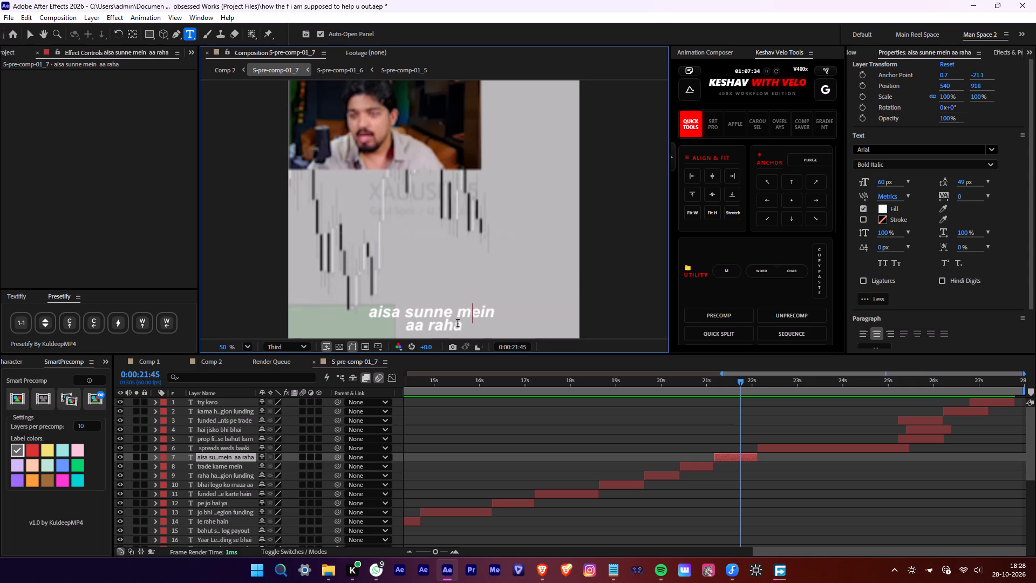
{"action": "left_click", "coordinate": [463, 324]}
{"action": "key", "text": "space"}
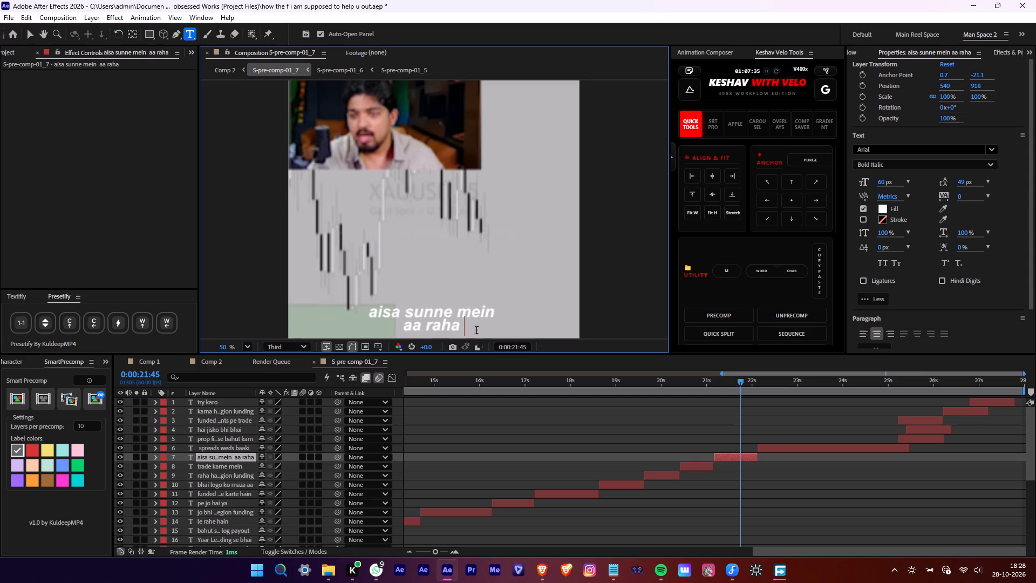
{"action": "key", "text": "ctrl+v"}
Split the "spreads weds baaki" caption at 0:00:23:13 to match the audio and delete the part after it.
{"action": "left_click", "coordinate": [754, 444]}
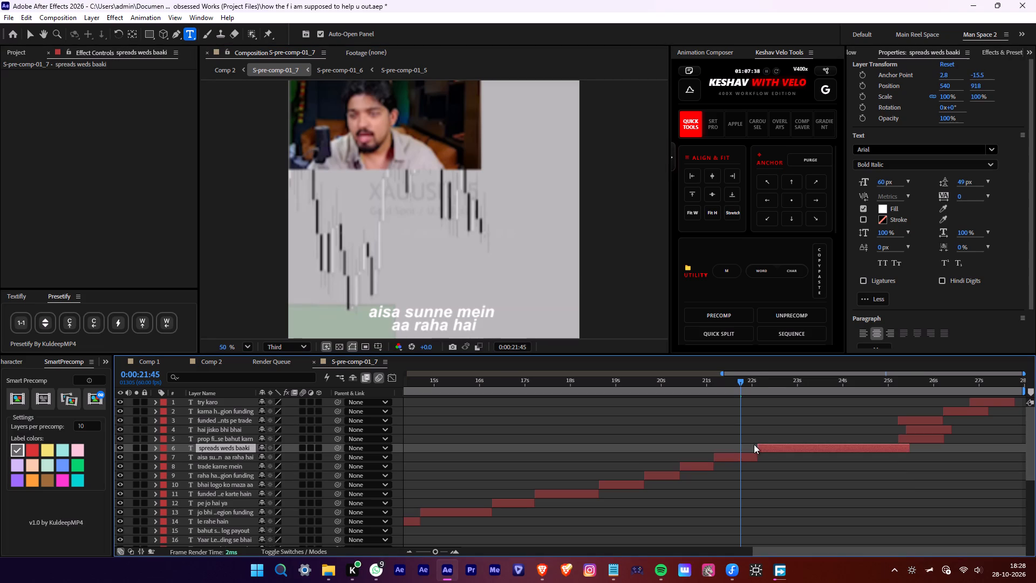
{"action": "key", "text": "i"}
{"action": "key", "text": "space"}
{"action": "middle_click_drag", "start_coordinate": [893, 487], "coordinate": [684, 483]}
{"action": "key", "text": "space"}
{"action": "scroll", "coordinate": [897, 462], "scroll_direction": "down", "scroll_amount": 8}
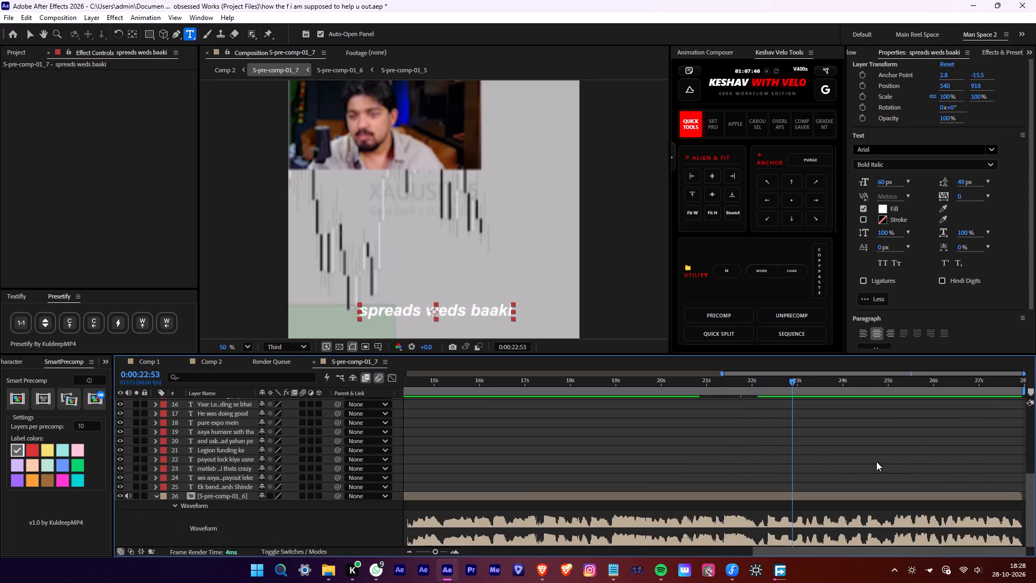
{"action": "scroll", "coordinate": [809, 452], "scroll_direction": "up", "scroll_amount": 1, "text": "alt"}
{"action": "key", "text": "space"}
{"action": "key", "text": "space"}
{"action": "left_click", "coordinate": [807, 382]}
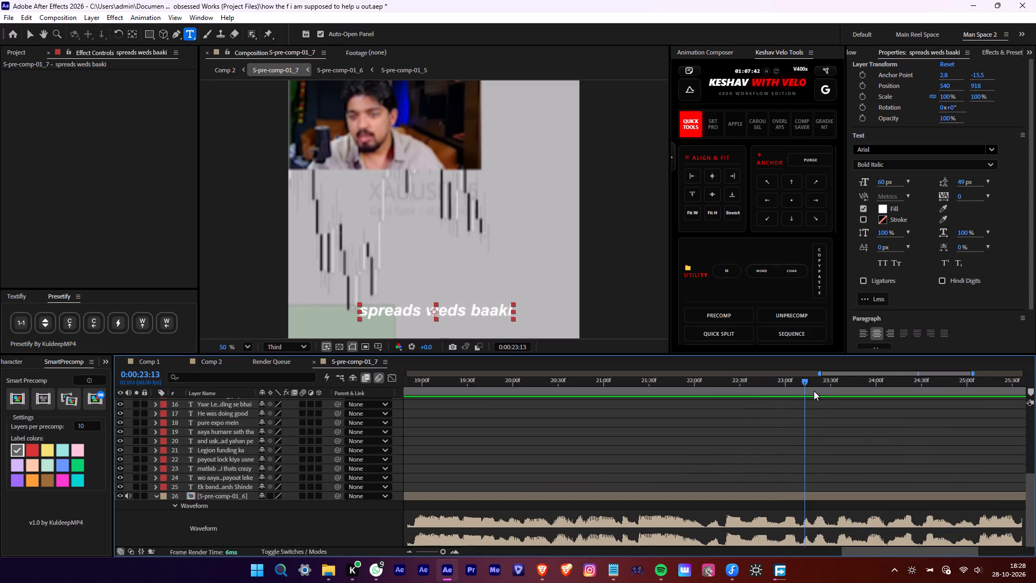
{"action": "scroll", "coordinate": [917, 436], "scroll_direction": "up", "scroll_amount": 6}
{"action": "key", "text": "alt+d"}
{"action": "key", "text": "F12"}
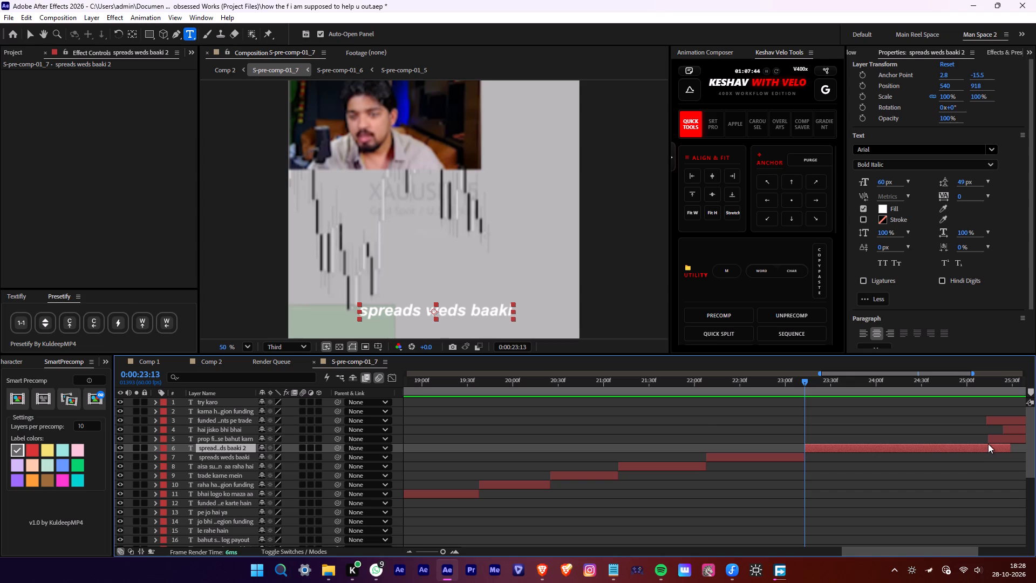
{"action": "key", "text": "Delete"}
Extend the start of the "prop firms se bahut kam" caption back to 0:00:23:13.
{"action": "middle_click_drag", "start_coordinate": [966, 482], "coordinate": [671, 505]}
{"action": "scroll", "coordinate": [876, 492], "scroll_direction": "up", "scroll_amount": 1}
{"action": "left_click_drag", "start_coordinate": [772, 440], "coordinate": [708, 461]}
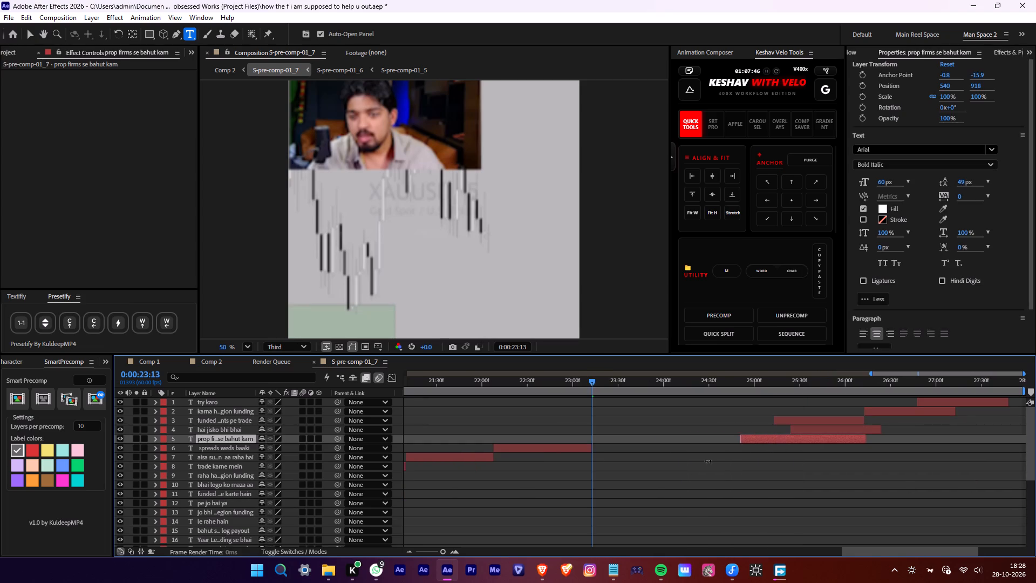
{"action": "left_click_drag", "start_coordinate": [708, 461], "coordinate": [589, 467]}
Break the "prop firms se bahut kam" caption onto two lines before "bahut" and add "hai" at its end.
{"action": "key", "text": "space"}
{"action": "middle_click_drag", "start_coordinate": [823, 477], "coordinate": [735, 489]}
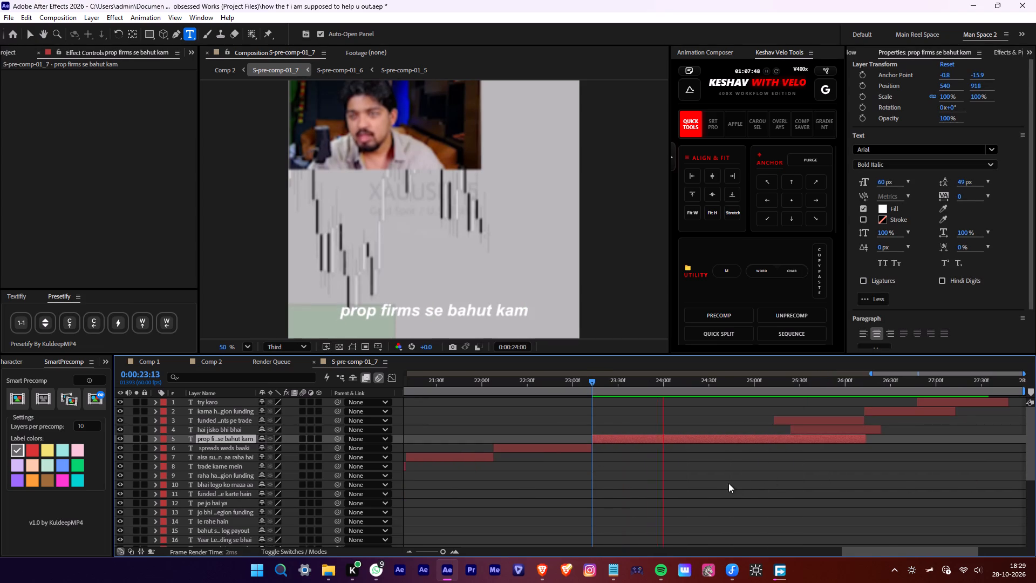
{"action": "key", "text": "space"}
{"action": "scroll", "coordinate": [742, 474], "scroll_direction": "down", "scroll_amount": 7}
{"action": "key", "text": "space"}
{"action": "key", "text": "space"}
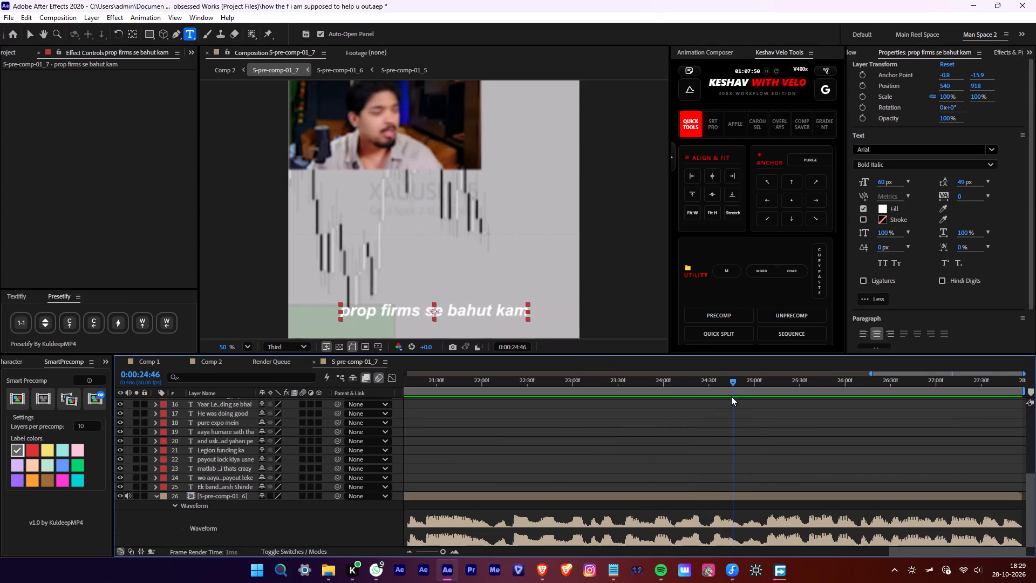
{"action": "left_click", "coordinate": [733, 390]}
{"action": "left_click", "coordinate": [449, 312]}
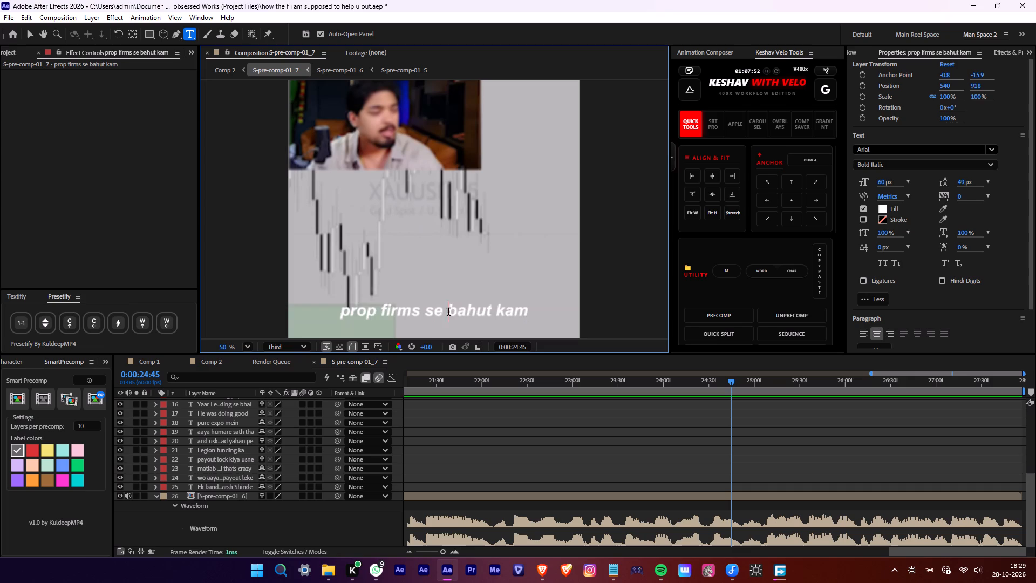
{"action": "key", "text": "Return"}
{"action": "left_click", "coordinate": [488, 323]}
{"action": "left_click", "coordinate": [478, 325]}
{"action": "key", "text": "space"}
{"action": "type", "text": "hai"}
Split the "prop firms se bahut kam hai" caption at 0:00:24:52 to match the speech and delete the part after it.
{"action": "left_click_drag", "start_coordinate": [733, 387], "coordinate": [730, 389]}
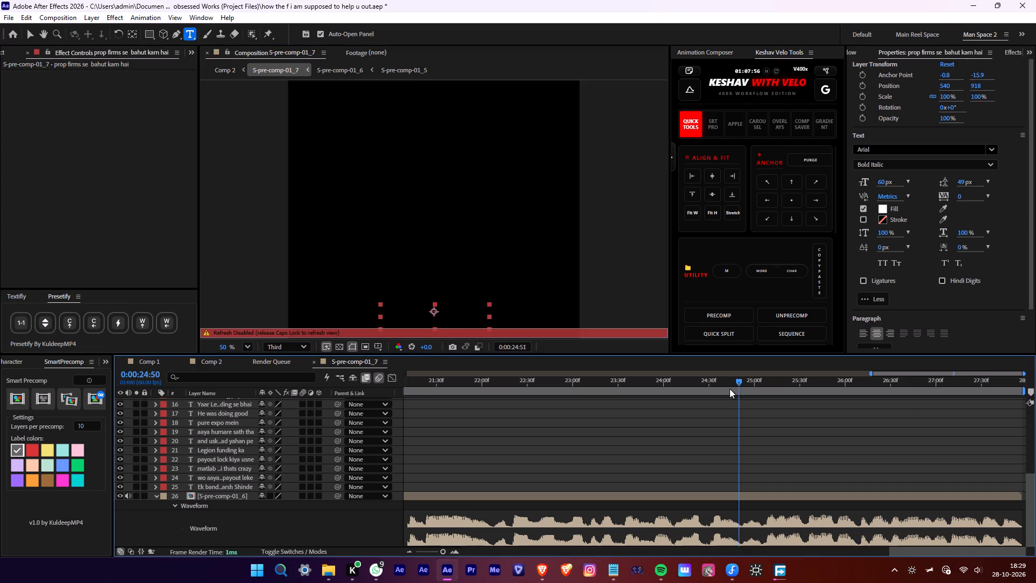
{"action": "left_click_drag", "start_coordinate": [730, 389], "coordinate": [683, 390]}
{"action": "key", "text": "space"}
{"action": "key", "text": "space"}
{"action": "left_click", "coordinate": [762, 387]}
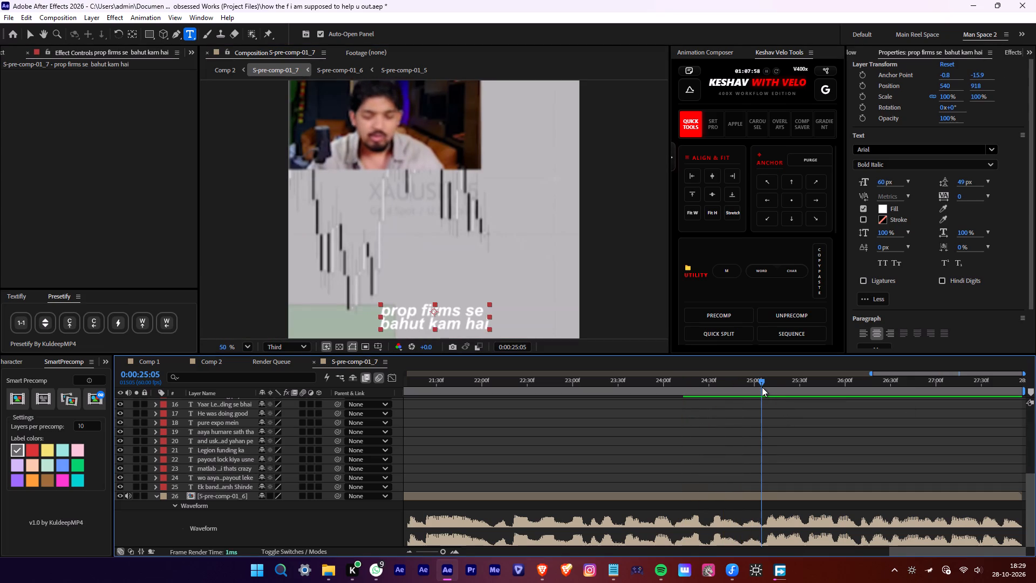
{"action": "key", "text": "space"}
{"action": "left_click", "coordinate": [762, 387]}
{"action": "scroll", "coordinate": [880, 442], "scroll_direction": "up", "scroll_amount": 5}
{"action": "scroll", "coordinate": [741, 413], "scroll_direction": "down", "scroll_amount": 5}
{"action": "left_click_drag", "start_coordinate": [752, 389], "coordinate": [741, 389]}
{"action": "key", "text": "space"}
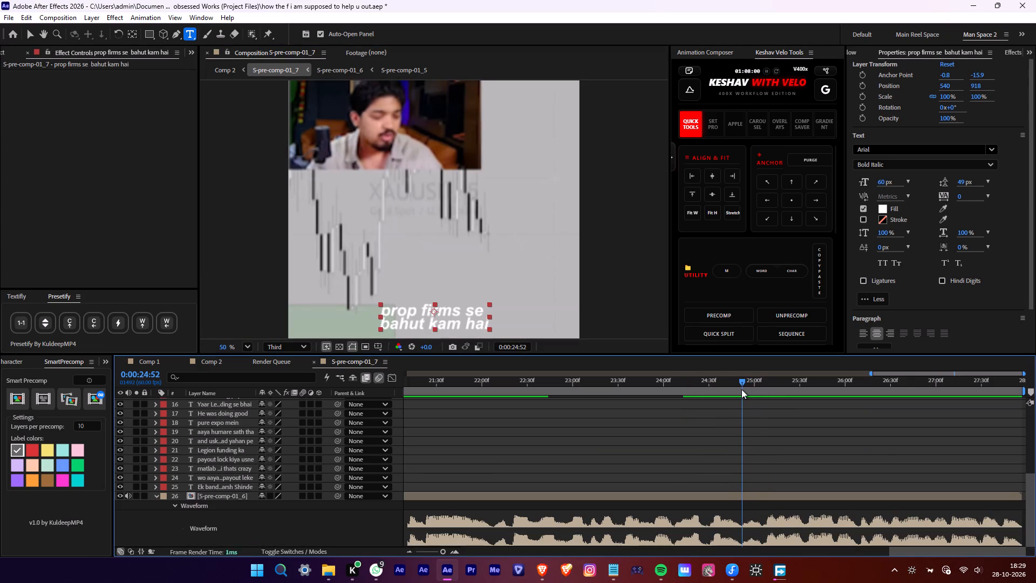
{"action": "left_click", "coordinate": [741, 389]}
{"action": "scroll", "coordinate": [885, 462], "scroll_direction": "up", "scroll_amount": 4}
{"action": "key", "text": "alt+d"}
{"action": "scroll", "coordinate": [885, 458], "scroll_direction": "up", "scroll_amount": 2}
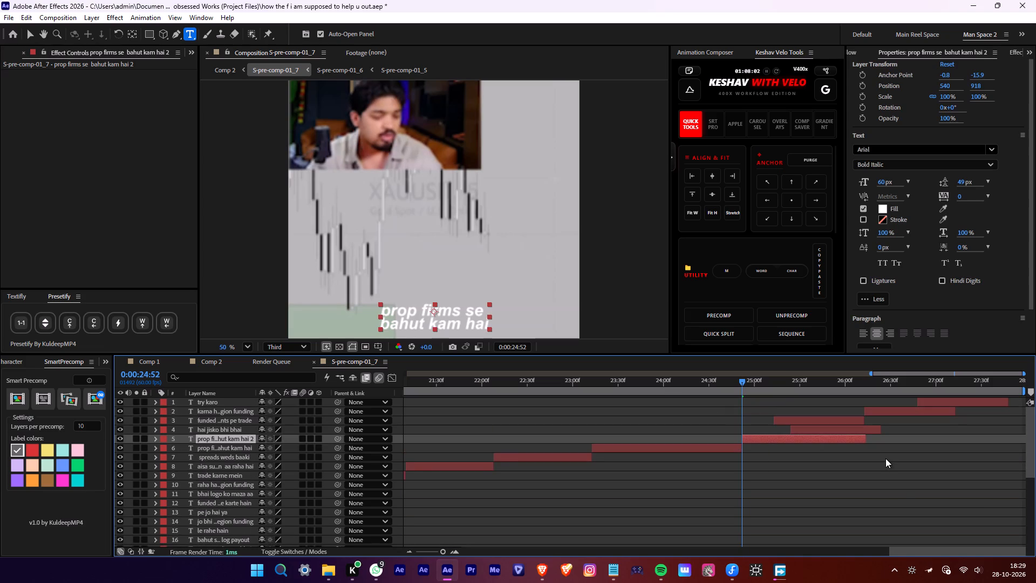
{"action": "key", "text": "Delete"}
Shift the last three captions, from "funded accounts pe trade" to "try karo", slightly later in the timeline.
{"action": "scroll", "coordinate": [888, 450], "scroll_direction": "down", "scroll_amount": 2, "text": "alt"}
{"action": "scroll", "coordinate": [997, 443], "scroll_direction": "up", "scroll_amount": 1}
{"action": "left_click", "coordinate": [997, 401]}
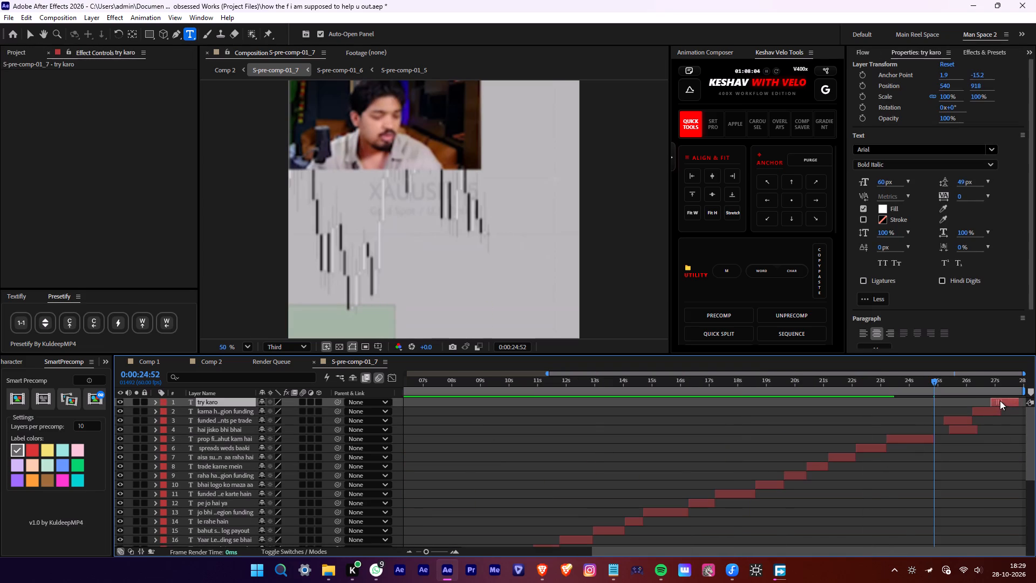
{"action": "left_click", "coordinate": [990, 412]}
{"action": "left_click_drag", "start_coordinate": [959, 421], "coordinate": [976, 421]}
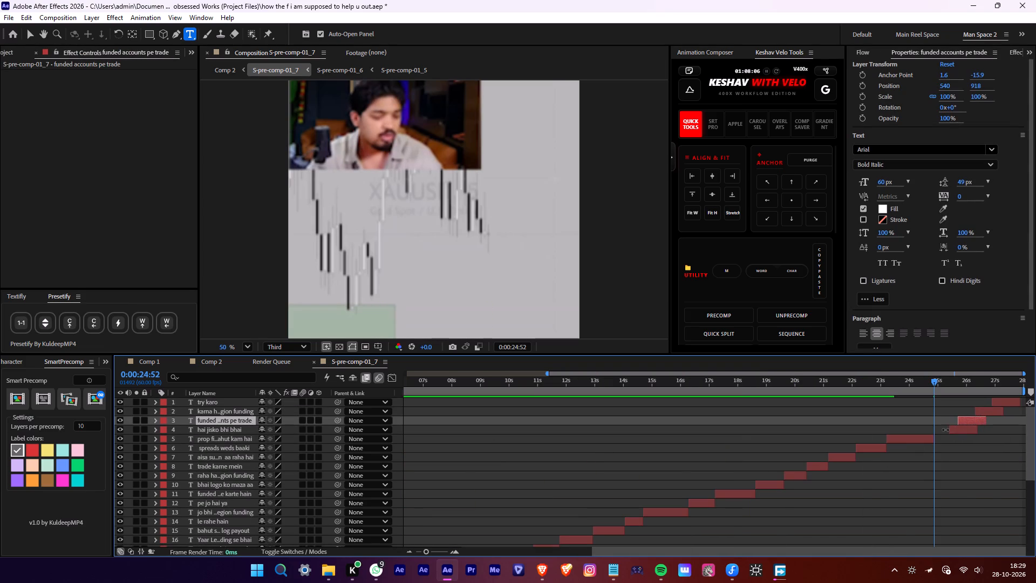
Move the "hai jisko bhi bhai" caption earlier so it starts at 0:00:24:52.
{"action": "left_click_drag", "start_coordinate": [945, 430], "coordinate": [930, 442]}
{"action": "scroll", "coordinate": [951, 439], "scroll_direction": "up", "scroll_amount": 2, "text": "alt"}
{"action": "middle_click_drag", "start_coordinate": [985, 460], "coordinate": [473, 501]}
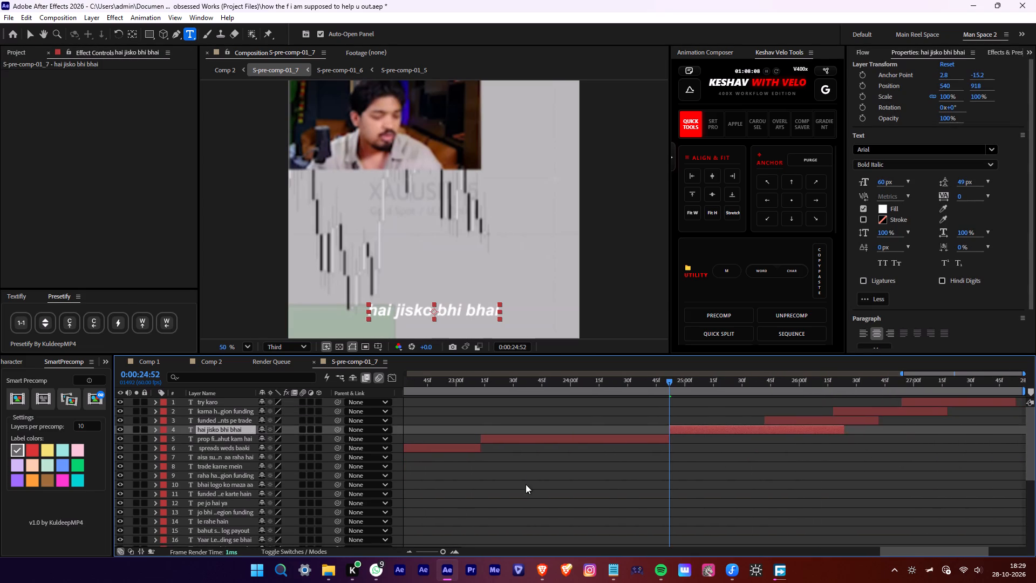
Remove the word "hai" from the start of the "hai jisko bhi bhai" caption.
{"action": "left_click_drag", "start_coordinate": [388, 310], "coordinate": [350, 311]}
{"action": "left_click_drag", "start_coordinate": [391, 308], "coordinate": [365, 311]}
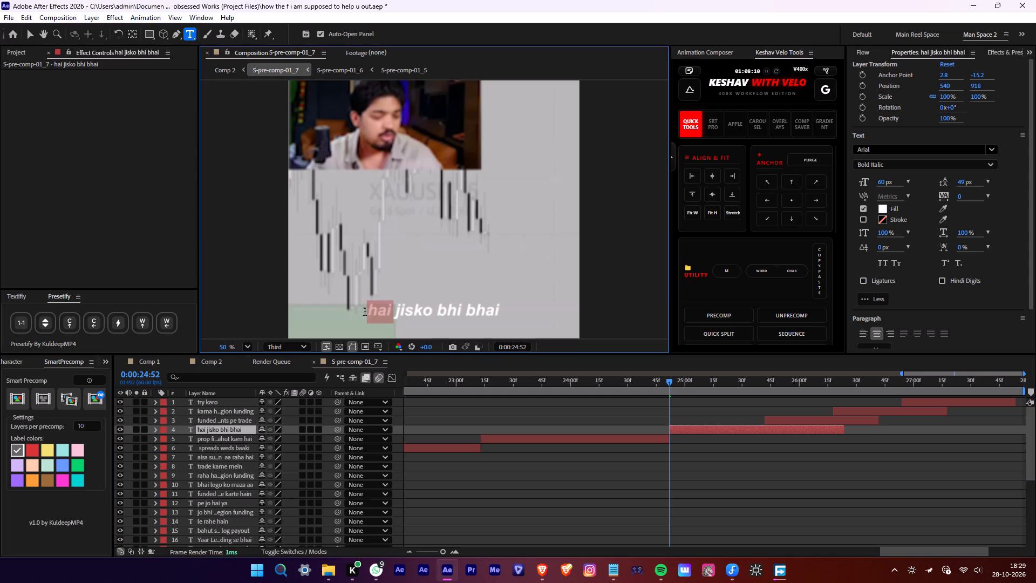
{"action": "left_click_drag", "start_coordinate": [365, 311], "coordinate": [358, 313]}
{"action": "key", "text": "BackSpace"}
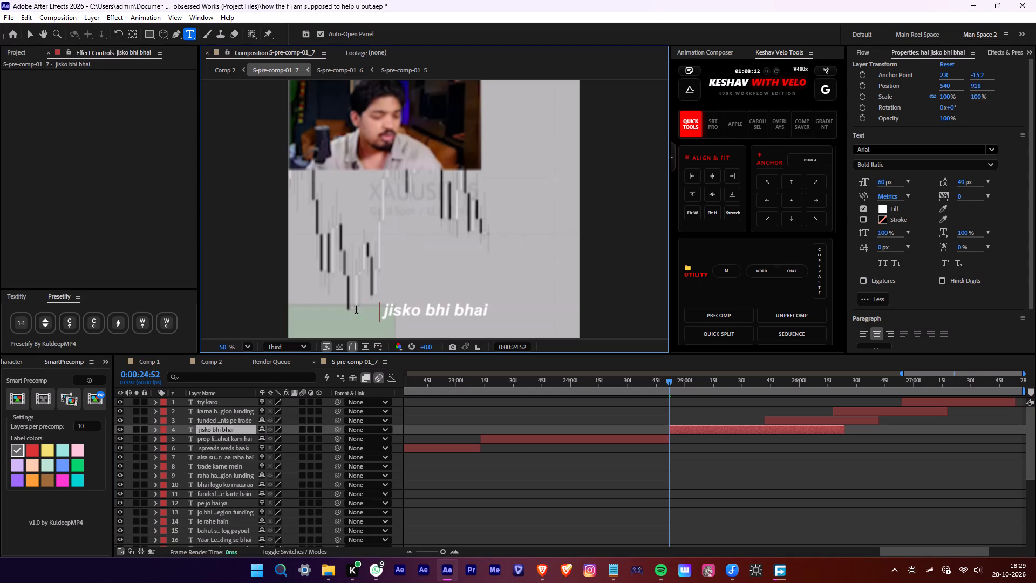
{"action": "left_click", "coordinate": [764, 470]}
Split the "jisko bhi bhai" caption at 0:00:25:32 to match the speech and delete the part after it.
{"action": "left_click", "coordinate": [759, 432]}
{"action": "key", "text": "space"}
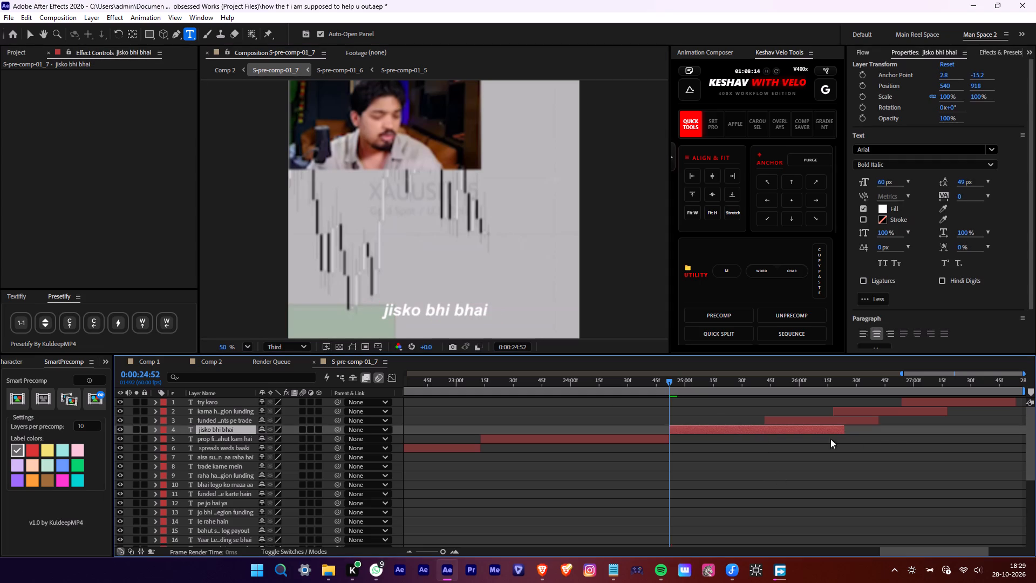
{"action": "key", "text": "space"}
{"action": "scroll", "coordinate": [768, 417], "scroll_direction": "down", "scroll_amount": 7}
{"action": "double_click", "coordinate": [746, 387]}
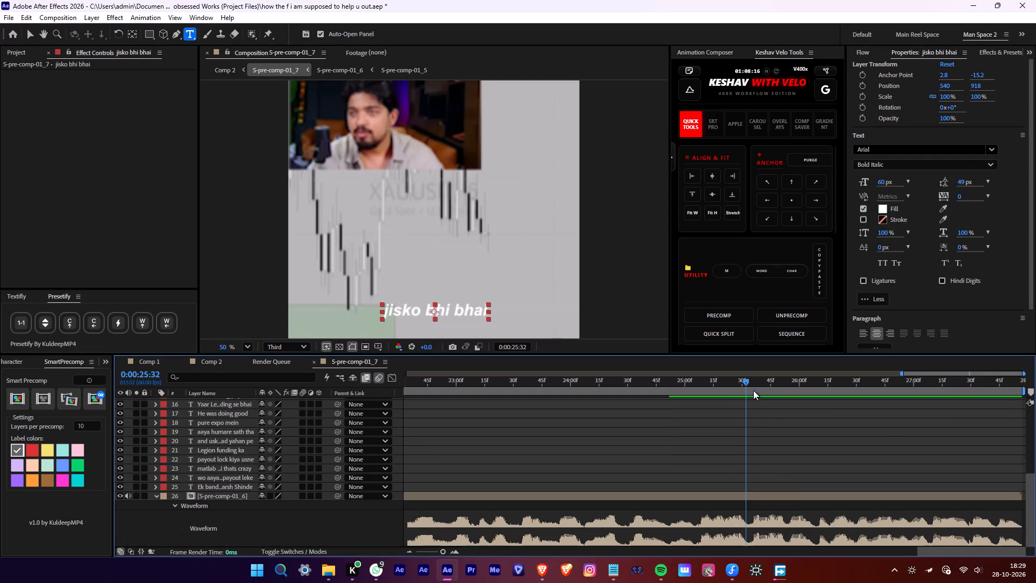
{"action": "key", "text": "space"}
{"action": "left_click", "coordinate": [746, 386]}
{"action": "scroll", "coordinate": [816, 422], "scroll_direction": "up", "scroll_amount": 6}
{"action": "key", "text": "alt+d"}
{"action": "key", "text": "Delete"}
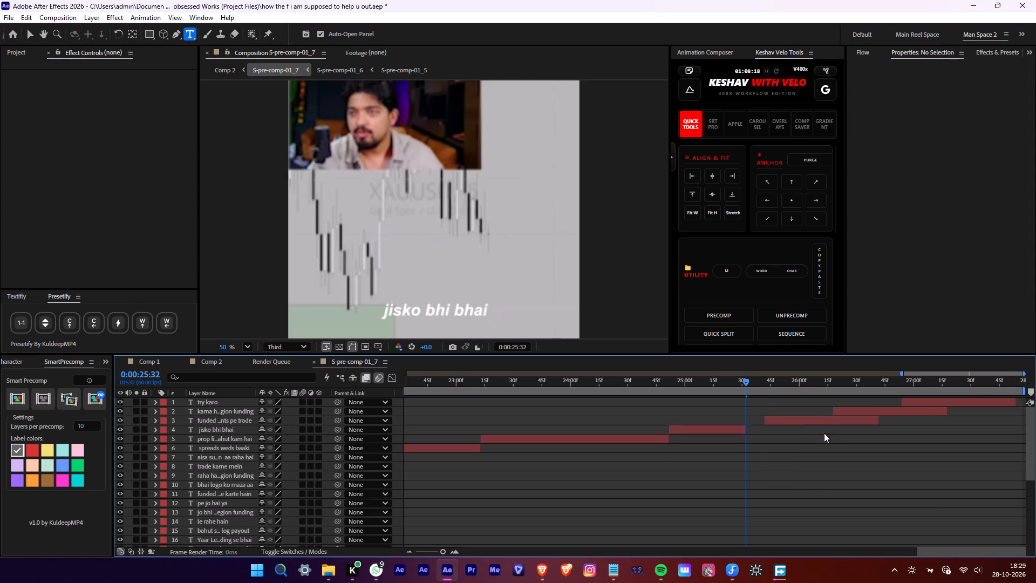
Move the "funded accounts pe trade" caption to start at 0:00:25:32 and trim its end to 0:00:26:21.
{"action": "left_click_drag", "start_coordinate": [816, 419], "coordinate": [798, 417]}
{"action": "key", "text": "space"}
{"action": "middle_click_drag", "start_coordinate": [936, 450], "coordinate": [798, 465]}
{"action": "key", "text": "space"}
{"action": "scroll", "coordinate": [864, 446], "scroll_direction": "down", "scroll_amount": 7}
{"action": "scroll", "coordinate": [864, 446], "scroll_direction": "up", "scroll_amount": 5}
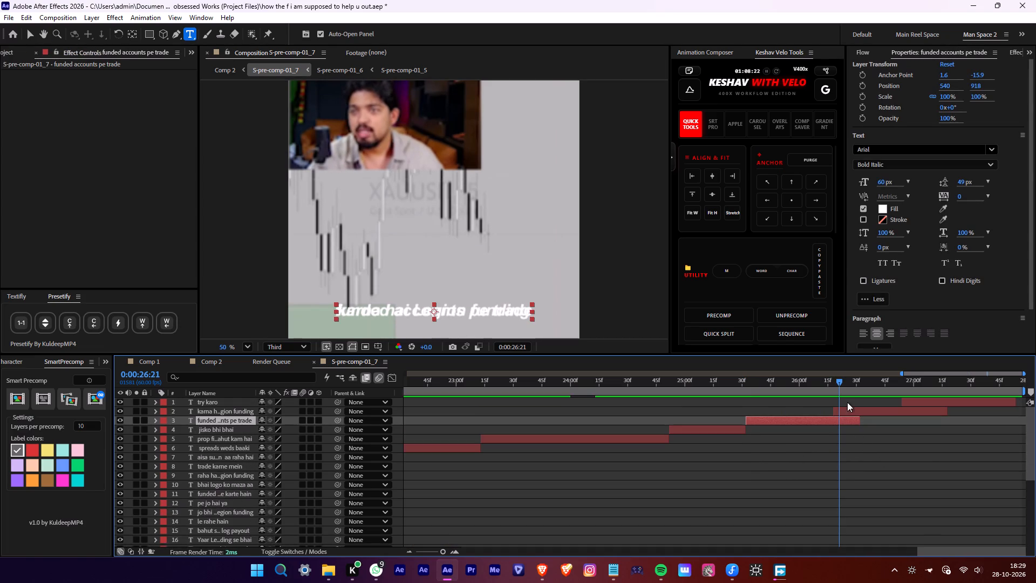
{"action": "left_click_drag", "start_coordinate": [864, 422], "coordinate": [841, 425]}
{"action": "left_click", "coordinate": [840, 421]}
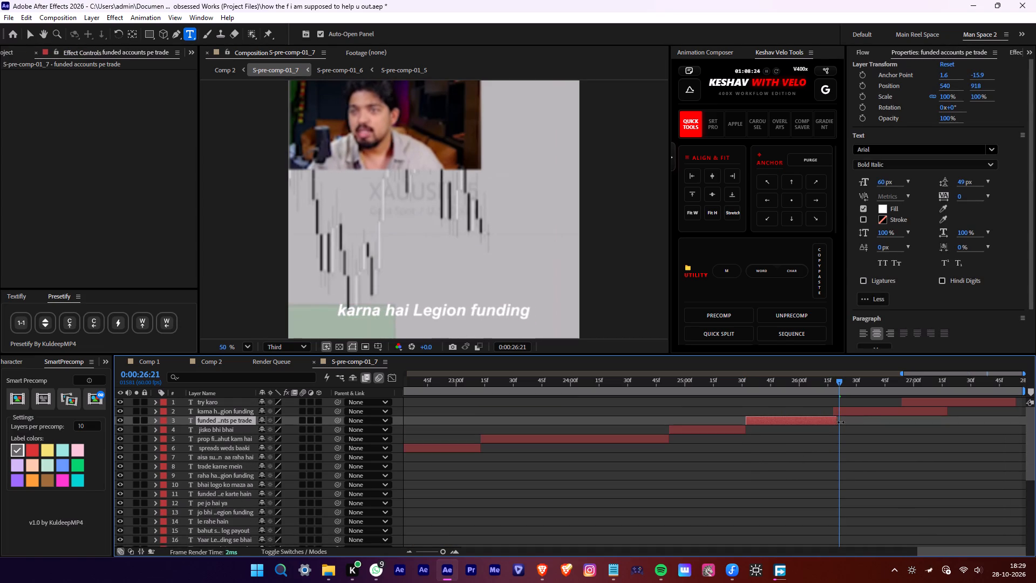
{"action": "scroll", "coordinate": [843, 415], "scroll_direction": "up", "scroll_amount": 3}
{"action": "left_click", "coordinate": [837, 417]}
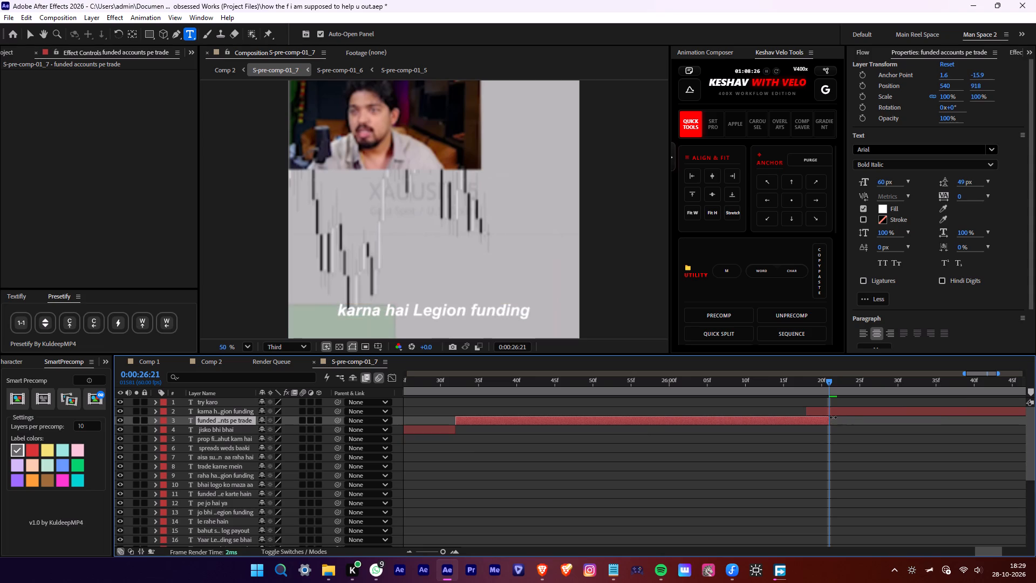
Move the "karna hai Legion funding" caption to start at 0:00:26:21 and the "try karo" caption to start at 0:00:27:21.
{"action": "left_click_drag", "start_coordinate": [835, 413], "coordinate": [856, 413]}
{"action": "key", "text": "space"}
{"action": "middle_click_drag", "start_coordinate": [890, 447], "coordinate": [299, 490]}
{"action": "scroll", "coordinate": [759, 462], "scroll_direction": "up", "scroll_amount": 1}
{"action": "scroll", "coordinate": [659, 465], "scroll_direction": "down", "scroll_amount": 2, "text": "alt"}
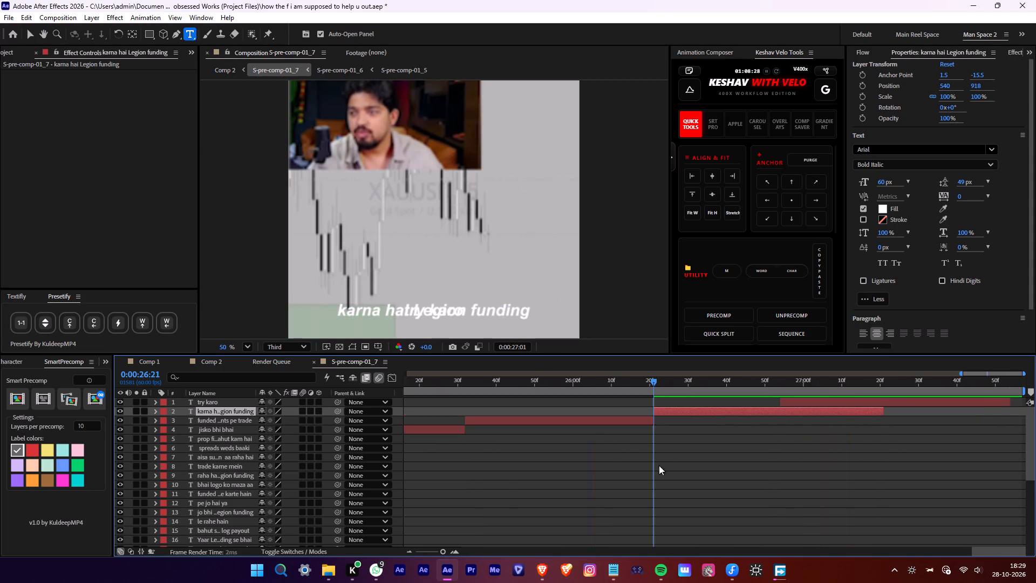
{"action": "key", "text": "space"}
{"action": "left_click_drag", "start_coordinate": [822, 402], "coordinate": [925, 405]}
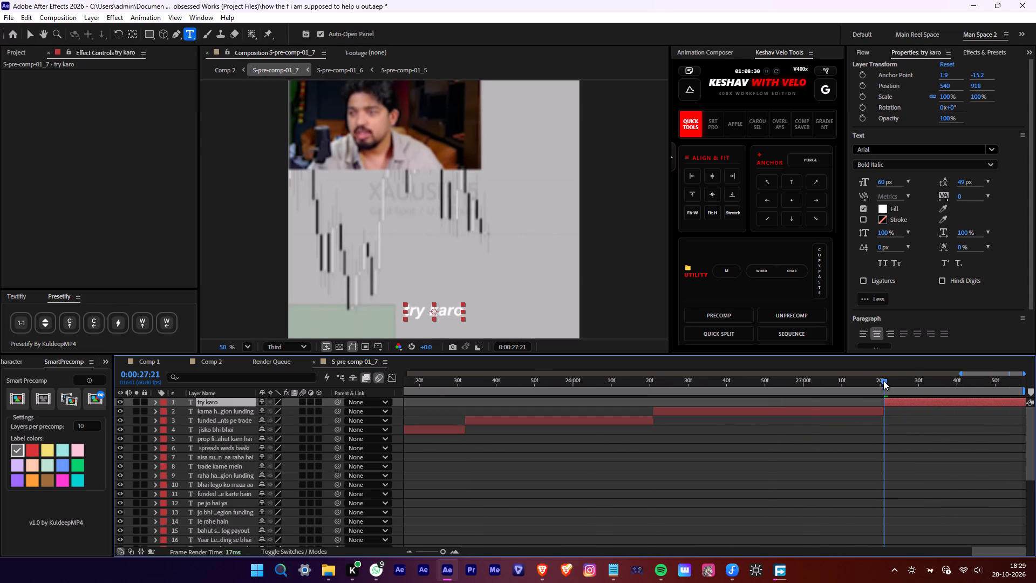
Play back the last captions from 0:00:26:18 to check their timing against the speech.
{"action": "left_click_drag", "start_coordinate": [867, 378], "coordinate": [642, 394]}
{"action": "key", "text": "space"}
{"action": "middle_click_drag", "start_coordinate": [933, 448], "coordinate": [705, 472]}
{"action": "key", "text": "space"}
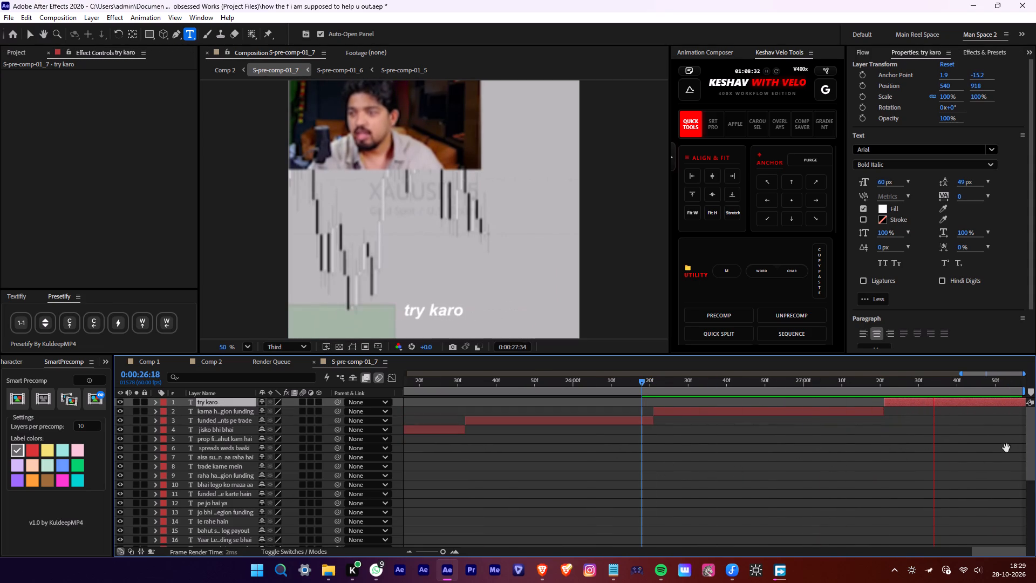
{"action": "scroll", "coordinate": [996, 452], "scroll_direction": "down", "scroll_amount": 7}
{"action": "key", "text": "space"}
{"action": "key", "text": "space"}
Trim the composition to its work area, ending with the S-pre-comp-01_6 layer.
{"action": "left_click", "coordinate": [996, 496]}
{"action": "key", "text": "o"}
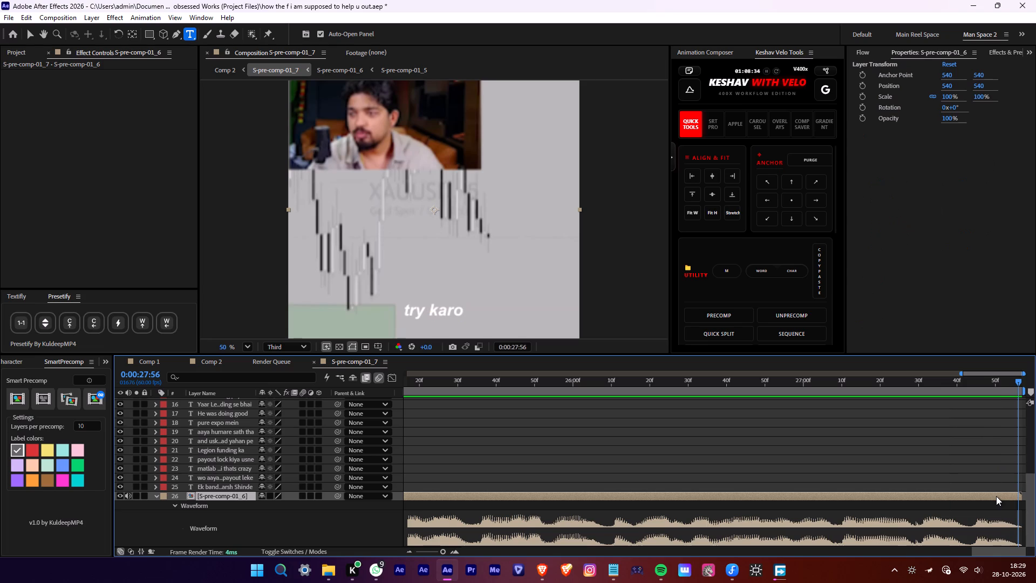
{"action": "key", "text": "ctrl+shift+x"}
Save the project under the name "how the f i am supposed to help u out", replacing the existing file.
{"action": "scroll", "coordinate": [996, 496], "scroll_direction": "down", "scroll_amount": 8, "text": "alt"}
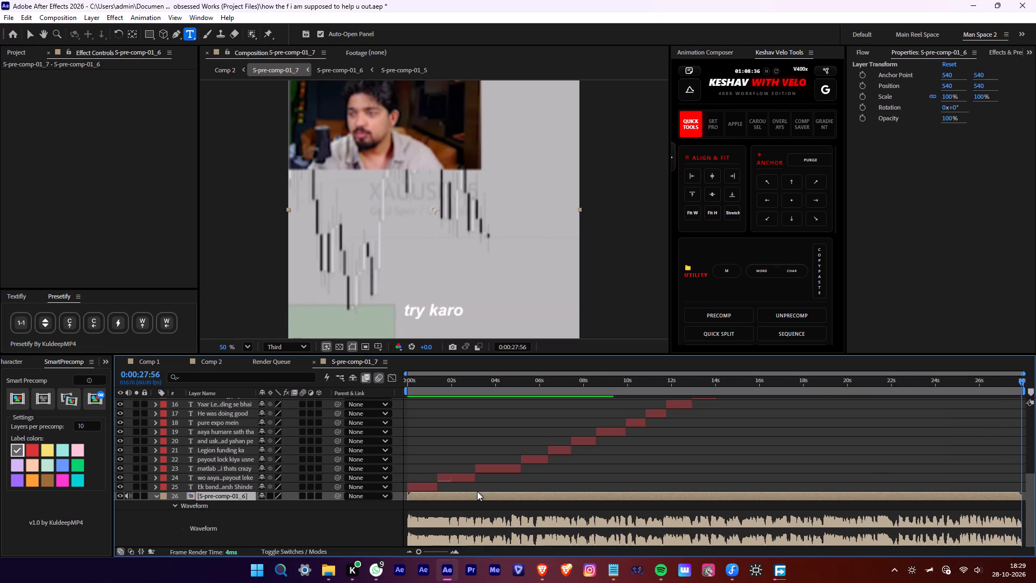
{"action": "key", "text": "ctrl+a"}
{"action": "left_click", "coordinate": [153, 498]}
{"action": "left_click", "coordinate": [731, 486]}
{"action": "key", "text": "ctrl+shift+s"}
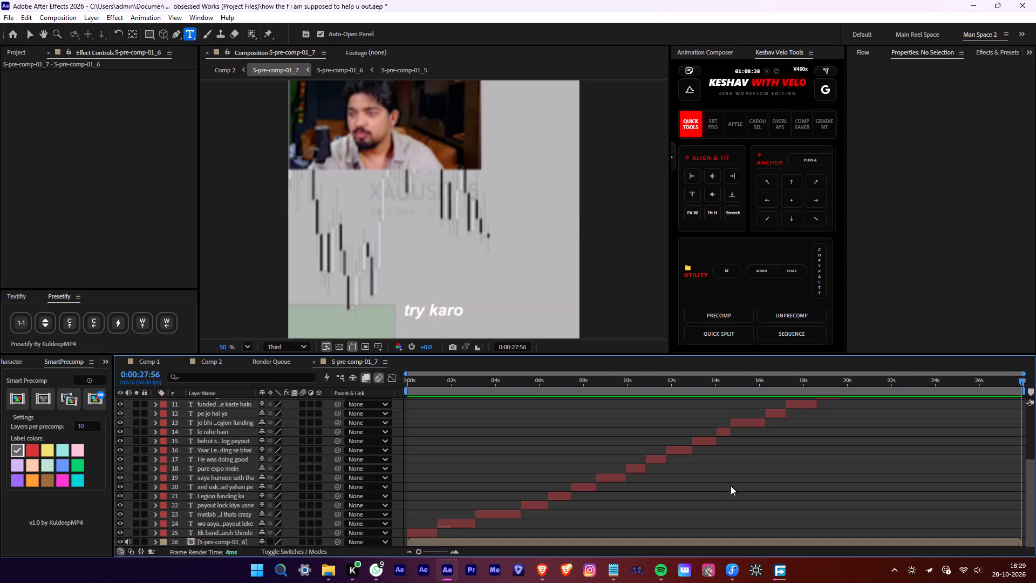
{"action": "left_click", "coordinate": [755, 441]}
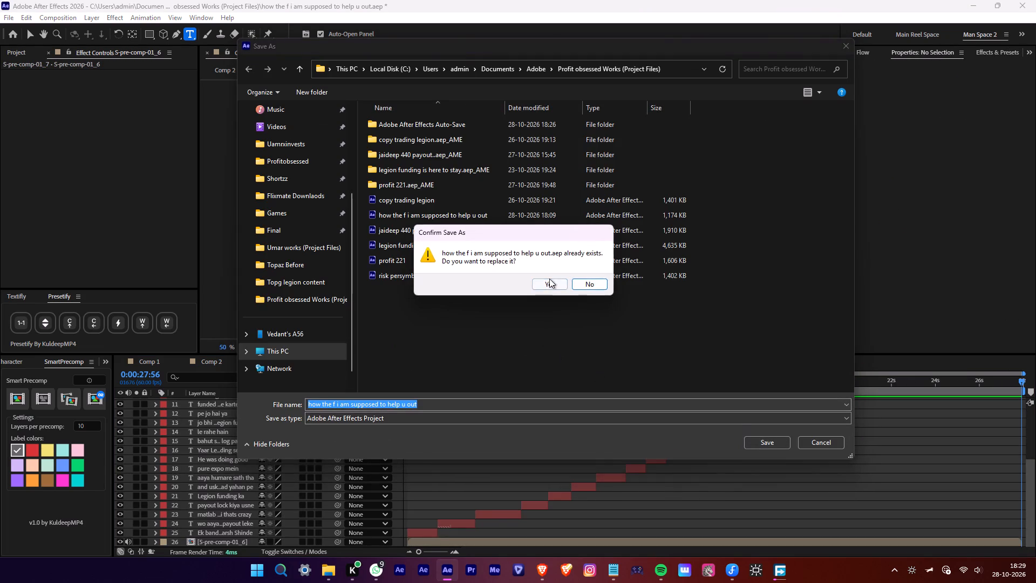
{"action": "left_click", "coordinate": [549, 279]}
Align all 25 caption layers to the horizontal and vertical centre of the frame.
{"action": "left_click", "coordinate": [435, 534]}
{"action": "scroll", "coordinate": [576, 530], "scroll_direction": "up", "scroll_amount": 7}
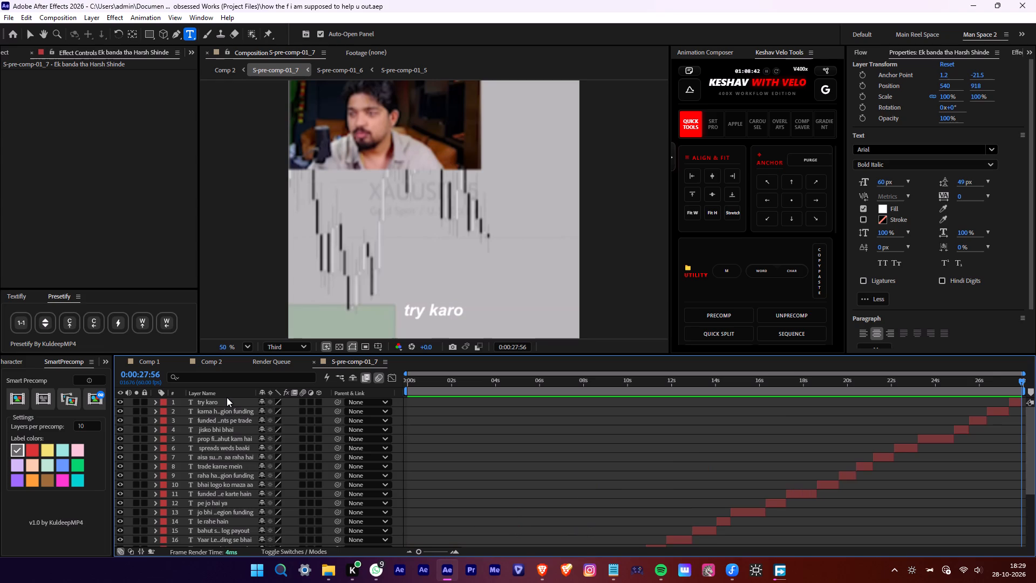
{"action": "left_click", "coordinate": [227, 397], "text": "shift"}
{"action": "left_click", "coordinate": [227, 403], "text": "shift"}
{"action": "left_click", "coordinate": [783, 196]}
{"action": "left_click", "coordinate": [710, 193]}
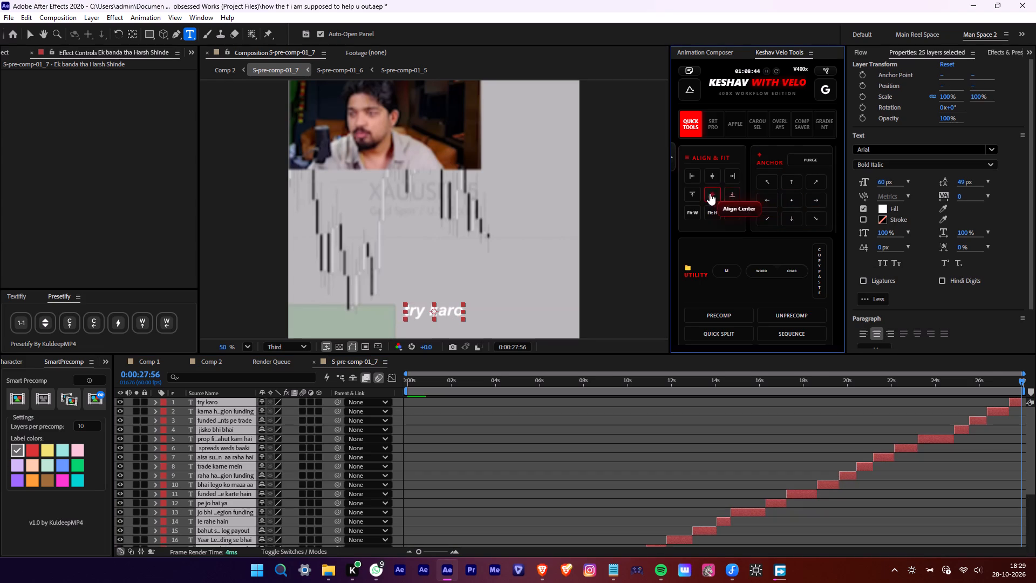
{"action": "left_click", "coordinate": [725, 177]}
{"action": "left_click", "coordinate": [713, 175]}
Fit the composition in the viewer and set the preview resolution to Full.
{"action": "scroll", "coordinate": [760, 273], "scroll_direction": "down", "scroll_amount": 2}
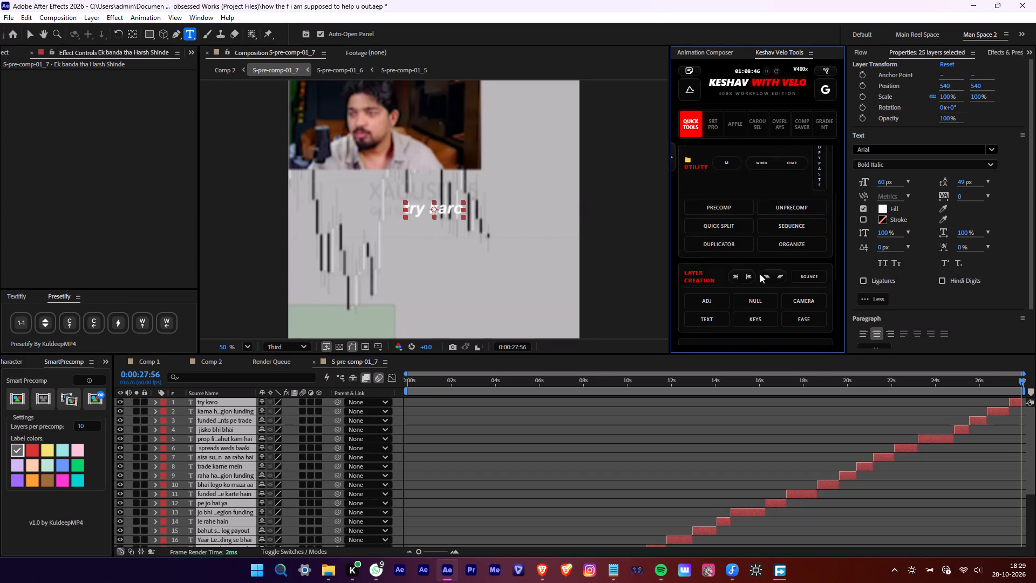
{"action": "scroll", "coordinate": [760, 274], "scroll_direction": "up", "scroll_amount": 4}
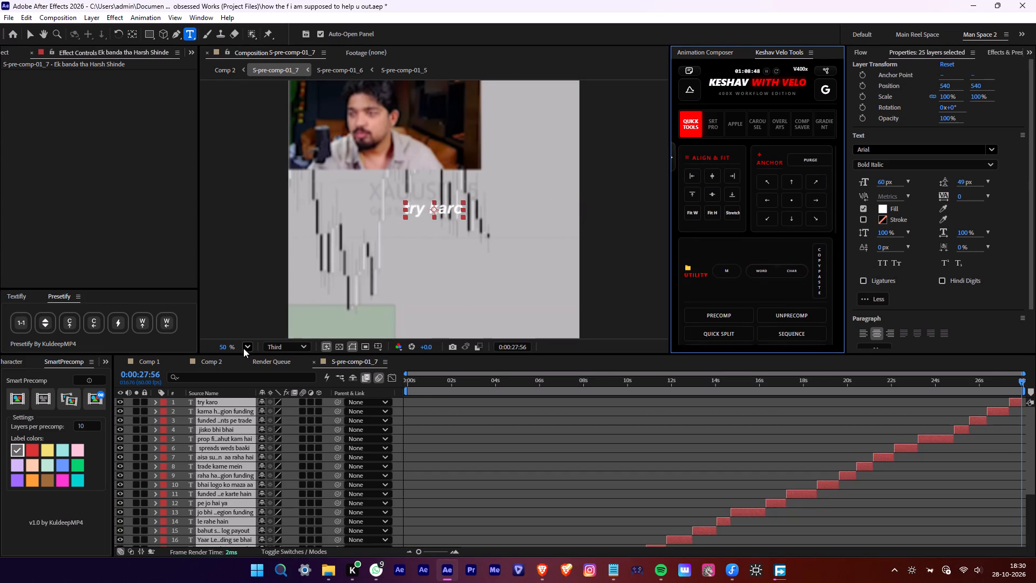
{"action": "left_click", "coordinate": [242, 348]}
{"action": "left_click", "coordinate": [273, 150]}
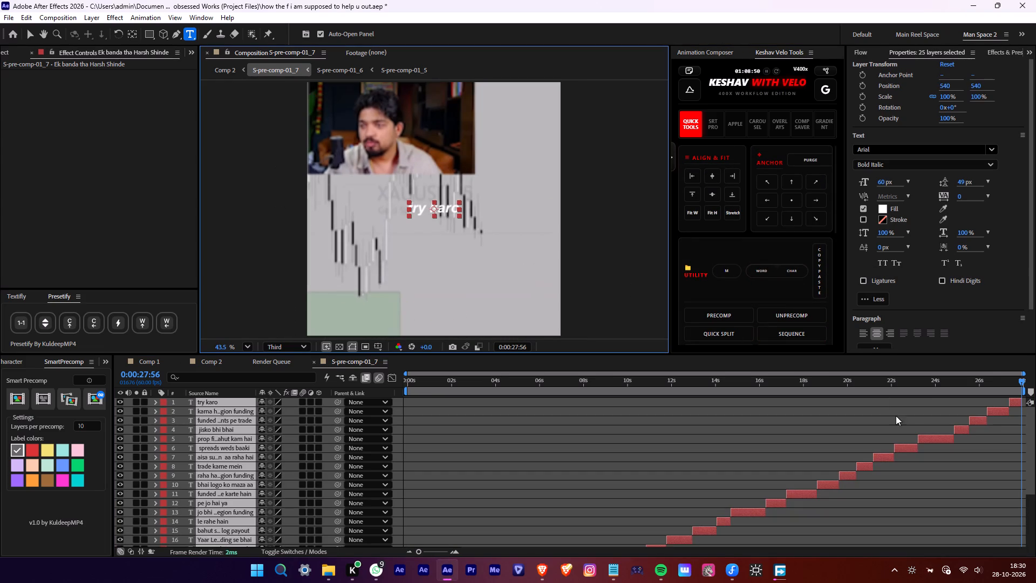
{"action": "left_click_drag", "start_coordinate": [937, 394], "coordinate": [386, 405]}
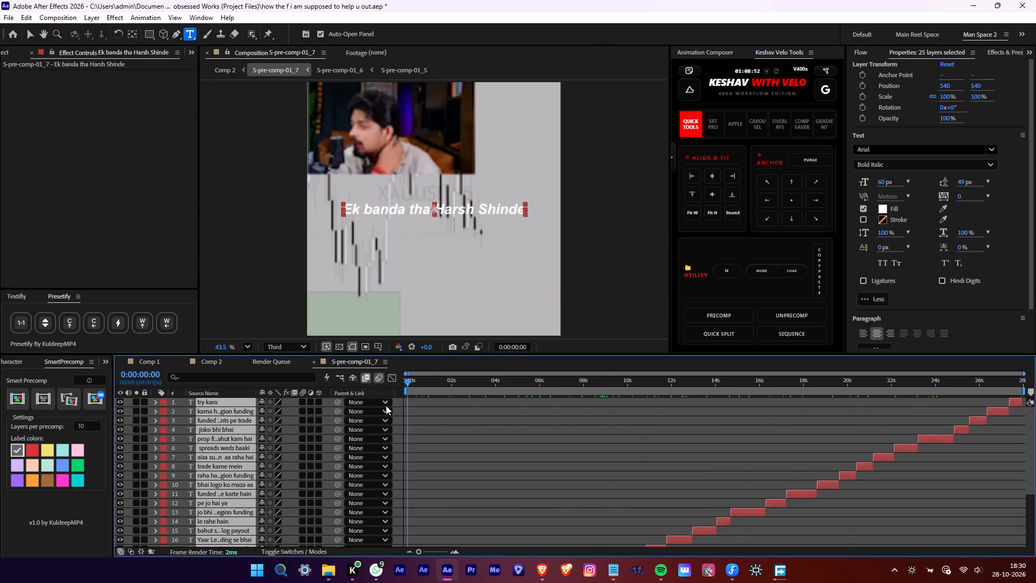
{"action": "left_click_drag", "start_coordinate": [386, 405], "coordinate": [455, 405]}
{"action": "scroll", "coordinate": [560, 427], "scroll_direction": "down", "scroll_amount": 5}
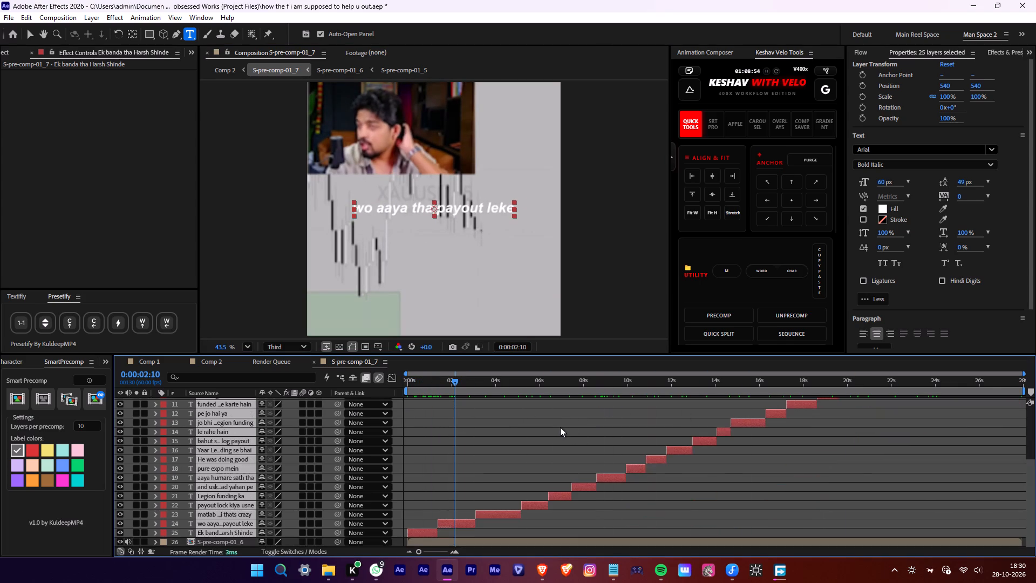
{"action": "left_click", "coordinate": [286, 348]}
{"action": "left_click", "coordinate": [292, 379]}
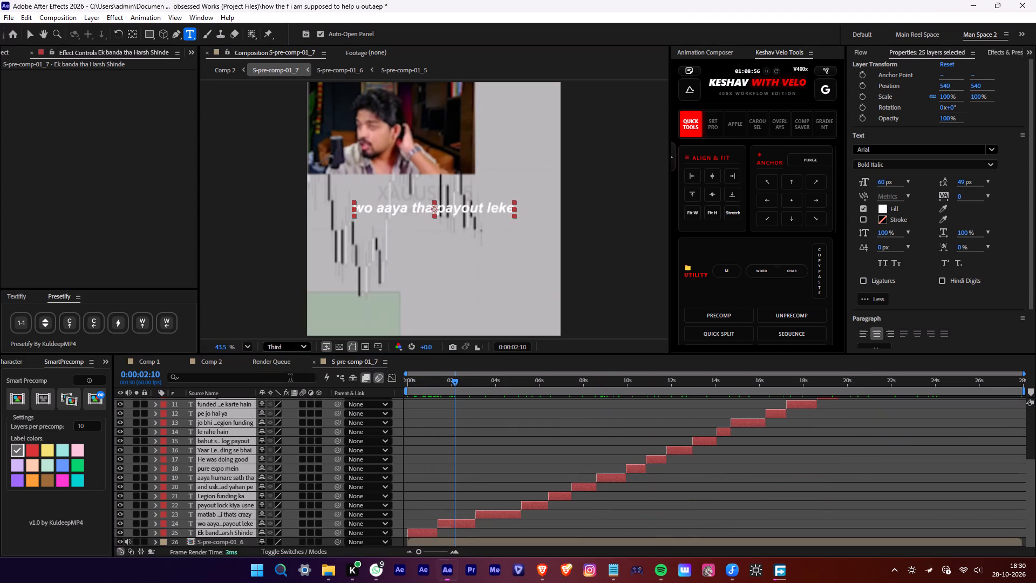
{"action": "left_click", "coordinate": [536, 443]}
Break the "matlab honestly bhai thats crazy" caption onto two lines before "thats" and correct that word to "that's".
{"action": "left_click_drag", "start_coordinate": [471, 385], "coordinate": [508, 387]}
{"action": "left_click", "coordinate": [513, 515]}
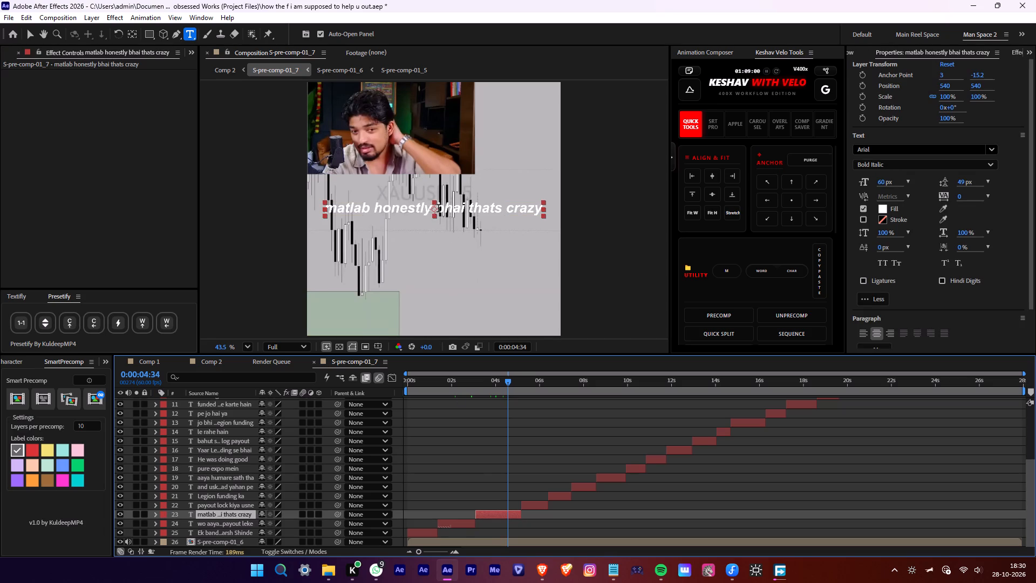
{"action": "left_click", "coordinate": [471, 209]}
{"action": "key", "text": "Return"}
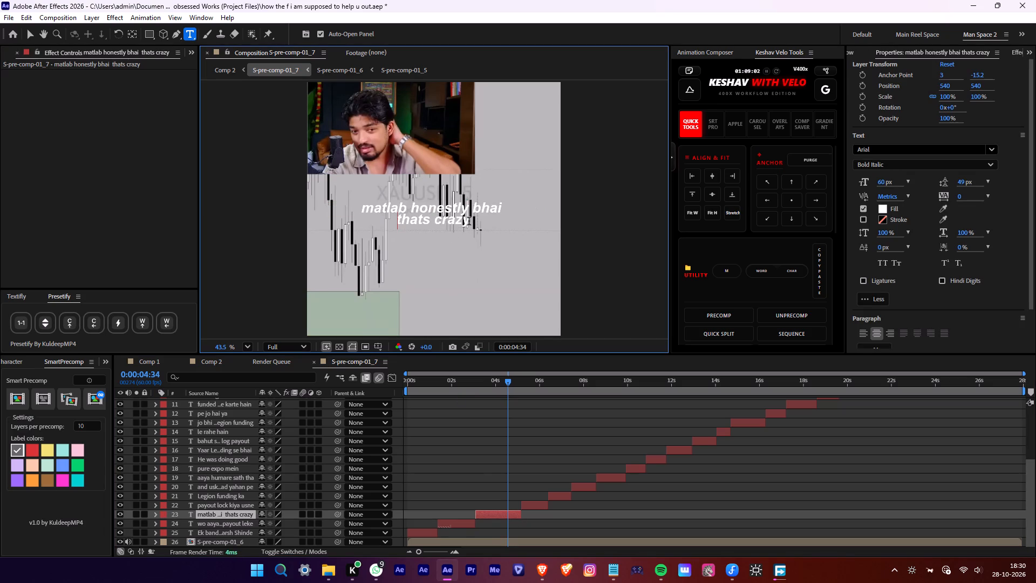
{"action": "left_click", "coordinate": [424, 221]}
{"action": "key", "text": "apostrophe"}
Set the scale of all 25 caption layers to 90% and keyframe it at 0:00:00:00.
{"action": "left_click_drag", "start_coordinate": [508, 384], "coordinate": [560, 388]}
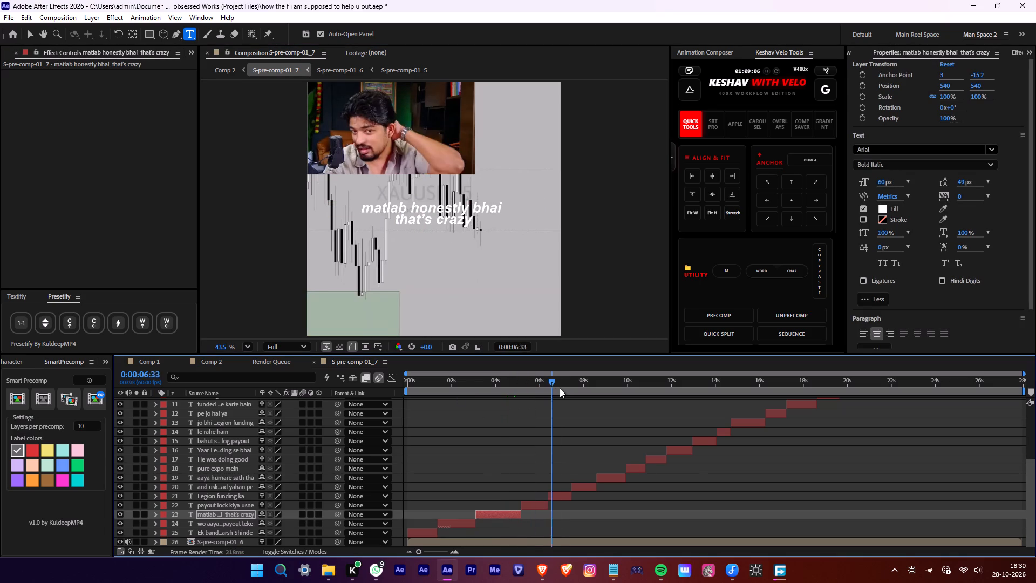
{"action": "left_click_drag", "start_coordinate": [560, 388], "coordinate": [355, 391]}
{"action": "left_click", "coordinate": [424, 440]}
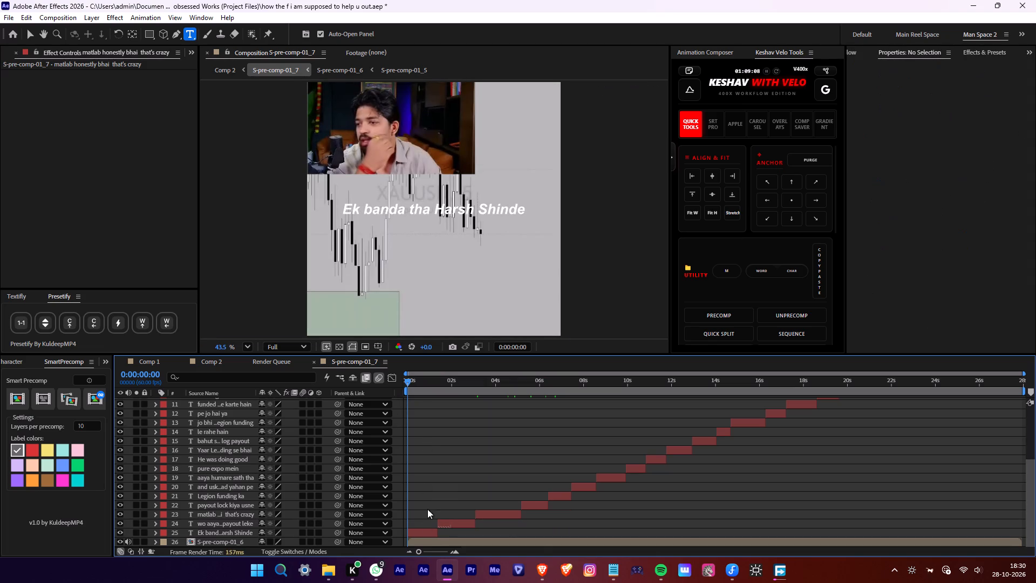
{"action": "left_click", "coordinate": [426, 534]}
{"action": "scroll", "coordinate": [710, 452], "scroll_direction": "up", "scroll_amount": 6}
{"action": "left_click", "coordinate": [233, 401], "text": "shift"}
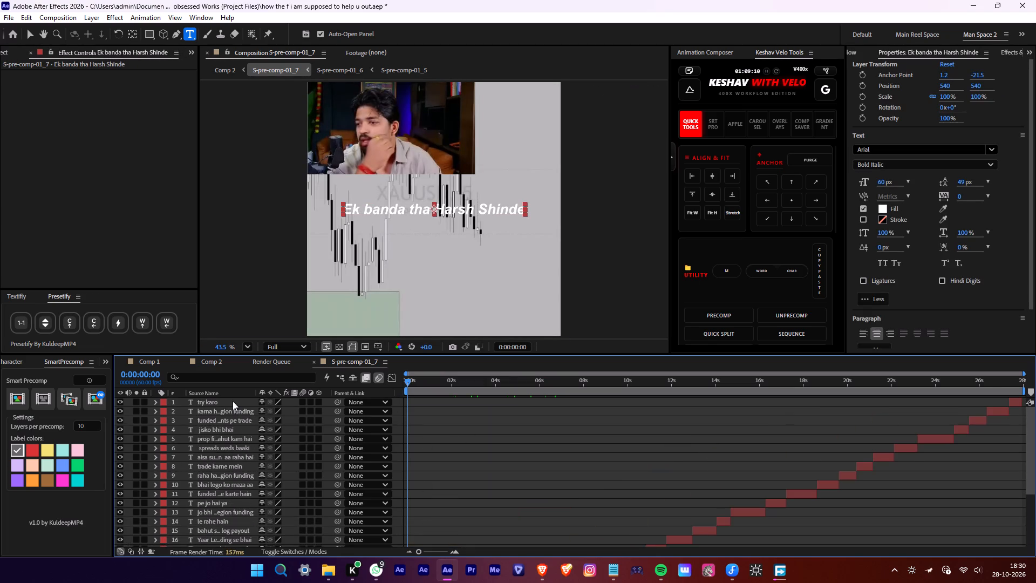
{"action": "key", "text": "s"}
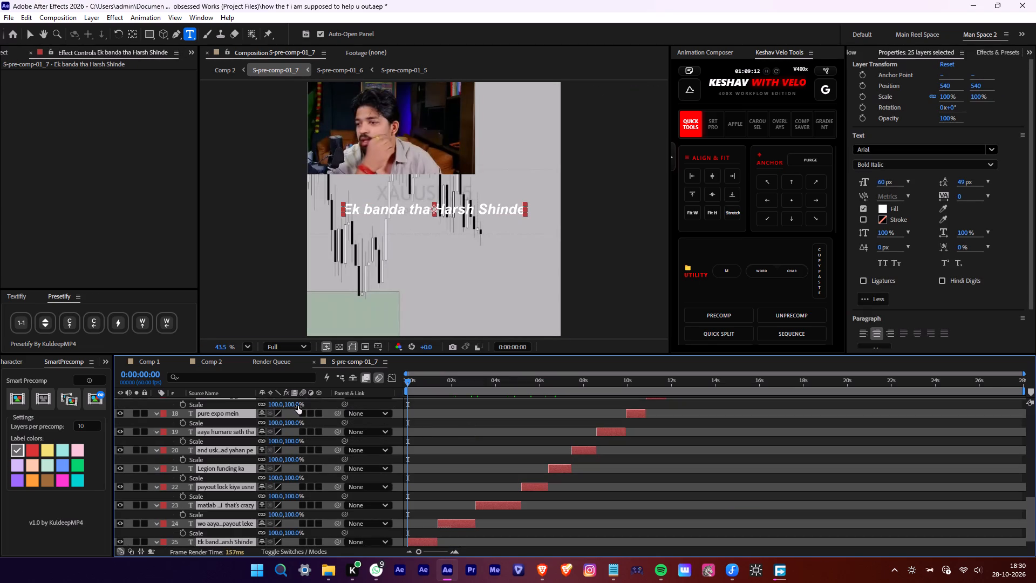
{"action": "left_click", "coordinate": [297, 406]}
{"action": "key", "text": "9"}
{"action": "key", "text": "0"}
{"action": "key", "text": "Return"}
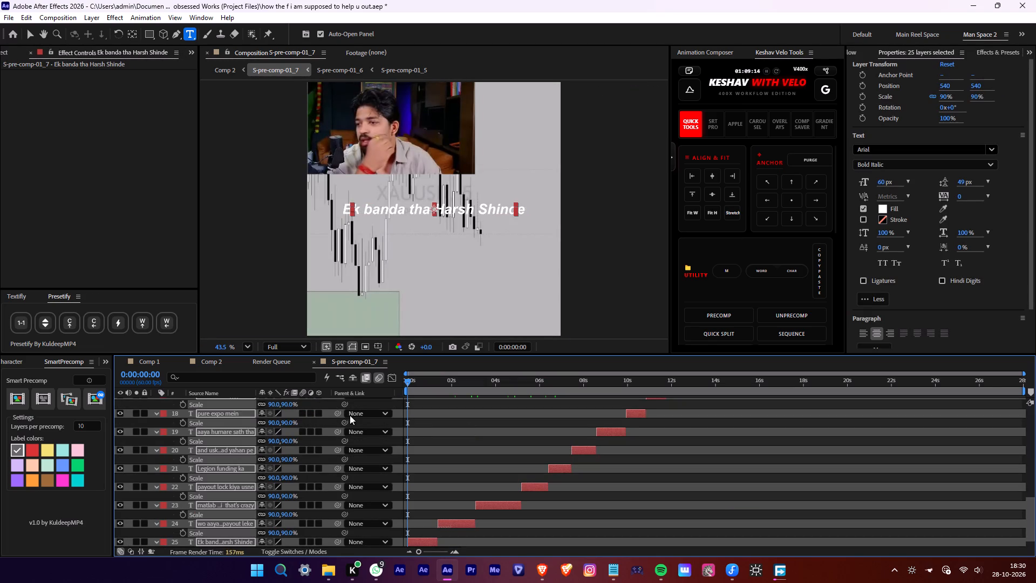
{"action": "scroll", "coordinate": [394, 429], "scroll_direction": "down", "scroll_amount": 7}
{"action": "left_click", "coordinate": [181, 534]}
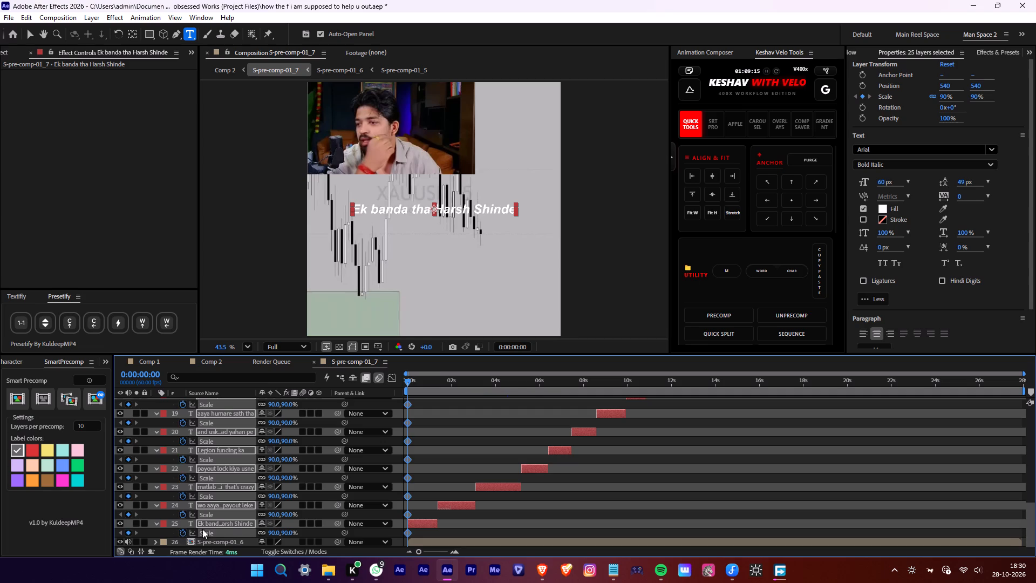
Keyframe the scale of all 25 caption layers at 100% at 0:00:27:56.
{"action": "key", "text": "o"}
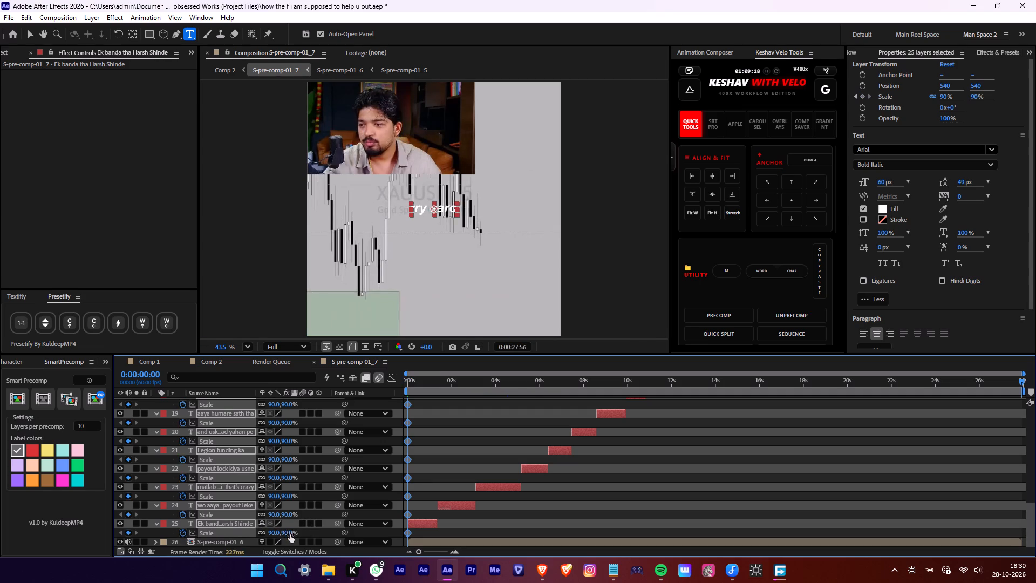
{"action": "left_click", "coordinate": [290, 534]}
{"action": "key", "text": "1"}
{"action": "type", "text": "00"}
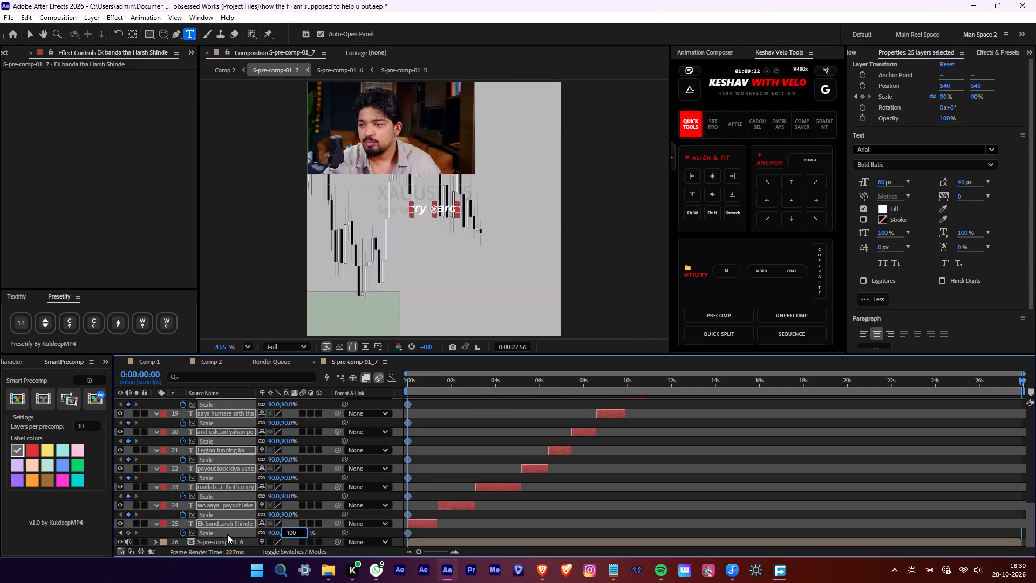
{"action": "left_click", "coordinate": [227, 533]}
Snap the scale keyframes to each caption layer's own start and end with the KEYS tool, and preview the opening.
{"action": "scroll", "coordinate": [780, 177], "scroll_direction": "down", "scroll_amount": 2}
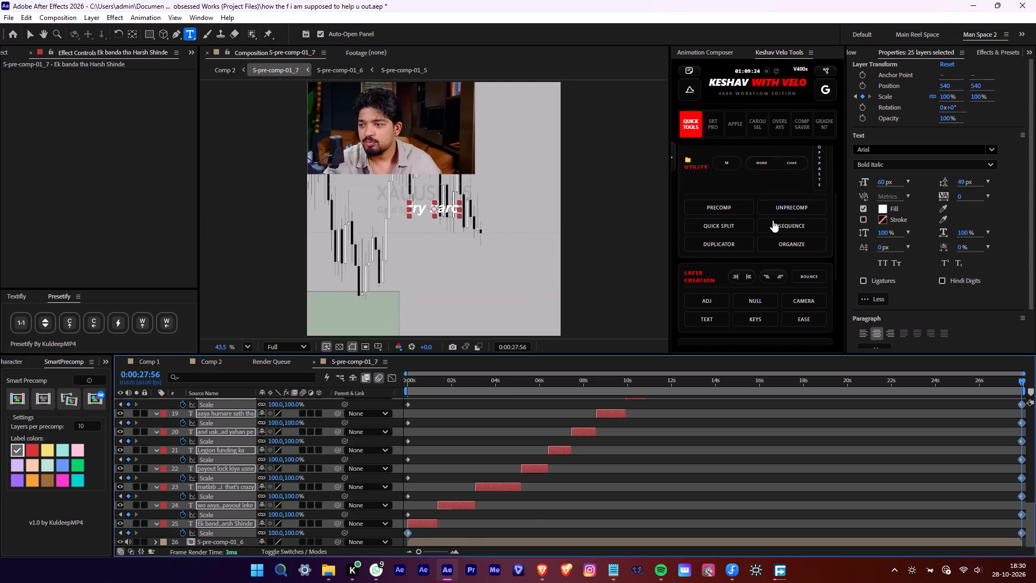
{"action": "left_click", "coordinate": [761, 318]}
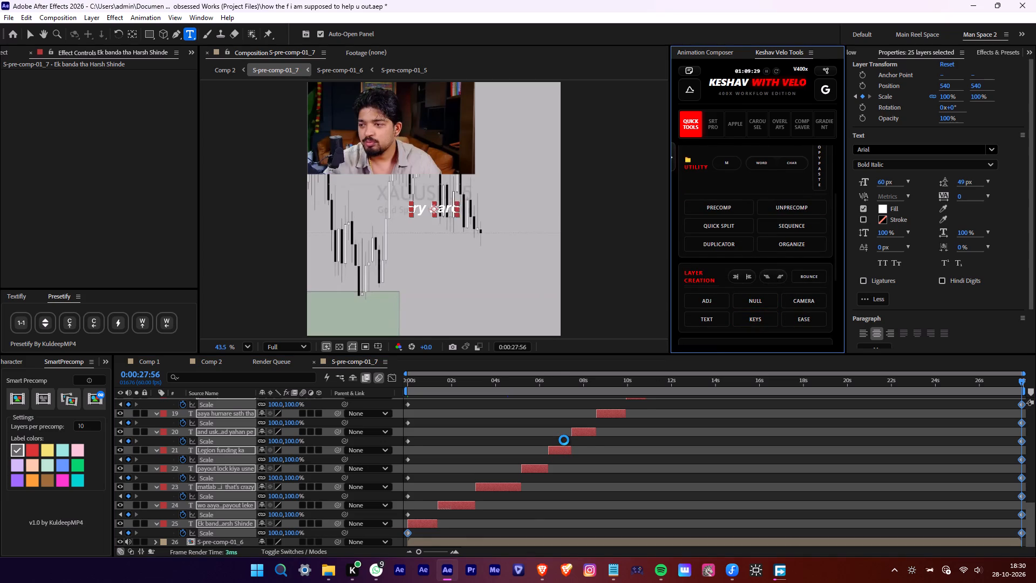
{"action": "scroll", "coordinate": [703, 480], "scroll_direction": "up", "scroll_amount": 10}
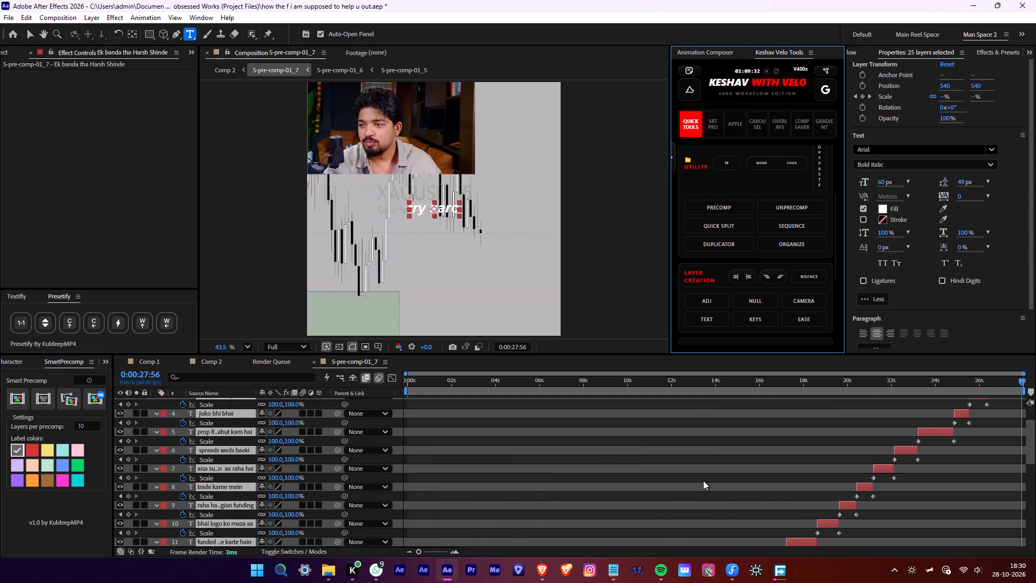
{"action": "scroll", "coordinate": [703, 480], "scroll_direction": "down", "scroll_amount": 8}
{"action": "left_click_drag", "start_coordinate": [460, 388], "coordinate": [361, 384]}
{"action": "key", "text": "space"}
{"action": "key", "text": "space"}
{"action": "key", "text": "space"}
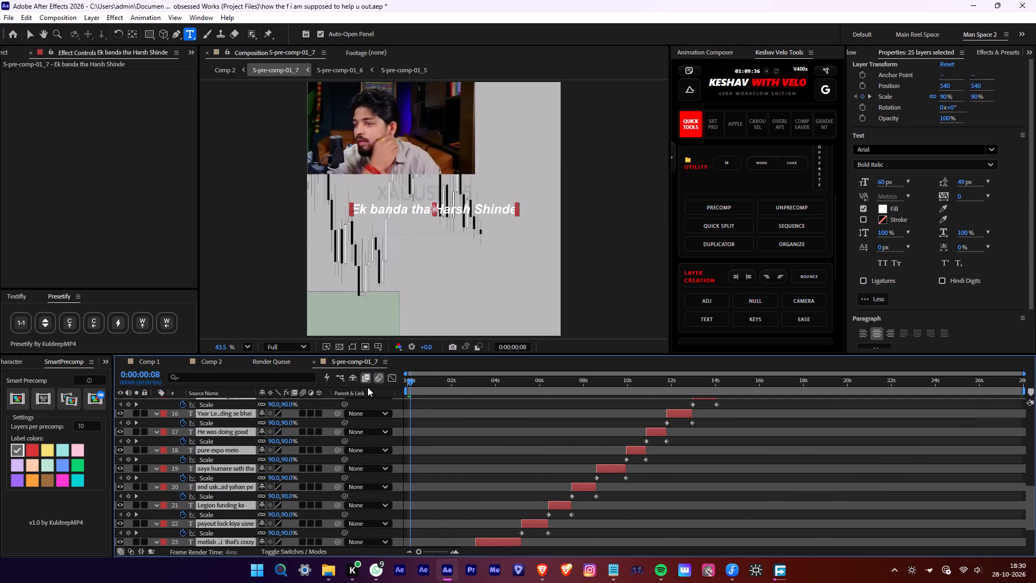
Collapse the revealed scale properties of all layers in the timeline.
{"action": "key", "text": "ctrl+a"}
{"action": "left_click", "coordinate": [161, 408]}
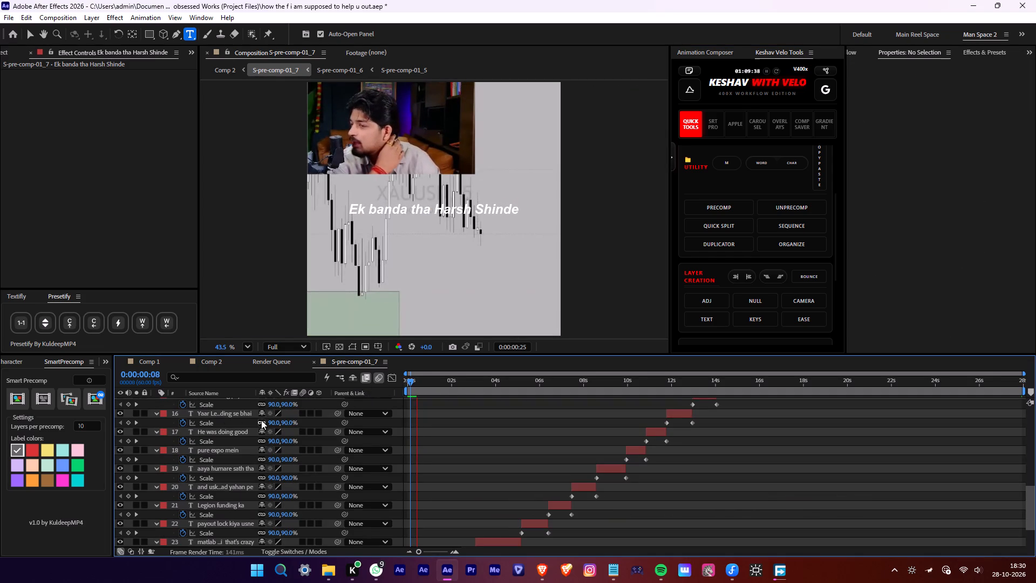
{"action": "key", "text": "ctrl+a"}
{"action": "left_click", "coordinate": [157, 415]}
{"action": "left_click", "coordinate": [505, 423]}
Return to 0:00:00:00 and set the composition's preview resolution to Quarter.
{"action": "left_click_drag", "start_coordinate": [417, 389], "coordinate": [367, 389]}
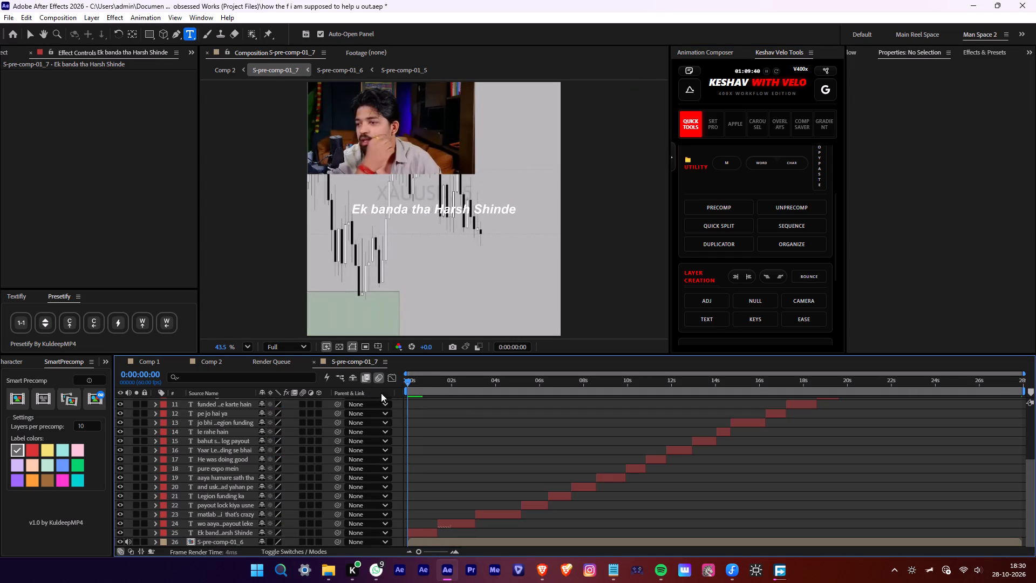
{"action": "left_click", "coordinate": [277, 345]}
{"action": "left_click", "coordinate": [288, 420]}
{"action": "left_click", "coordinate": [452, 412]}
Save the project under its existing name, replacing the file in the Profit obsessed Works (Project Files) folder.
{"action": "key", "text": "ctrl+shift+s"}
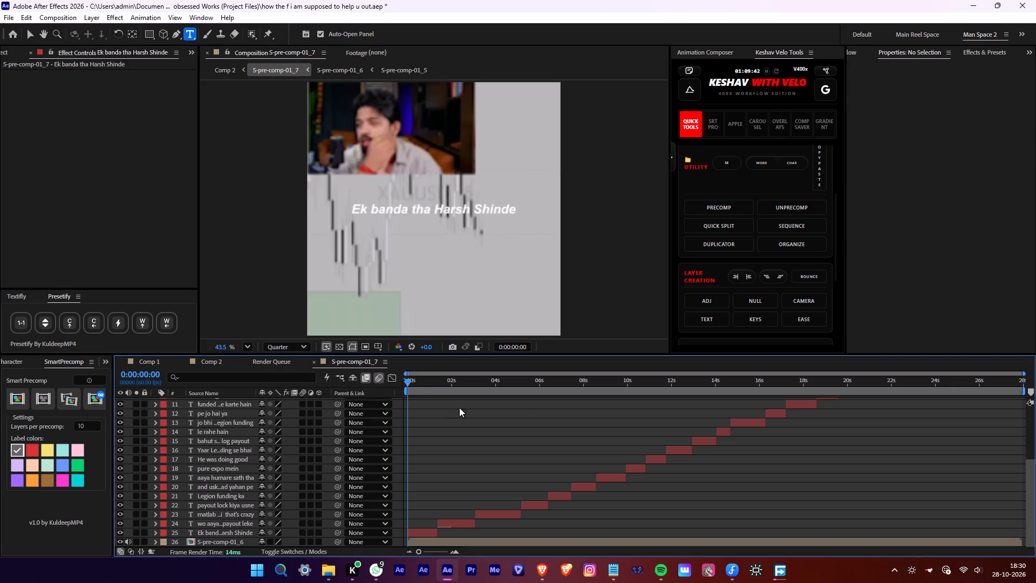
{"action": "left_click", "coordinate": [754, 438]}
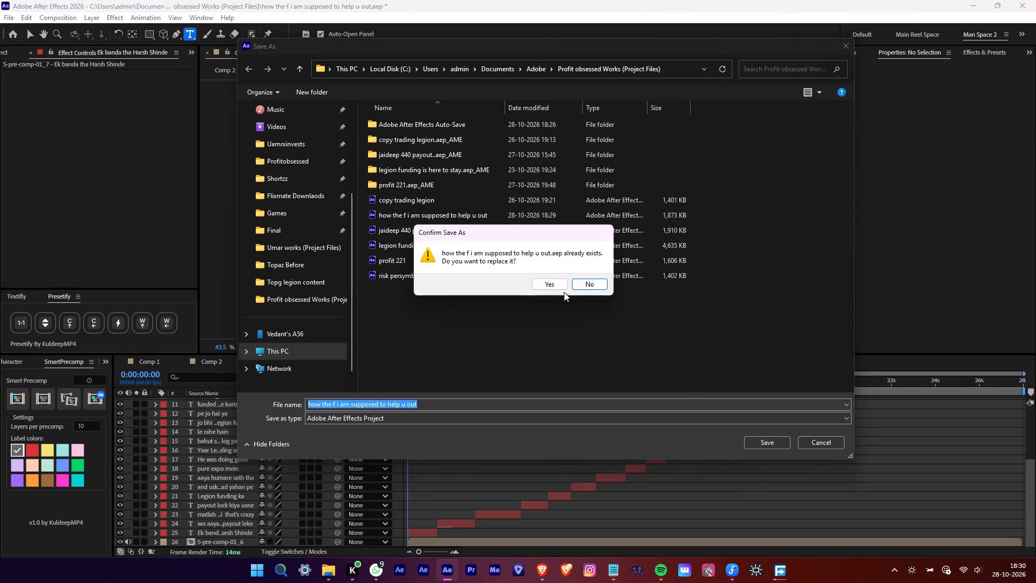
{"action": "left_click", "coordinate": [564, 292]}
{"action": "left_click", "coordinate": [562, 289]}
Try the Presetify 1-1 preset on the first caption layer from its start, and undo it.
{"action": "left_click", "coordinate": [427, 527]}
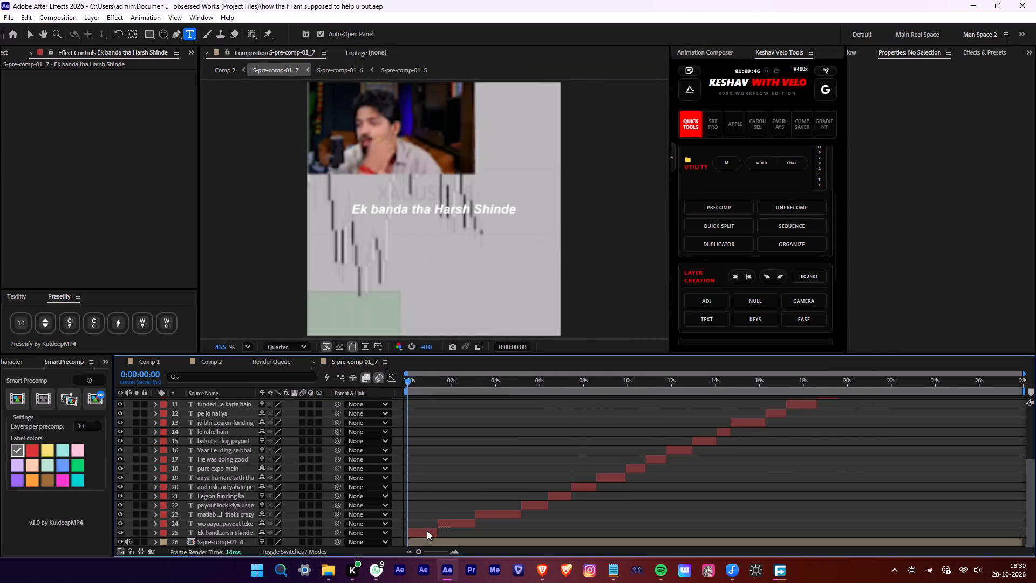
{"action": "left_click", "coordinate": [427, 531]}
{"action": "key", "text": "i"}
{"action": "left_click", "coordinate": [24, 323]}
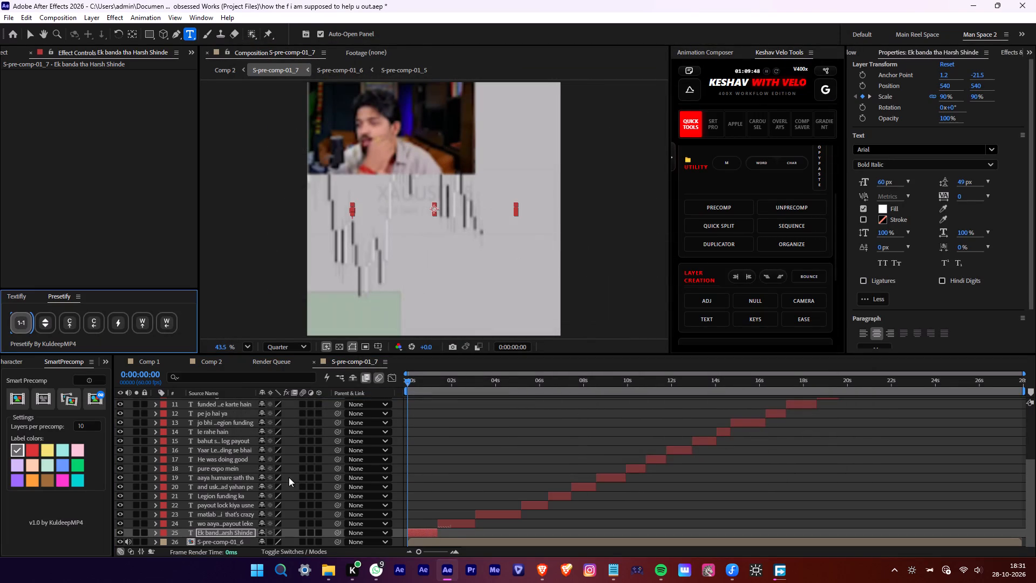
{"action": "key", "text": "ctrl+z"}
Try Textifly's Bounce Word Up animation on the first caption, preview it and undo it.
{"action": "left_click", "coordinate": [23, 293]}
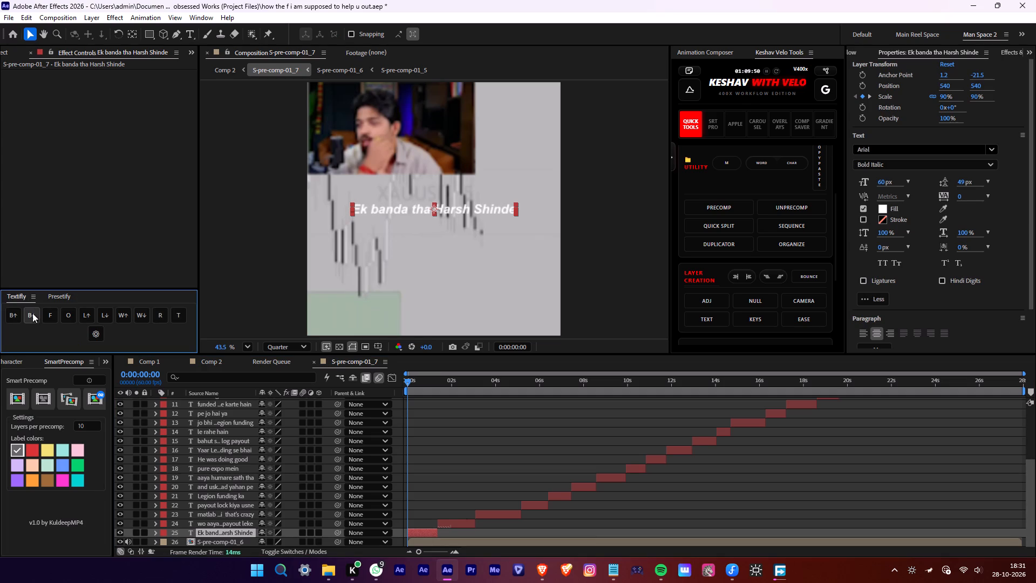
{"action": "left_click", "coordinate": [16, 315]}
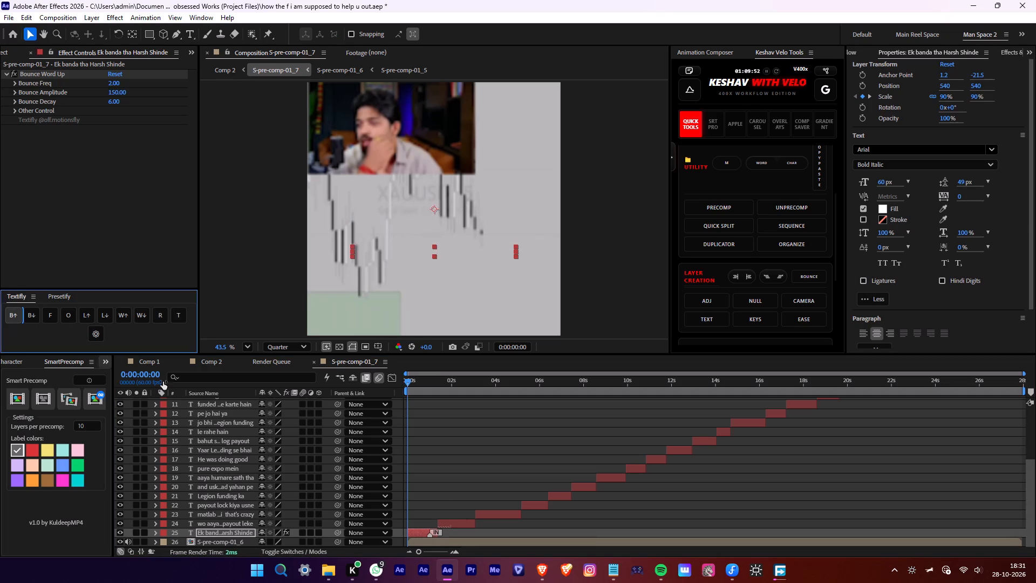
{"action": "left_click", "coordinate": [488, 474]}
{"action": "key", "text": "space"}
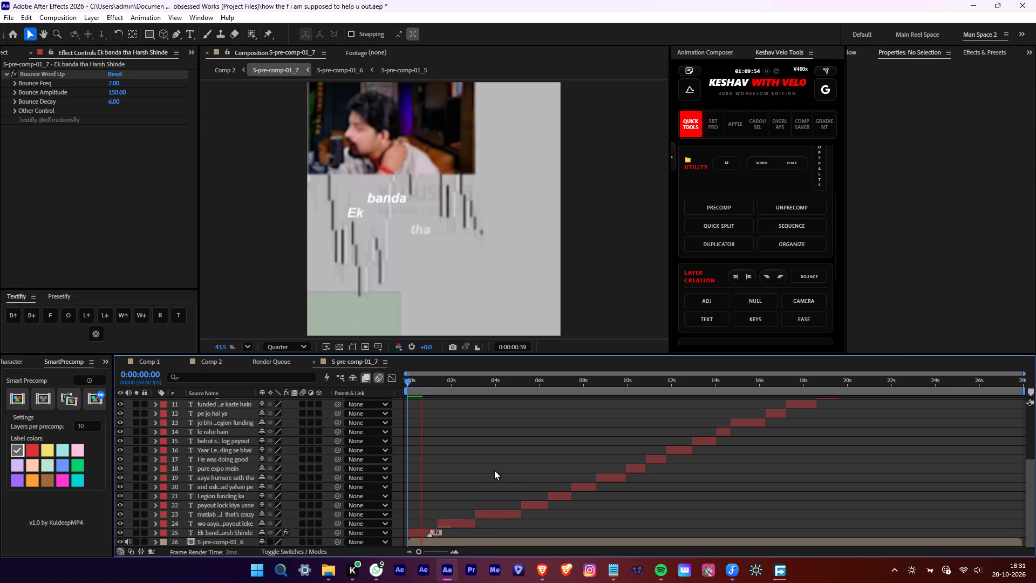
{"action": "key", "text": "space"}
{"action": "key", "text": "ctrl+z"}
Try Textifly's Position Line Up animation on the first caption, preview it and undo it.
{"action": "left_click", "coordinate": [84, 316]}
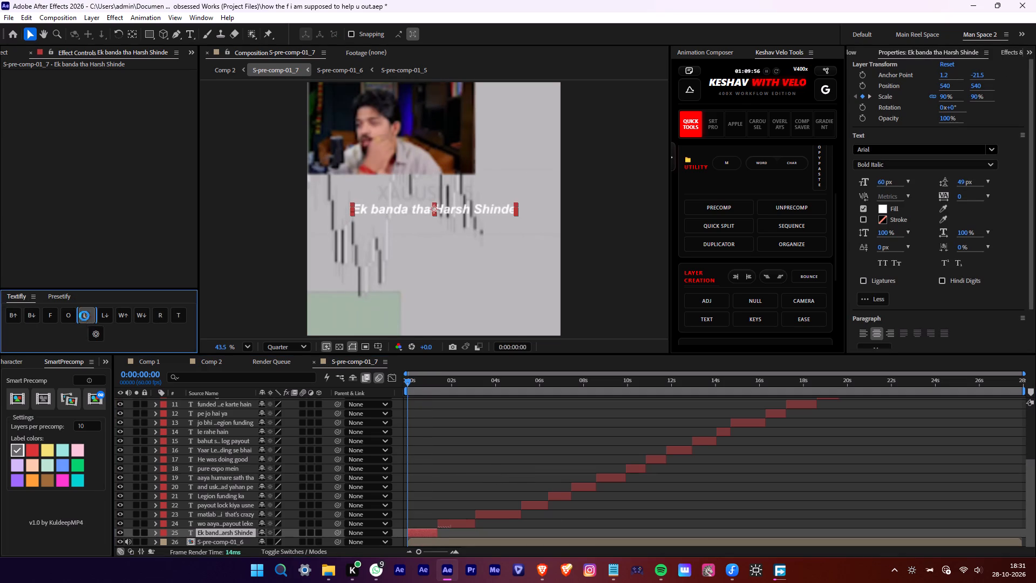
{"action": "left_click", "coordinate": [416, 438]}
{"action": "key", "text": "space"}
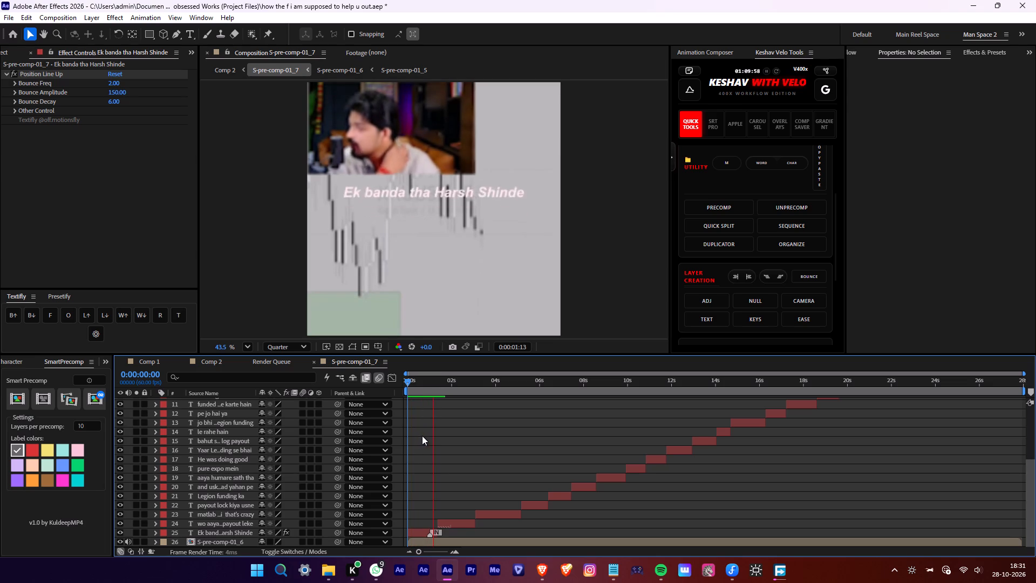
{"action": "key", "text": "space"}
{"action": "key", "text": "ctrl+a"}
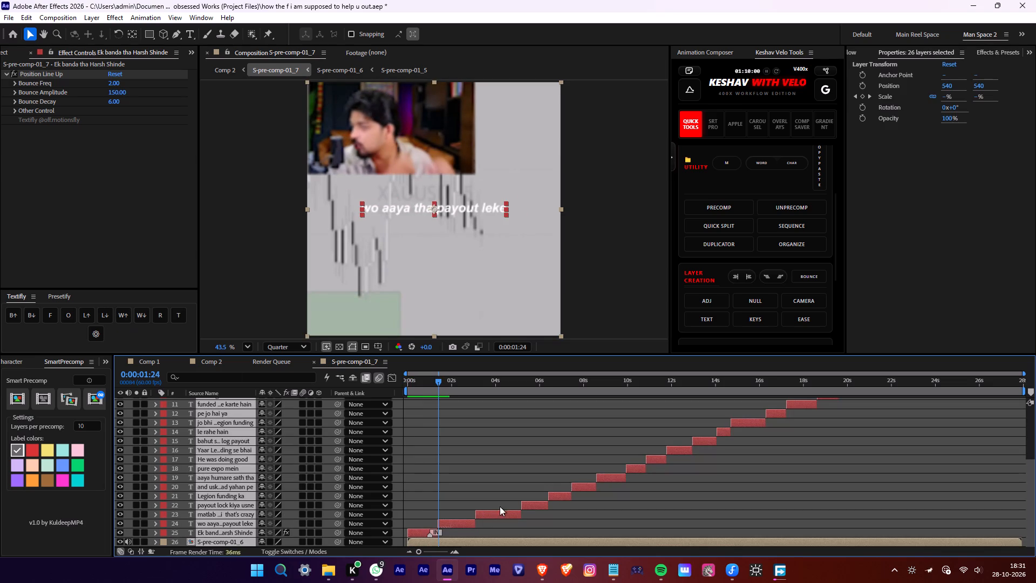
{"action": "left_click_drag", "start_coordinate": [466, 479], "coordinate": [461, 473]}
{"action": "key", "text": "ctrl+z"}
Apply Textifly's Position Word Up animation to the first caption and preview it from the start.
{"action": "left_click", "coordinate": [122, 320]}
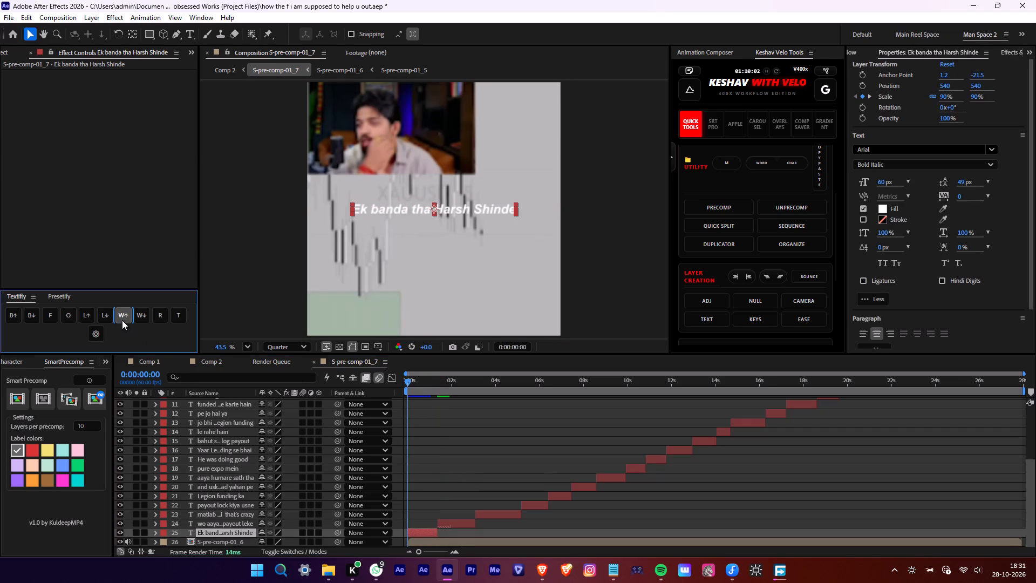
{"action": "key", "text": "space"}
{"action": "left_click", "coordinate": [500, 445]}
{"action": "key", "text": "space"}
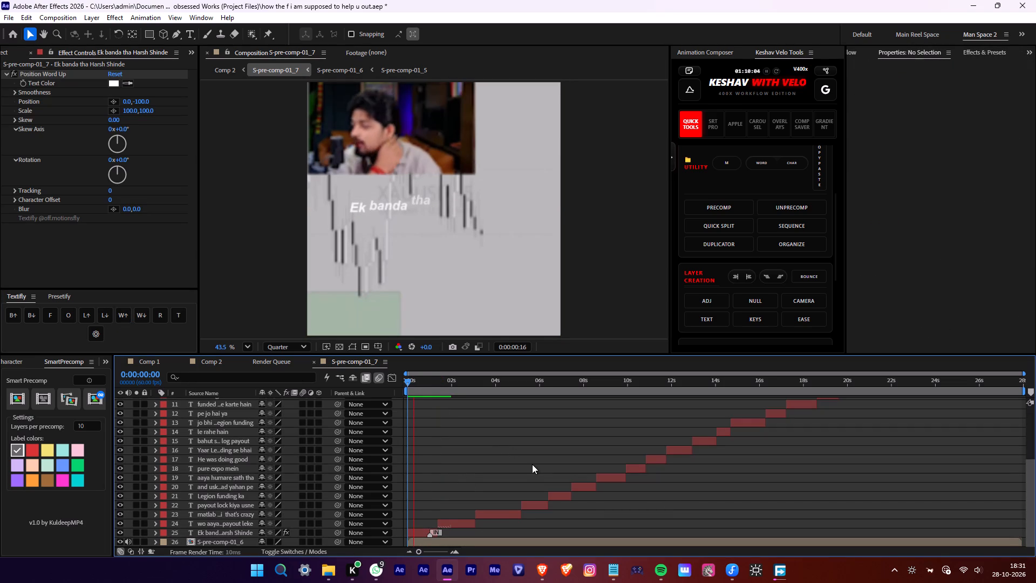
{"action": "key", "text": "space"}
{"action": "left_click_drag", "start_coordinate": [417, 383], "coordinate": [315, 378]}
{"action": "key", "text": "space"}
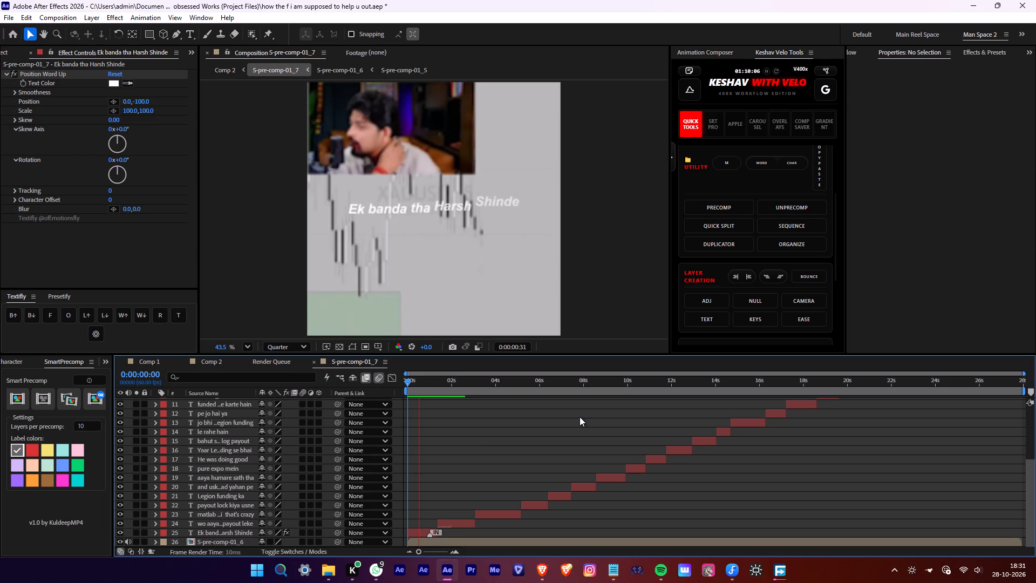
{"action": "key", "text": "space"}
{"action": "key", "text": "space"}
{"action": "key", "text": "space"}
Apply Position Word Up to the next three captions, "wo aaya tha payout leke" to "payout lock kiya usne", each from its own start.
{"action": "left_click", "coordinate": [456, 520]}
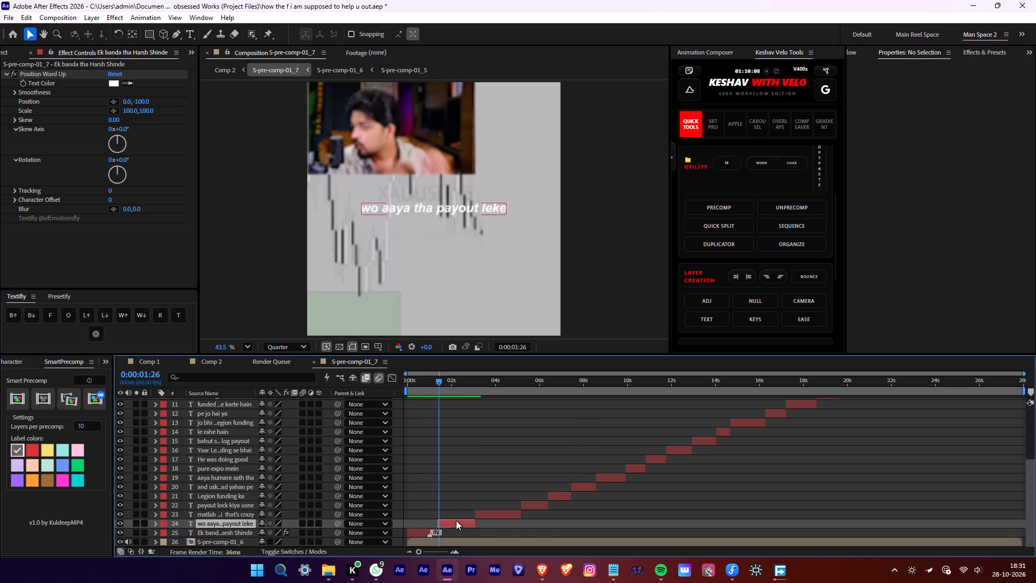
{"action": "key", "text": "i"}
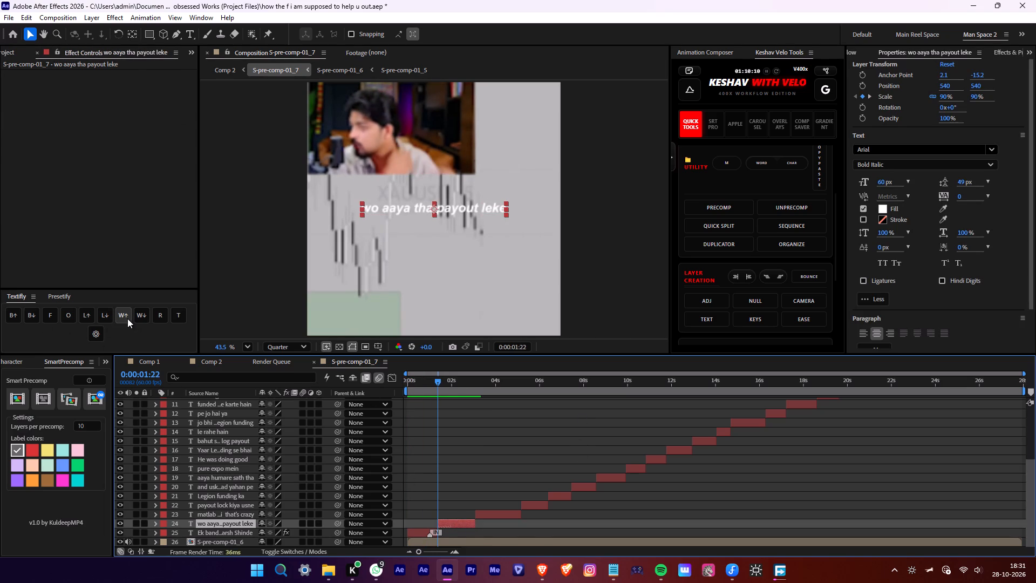
{"action": "left_click", "coordinate": [127, 318]}
{"action": "left_click", "coordinate": [509, 511]}
{"action": "key", "text": "i"}
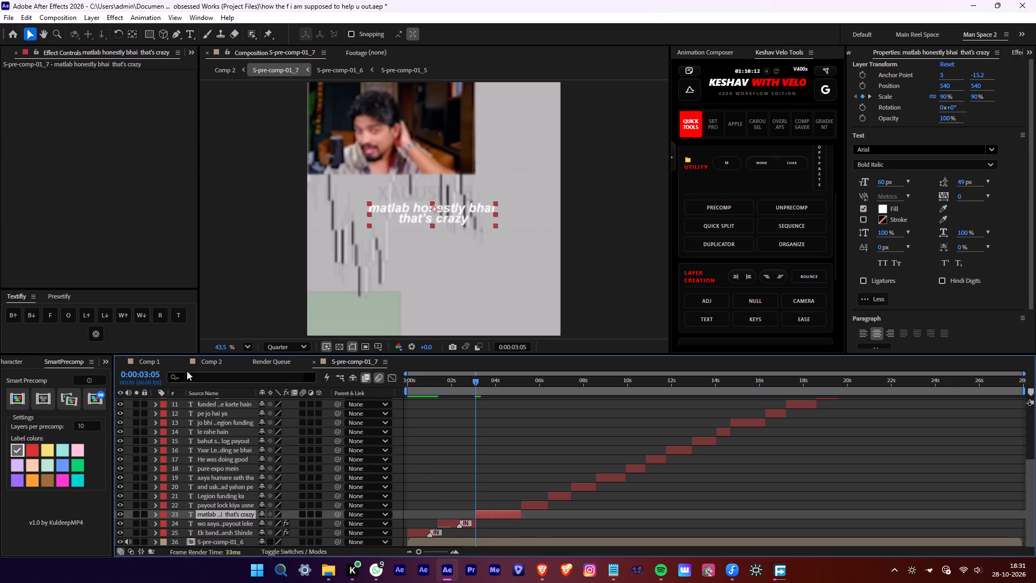
{"action": "left_click", "coordinate": [123, 317]}
{"action": "left_click", "coordinate": [524, 499]}
{"action": "key", "text": "i"}
{"action": "left_click", "coordinate": [528, 504]}
{"action": "key", "text": "i"}
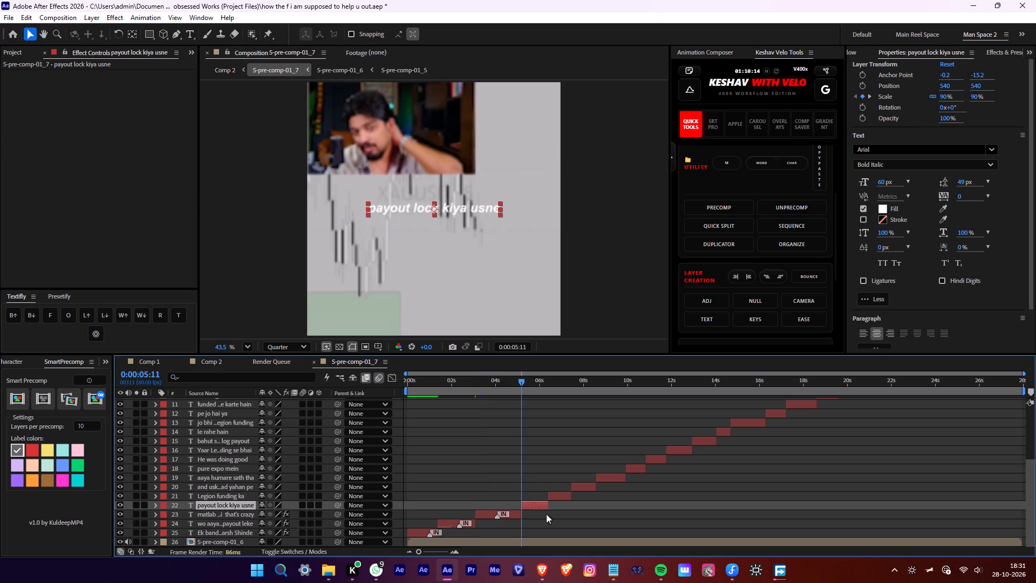
{"action": "left_click", "coordinate": [118, 313]}
Apply Position Word Up to the remaining 21 captions together, from "Legion funding ka" through "try karo", at the start of "Legion funding ka".
{"action": "scroll", "coordinate": [801, 500], "scroll_direction": "up", "scroll_amount": 6}
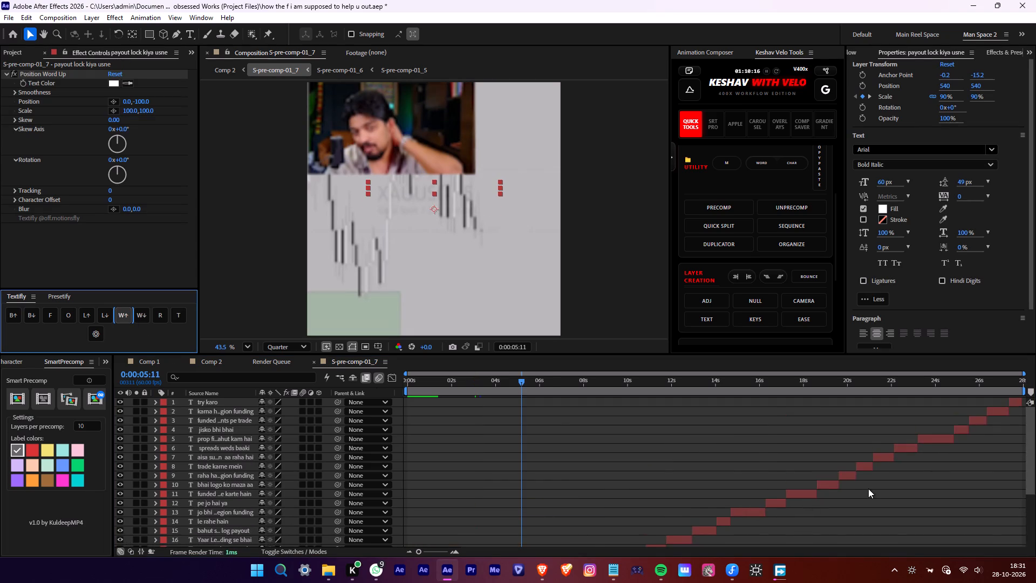
{"action": "scroll", "coordinate": [868, 491], "scroll_direction": "down", "scroll_amount": 4}
{"action": "left_click", "coordinate": [565, 497]}
{"action": "key", "text": "i"}
{"action": "scroll", "coordinate": [615, 498], "scroll_direction": "up", "scroll_amount": 7}
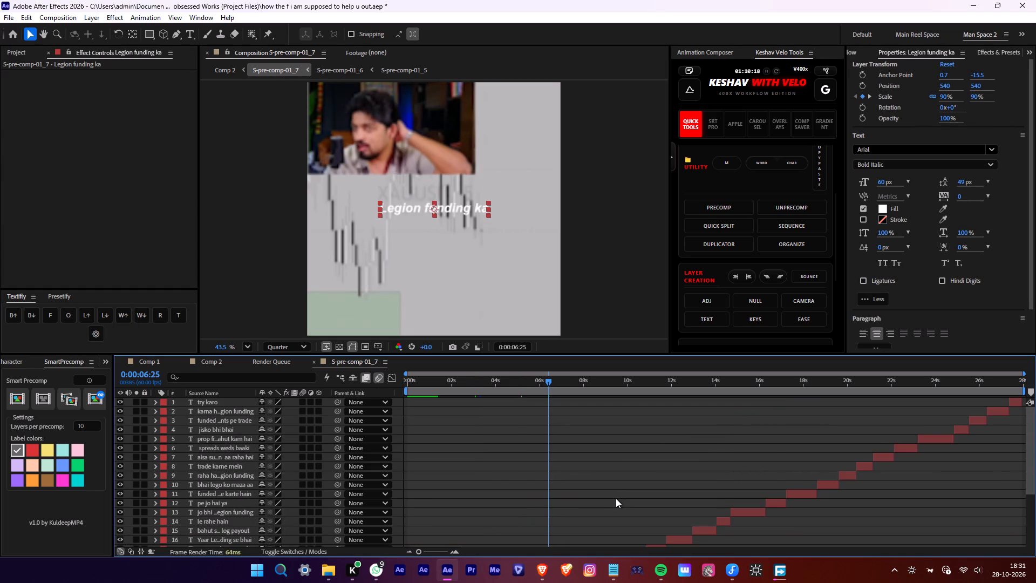
{"action": "left_click", "coordinate": [207, 400], "text": "shift"}
{"action": "left_click", "coordinate": [122, 317]}
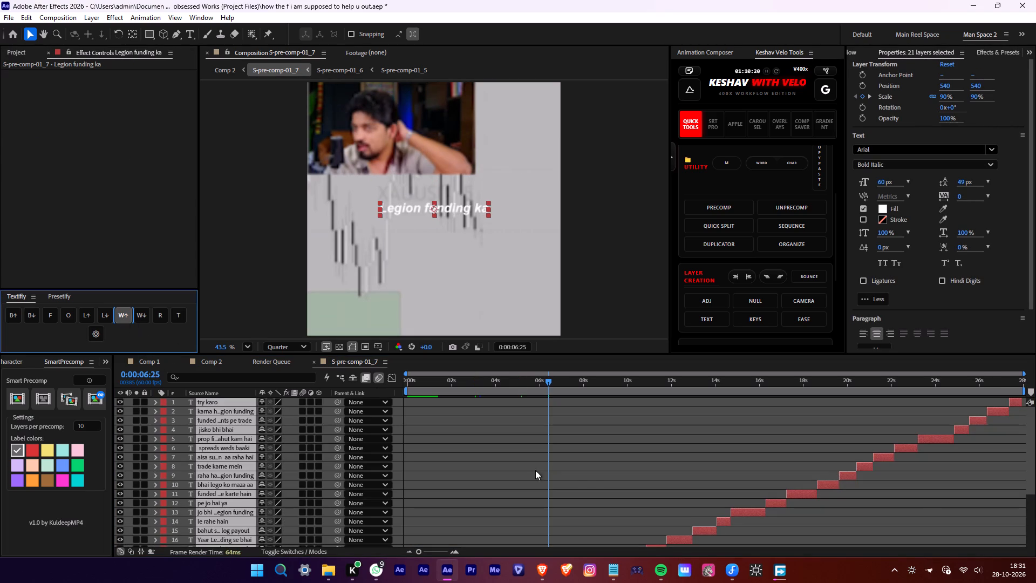
{"action": "scroll", "coordinate": [592, 484], "scroll_direction": "down", "scroll_amount": 8}
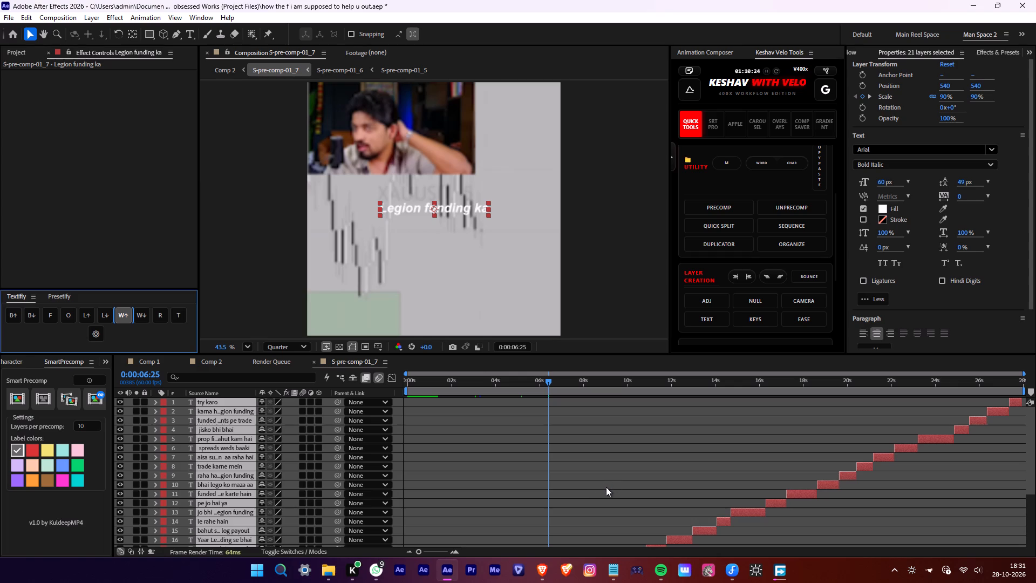
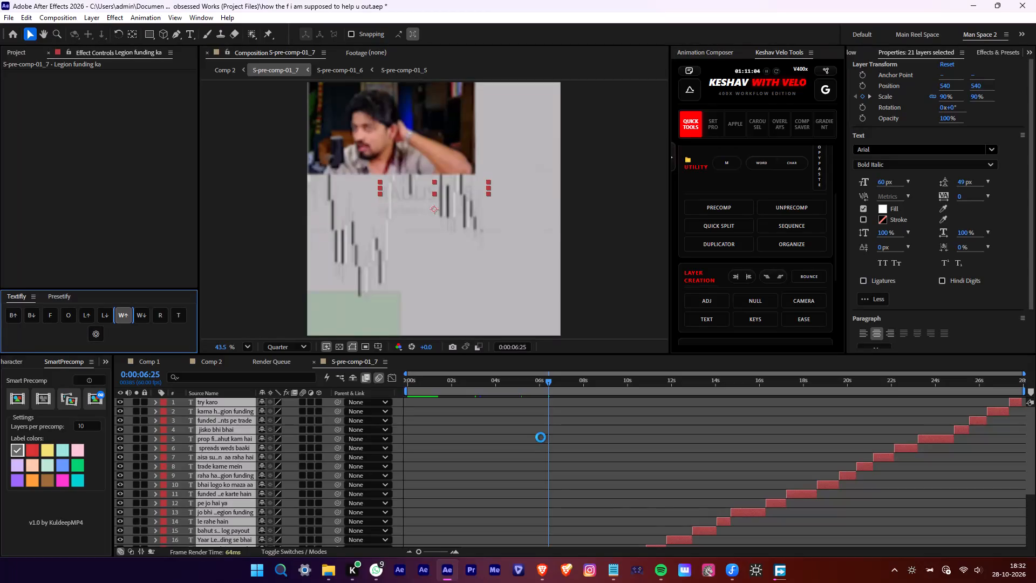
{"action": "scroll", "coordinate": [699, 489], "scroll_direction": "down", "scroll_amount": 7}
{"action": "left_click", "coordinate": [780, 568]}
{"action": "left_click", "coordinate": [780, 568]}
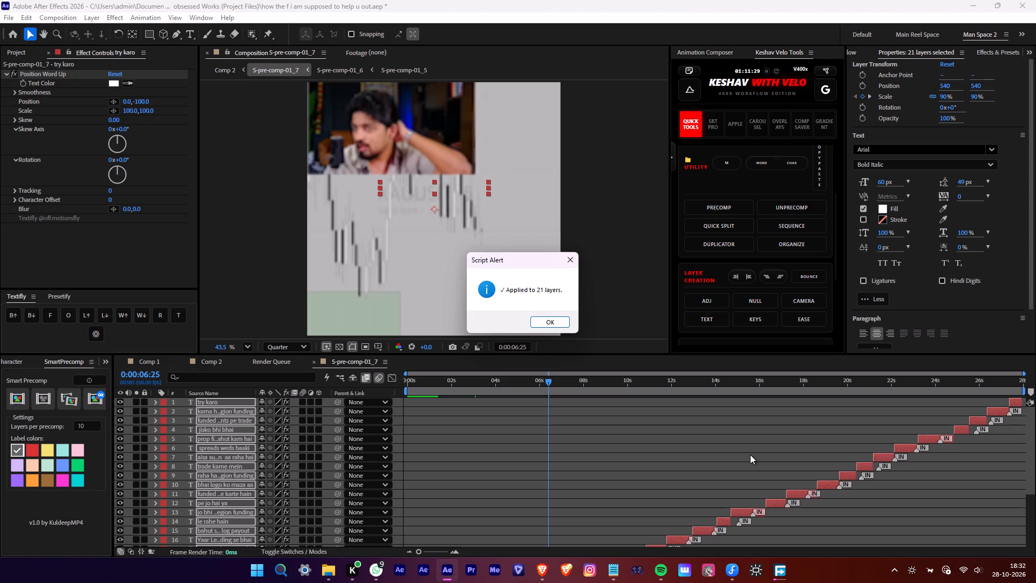
Play the captions from the start to check the word-by-word animation on the first ones.
{"action": "left_click", "coordinate": [563, 323]}
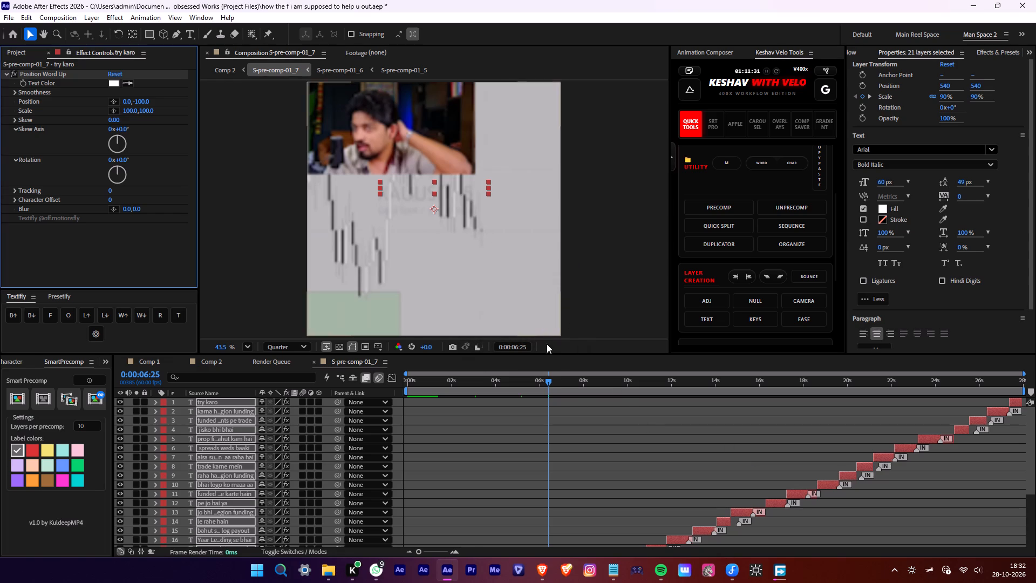
{"action": "scroll", "coordinate": [576, 401], "scroll_direction": "down", "scroll_amount": 7}
{"action": "left_click_drag", "start_coordinate": [542, 378], "coordinate": [573, 382]}
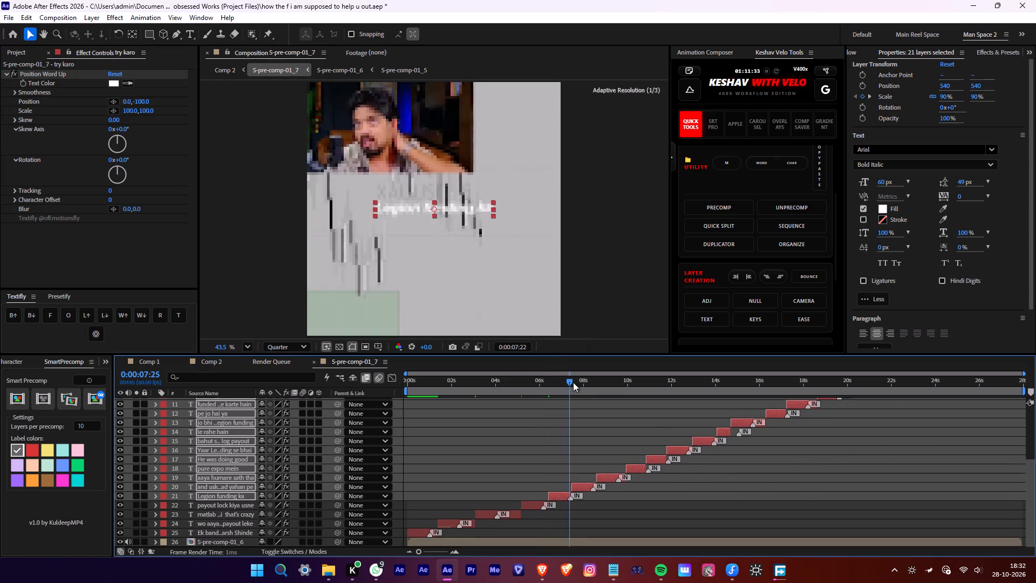
{"action": "left_click_drag", "start_coordinate": [573, 382], "coordinate": [378, 384]}
{"action": "left_click", "coordinate": [431, 418]}
{"action": "key", "text": "space"}
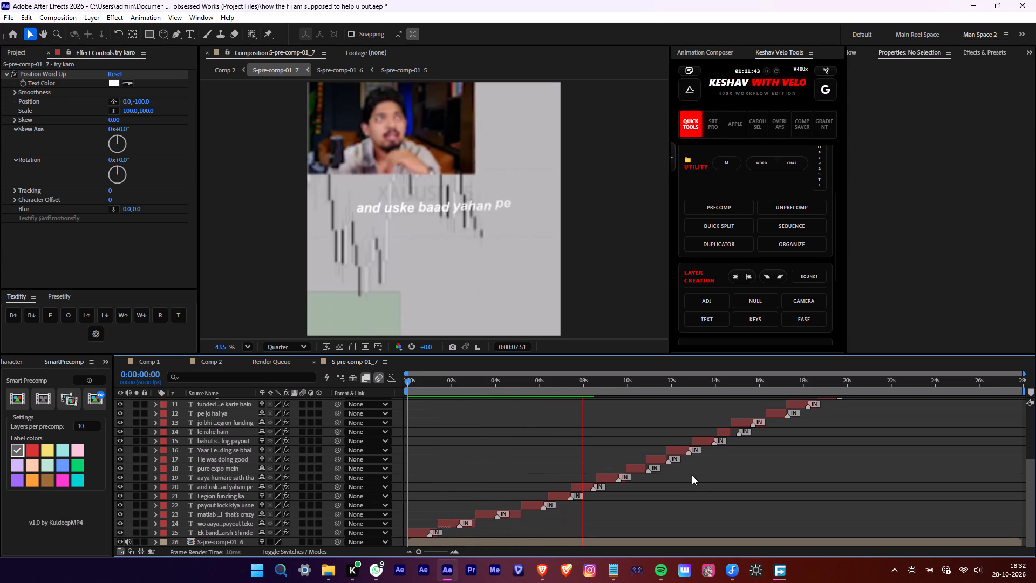
{"action": "scroll", "coordinate": [717, 465], "scroll_direction": "up", "scroll_amount": 1}
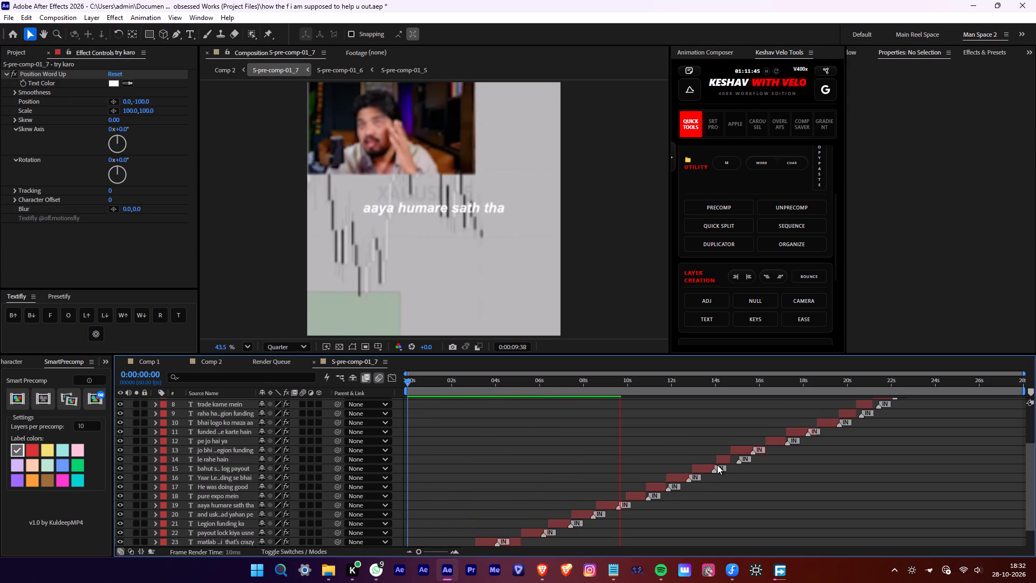
{"action": "key", "text": "space"}
Replay from 0:00:07:54 to check the word animation on the captions from "and uske baad yahan pe" through "jo bhi log Legion funding".
{"action": "left_click_drag", "start_coordinate": [629, 383], "coordinate": [581, 383]}
{"action": "key", "text": "space"}
{"action": "scroll", "coordinate": [631, 432], "scroll_direction": "up", "scroll_amount": 1, "text": "alt"}
{"action": "middle_click_drag", "start_coordinate": [692, 443], "coordinate": [620, 439]}
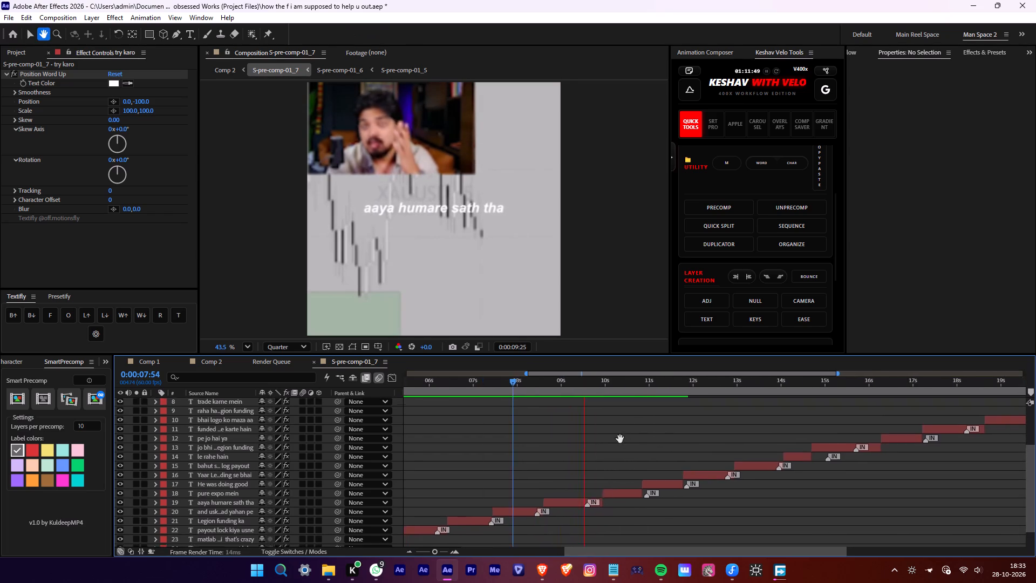
{"action": "middle_click_drag", "start_coordinate": [620, 439], "coordinate": [618, 439]}
{"action": "middle_click_drag", "start_coordinate": [754, 449], "coordinate": [717, 453]}
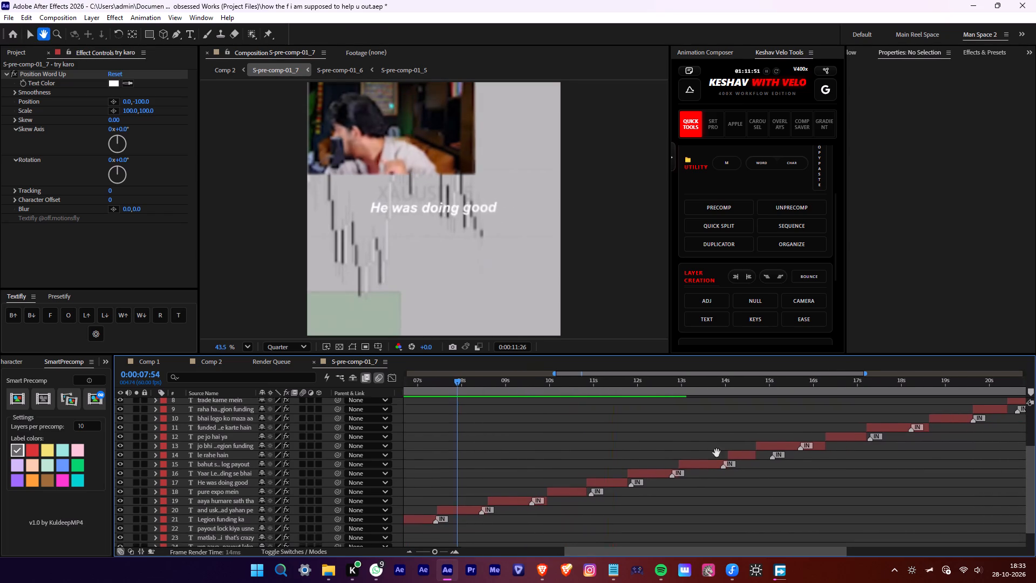
{"action": "middle_click_drag", "start_coordinate": [717, 453], "coordinate": [670, 457]}
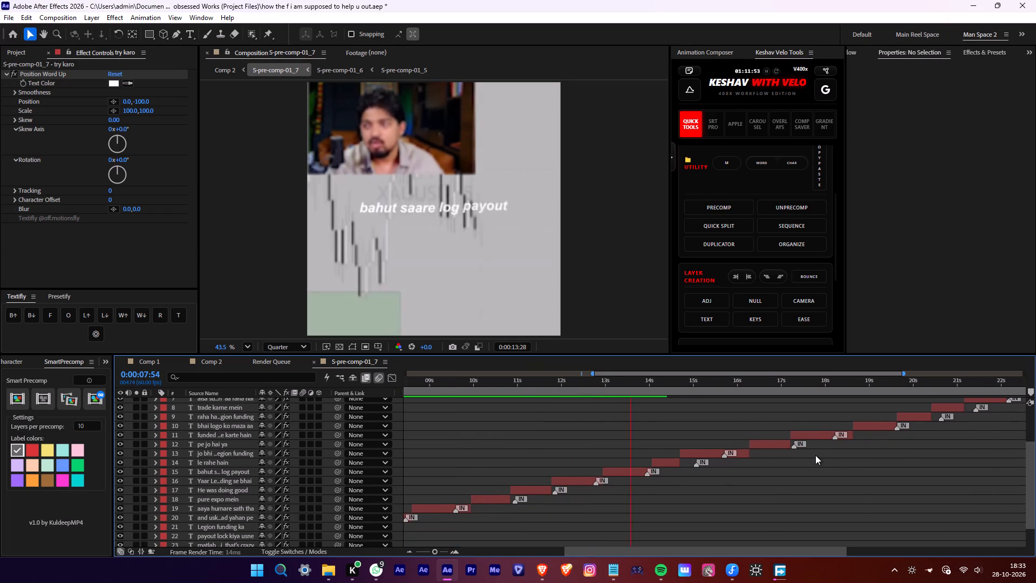
{"action": "middle_click_drag", "start_coordinate": [800, 461], "coordinate": [740, 467]}
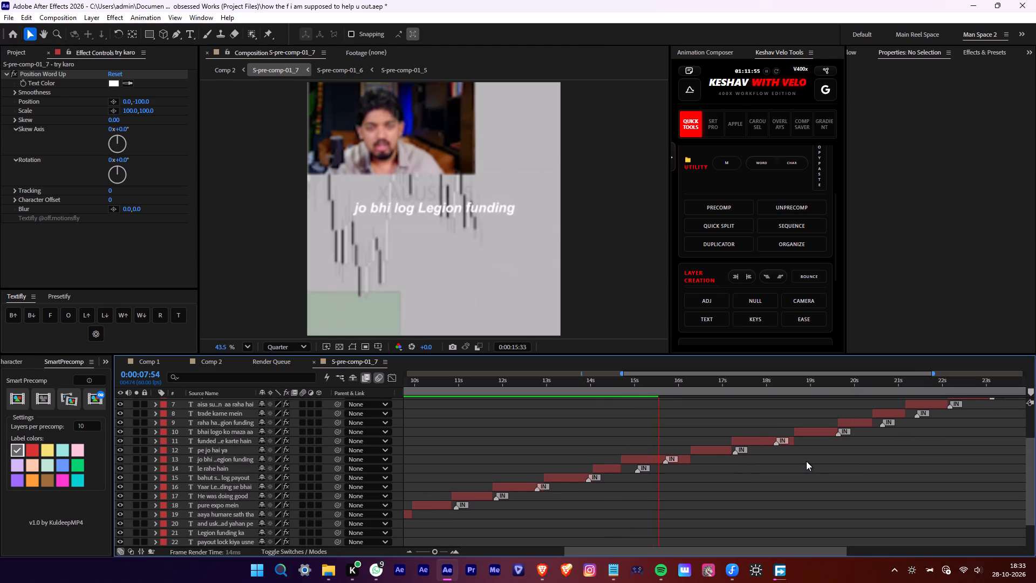
Replay from 0:00:13:35 to the end to check the word animation on the remaining captions through "try karo".
{"action": "key", "text": "space"}
{"action": "left_click_drag", "start_coordinate": [699, 383], "coordinate": [605, 388]}
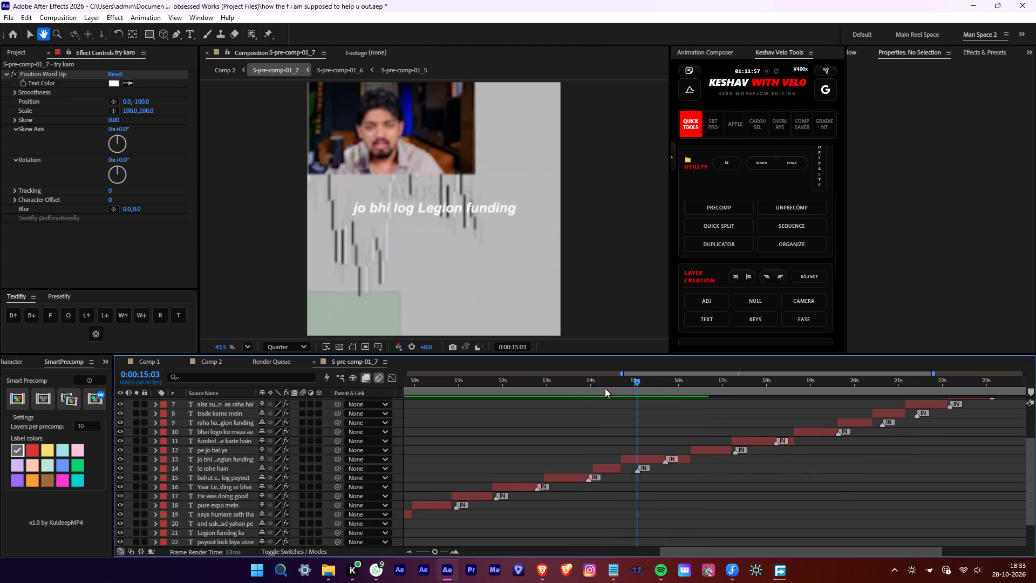
{"action": "left_click_drag", "start_coordinate": [605, 388], "coordinate": [571, 389]}
{"action": "key", "text": "space"}
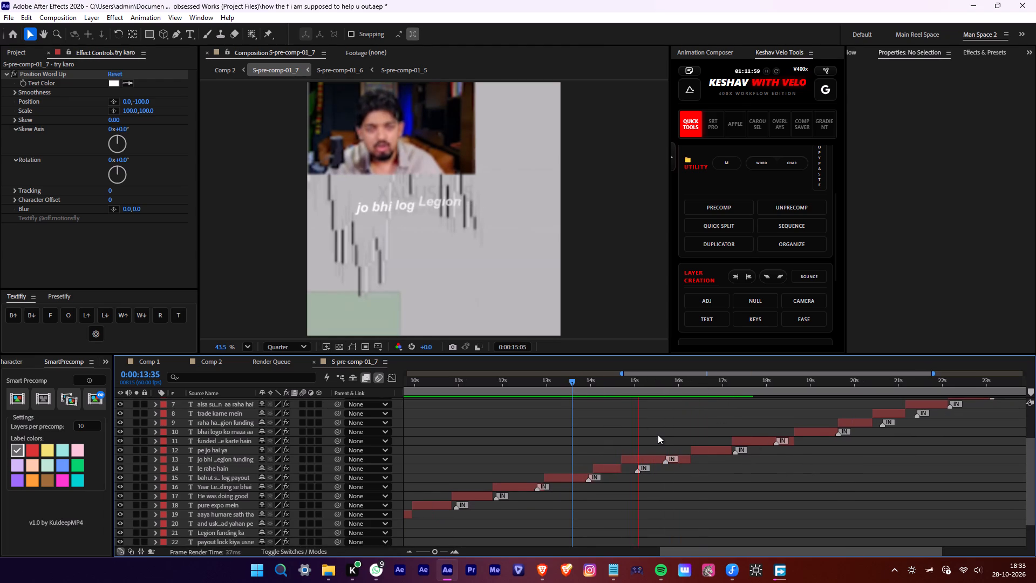
{"action": "scroll", "coordinate": [819, 489], "scroll_direction": "up", "scroll_amount": 1}
{"action": "middle_click_drag", "start_coordinate": [819, 489], "coordinate": [619, 504]}
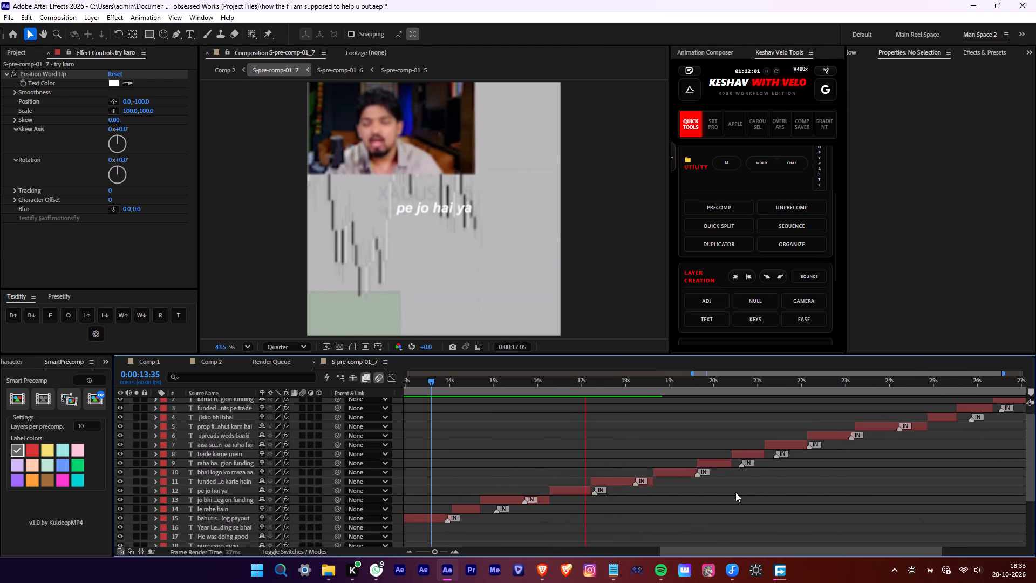
{"action": "middle_click_drag", "start_coordinate": [781, 489], "coordinate": [700, 491]}
{"action": "middle_click_drag", "start_coordinate": [799, 479], "coordinate": [642, 479]}
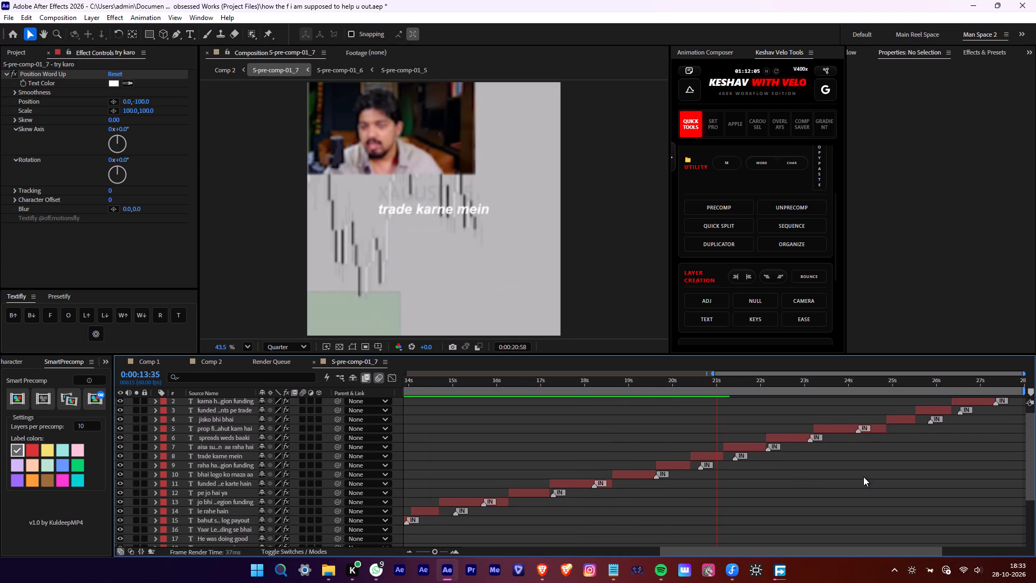
{"action": "scroll", "coordinate": [834, 427], "scroll_direction": "down", "scroll_amount": 4, "text": "alt"}
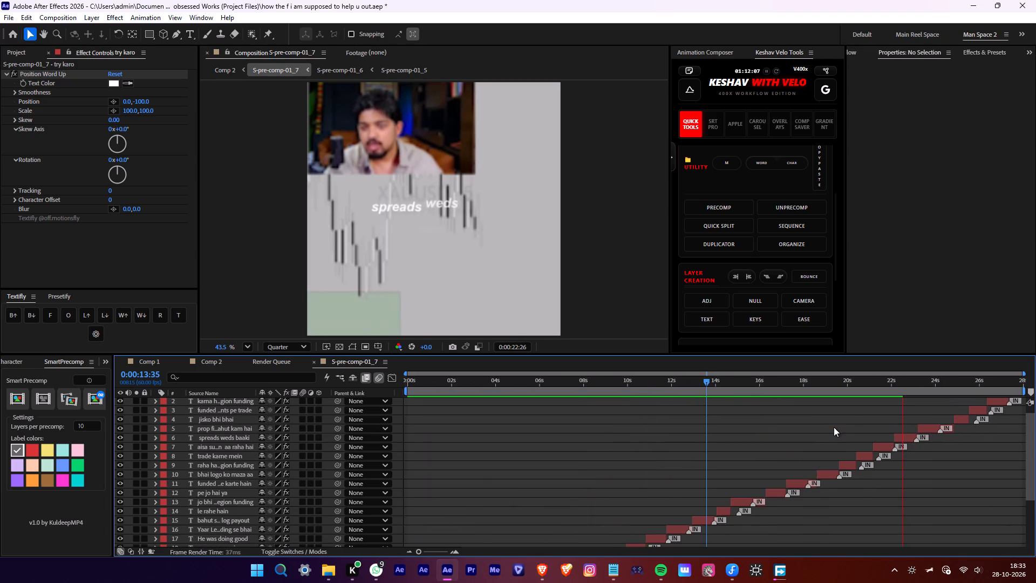
{"action": "scroll", "coordinate": [847, 428], "scroll_direction": "down", "scroll_amount": 3}
{"action": "scroll", "coordinate": [1035, 453], "scroll_direction": "up", "scroll_amount": 4}
{"action": "scroll", "coordinate": [983, 439], "scroll_direction": "up", "scroll_amount": 4}
{"action": "scroll", "coordinate": [989, 439], "scroll_direction": "up", "scroll_amount": 1, "text": "alt"}
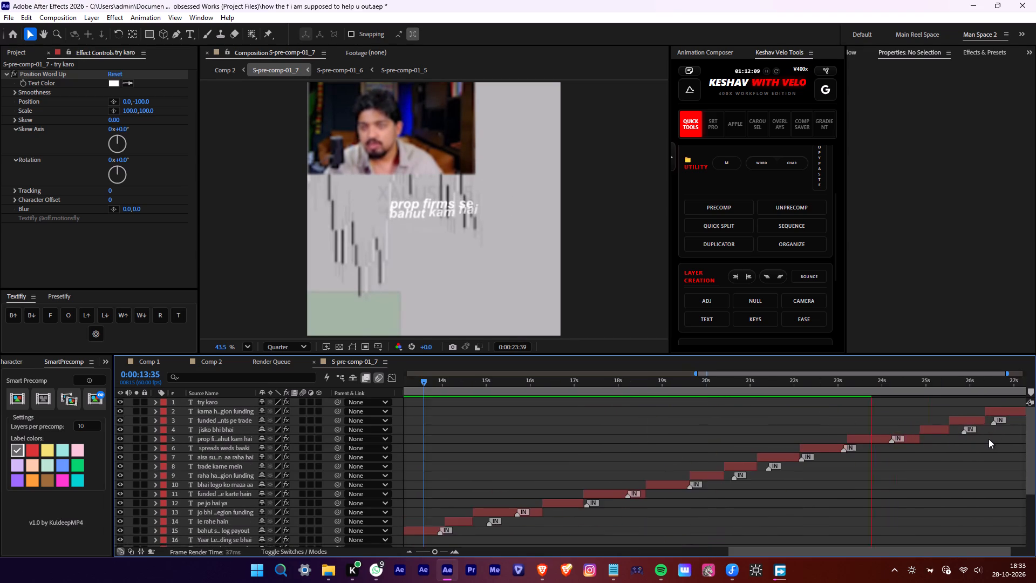
{"action": "middle_click_drag", "start_coordinate": [986, 438], "coordinate": [710, 452], "text": "alt"}
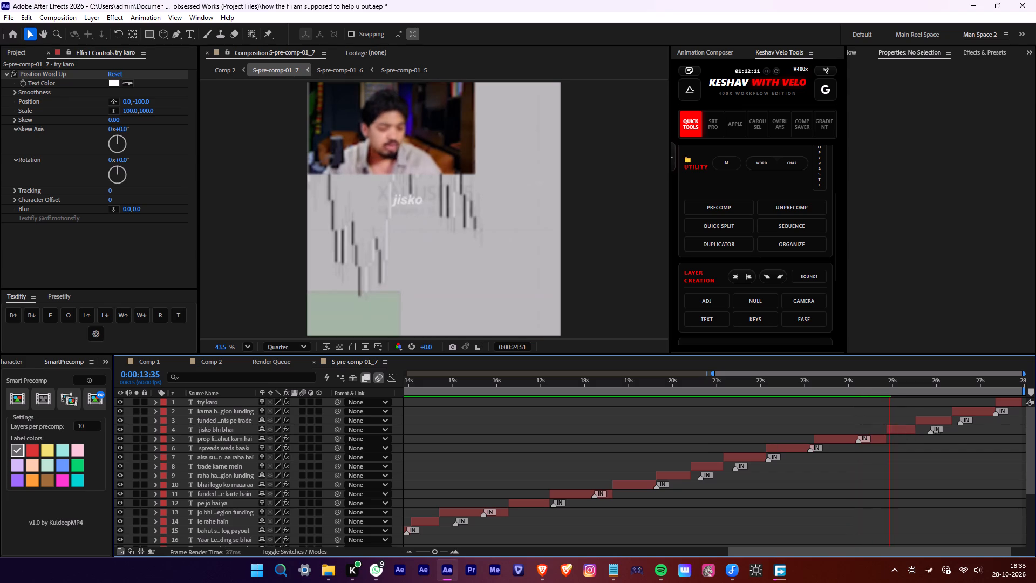
{"action": "scroll", "coordinate": [957, 425], "scroll_direction": "down", "scroll_amount": 5, "text": "alt"}
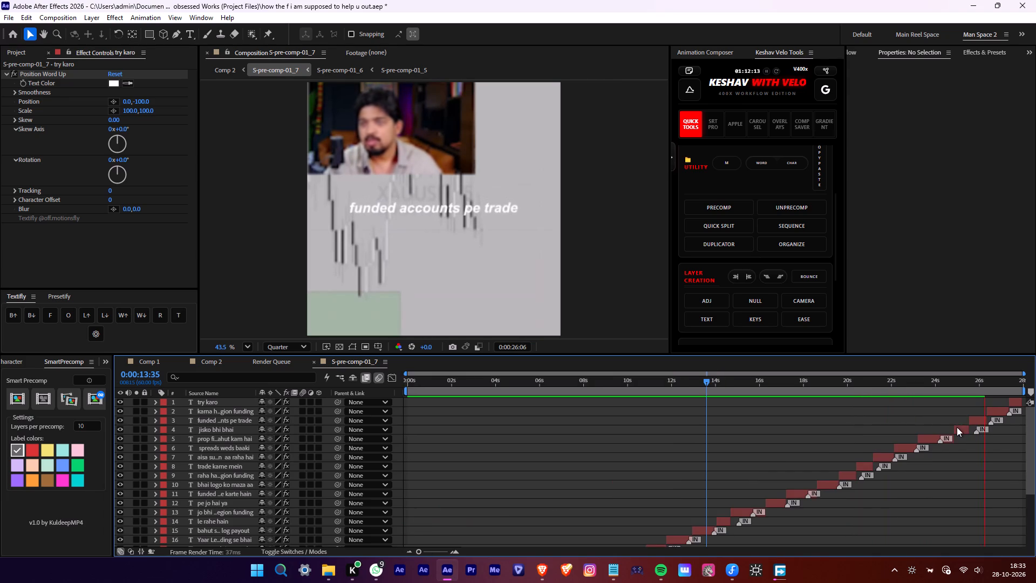
{"action": "scroll", "coordinate": [957, 427], "scroll_direction": "up", "scroll_amount": 1}
{"action": "scroll", "coordinate": [957, 427], "scroll_direction": "down", "scroll_amount": 1}
{"action": "scroll", "coordinate": [957, 427], "scroll_direction": "up", "scroll_amount": 2}
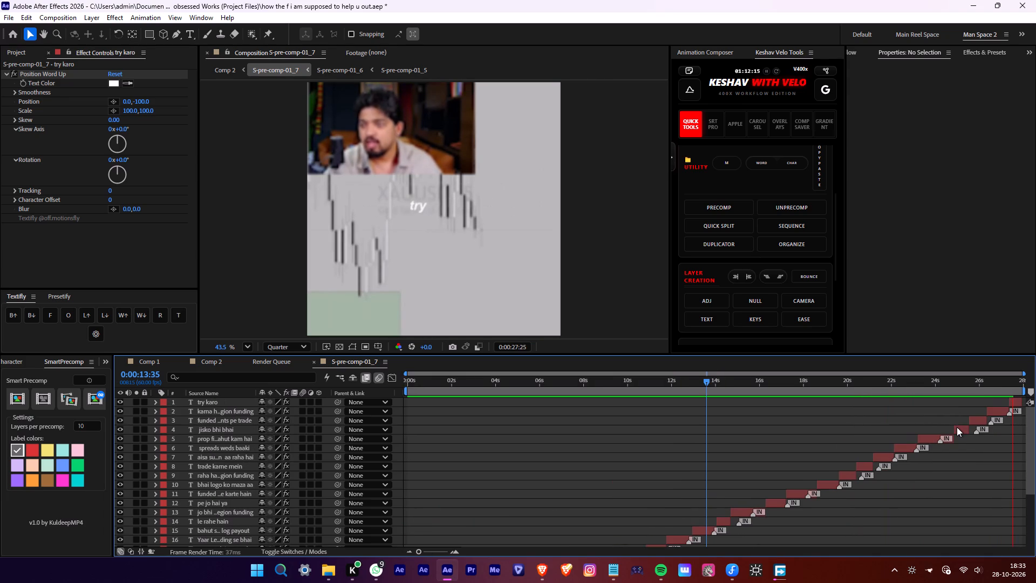
{"action": "scroll", "coordinate": [957, 427], "scroll_direction": "up", "scroll_amount": 1}
{"action": "scroll", "coordinate": [957, 427], "scroll_direction": "down", "scroll_amount": 8}
{"action": "key", "text": "space"}
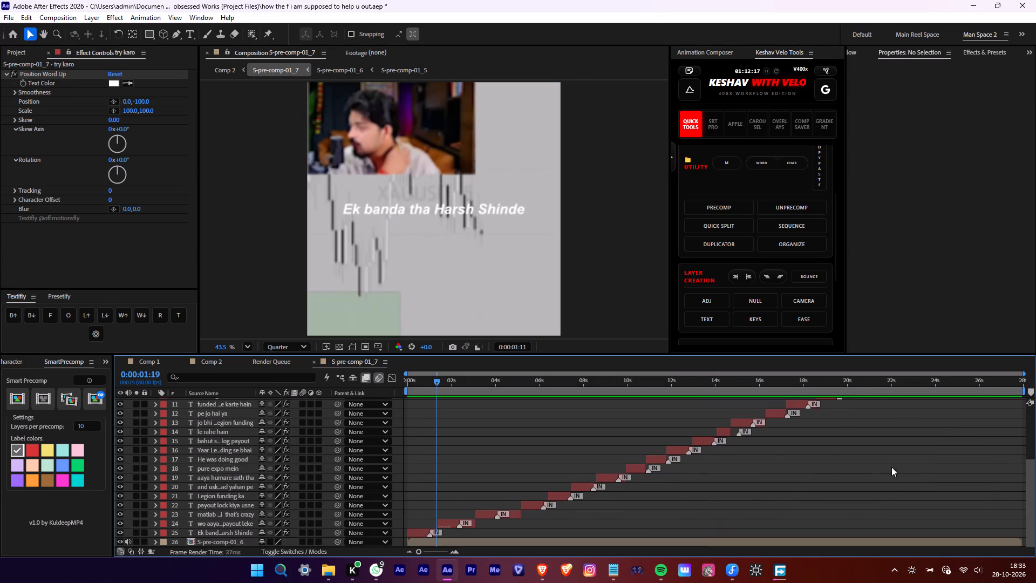
Set the composition preview resolution to Full.
{"action": "left_click", "coordinate": [891, 467]}
{"action": "left_click", "coordinate": [290, 346]}
{"action": "left_click", "coordinate": [284, 372]}
{"action": "left_click", "coordinate": [283, 376]}
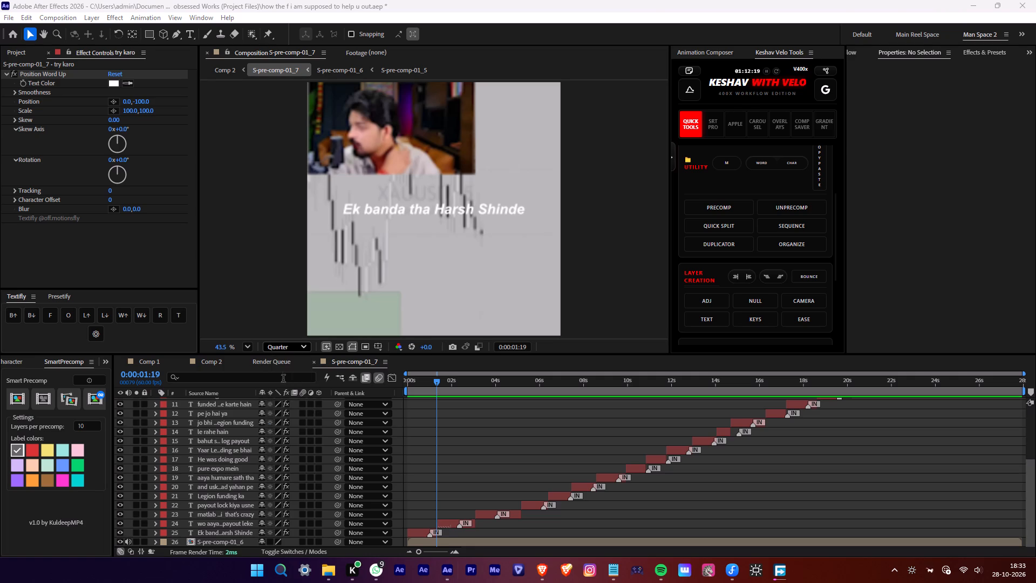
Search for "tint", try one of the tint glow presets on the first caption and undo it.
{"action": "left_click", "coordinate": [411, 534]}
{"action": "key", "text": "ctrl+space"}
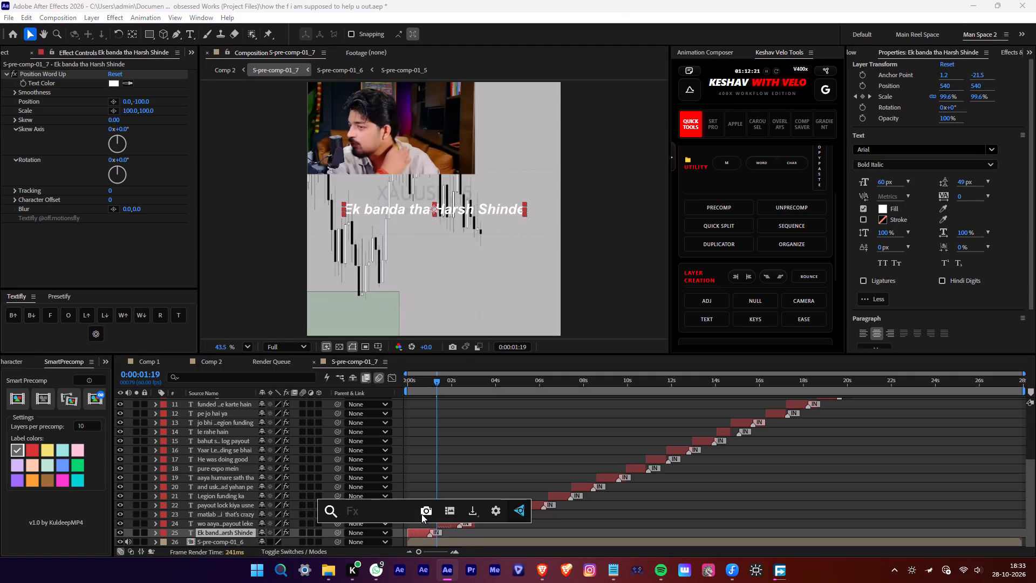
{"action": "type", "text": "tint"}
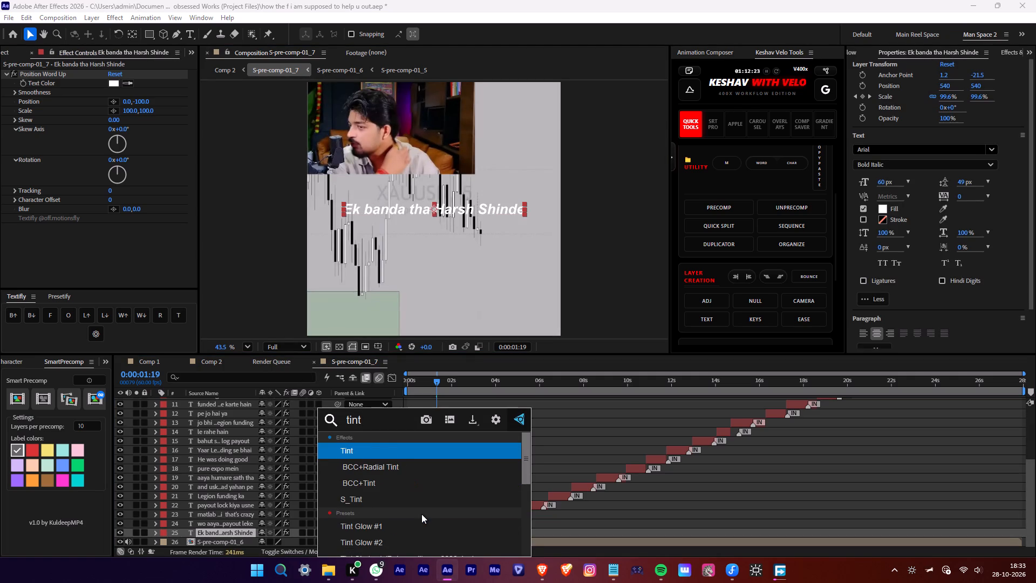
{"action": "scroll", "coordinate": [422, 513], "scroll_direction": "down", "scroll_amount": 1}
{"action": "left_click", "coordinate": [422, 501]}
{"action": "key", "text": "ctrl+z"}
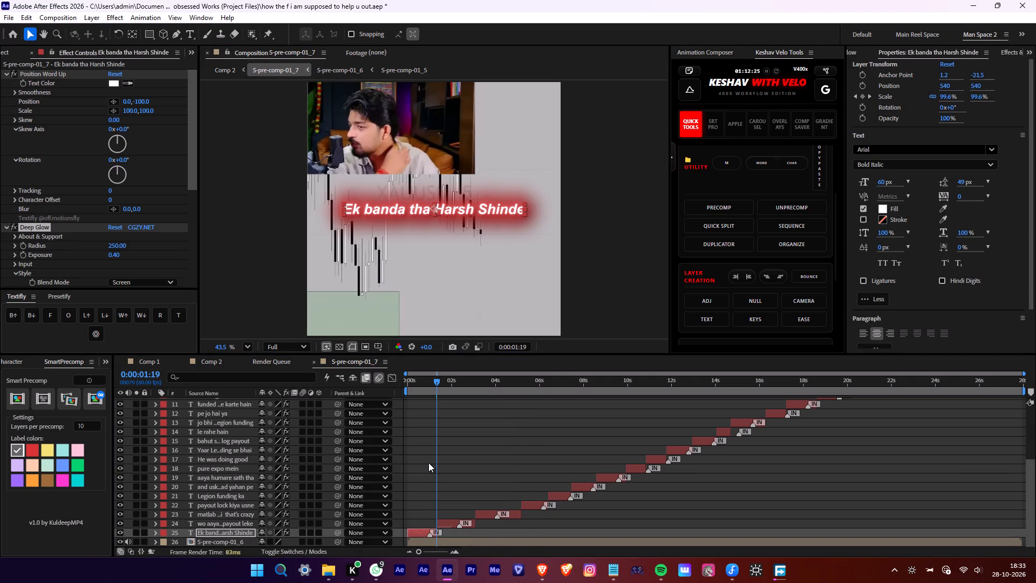
Apply the "Tint text glow_ae_2020_bxd" preset to the first caption.
{"action": "key", "text": "ctrl+space"}
{"action": "type", "text": "tint"}
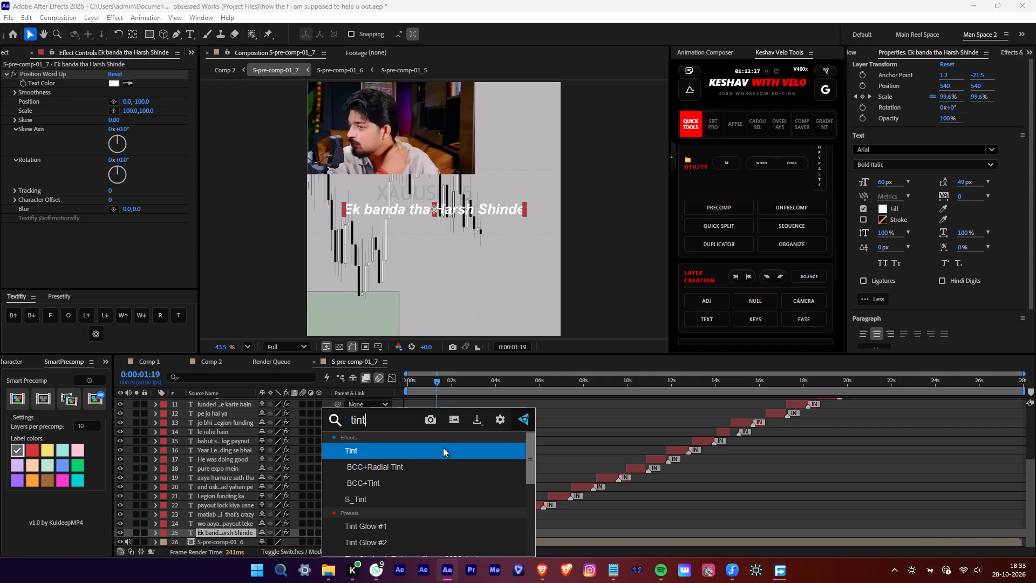
{"action": "scroll", "coordinate": [434, 492], "scroll_direction": "down", "scroll_amount": 4}
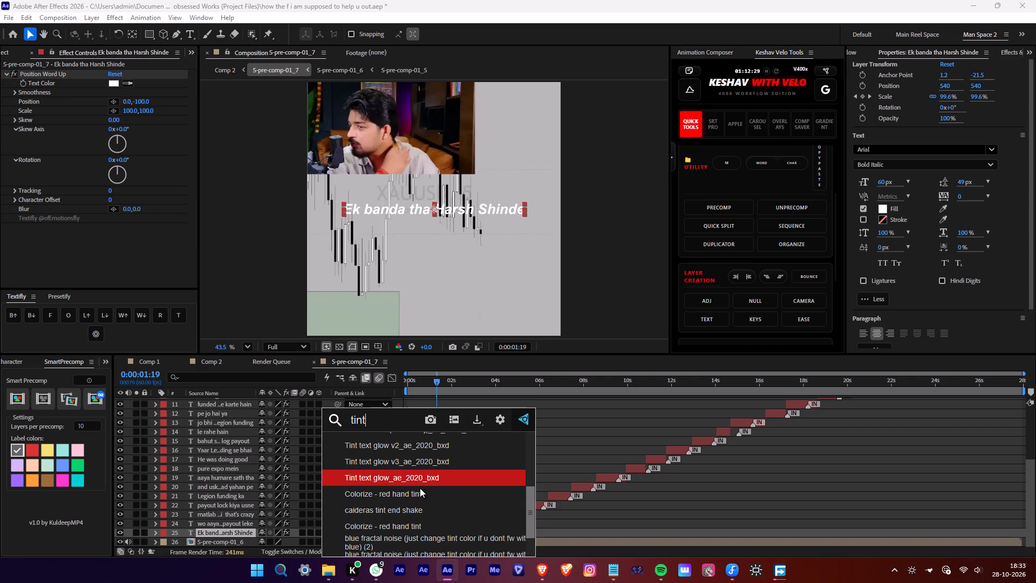
{"action": "left_click", "coordinate": [424, 480]}
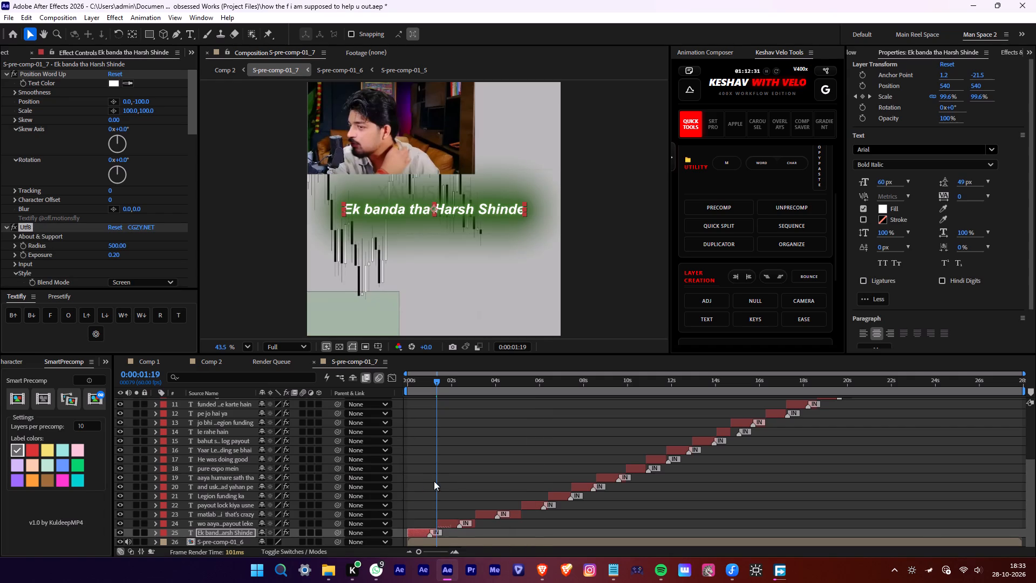
Set the first caption's glow exposure to 0.10 and its radius to about 1524.
{"action": "left_click", "coordinate": [71, 182]}
{"action": "scroll", "coordinate": [71, 187], "scroll_direction": "down", "scroll_amount": 4}
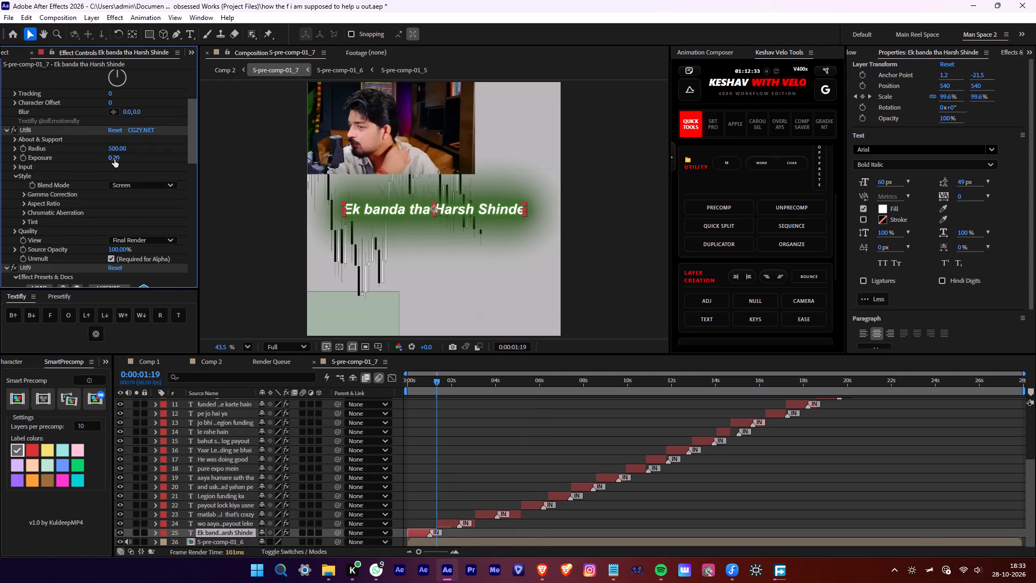
{"action": "left_click_drag", "start_coordinate": [114, 159], "coordinate": [109, 159]}
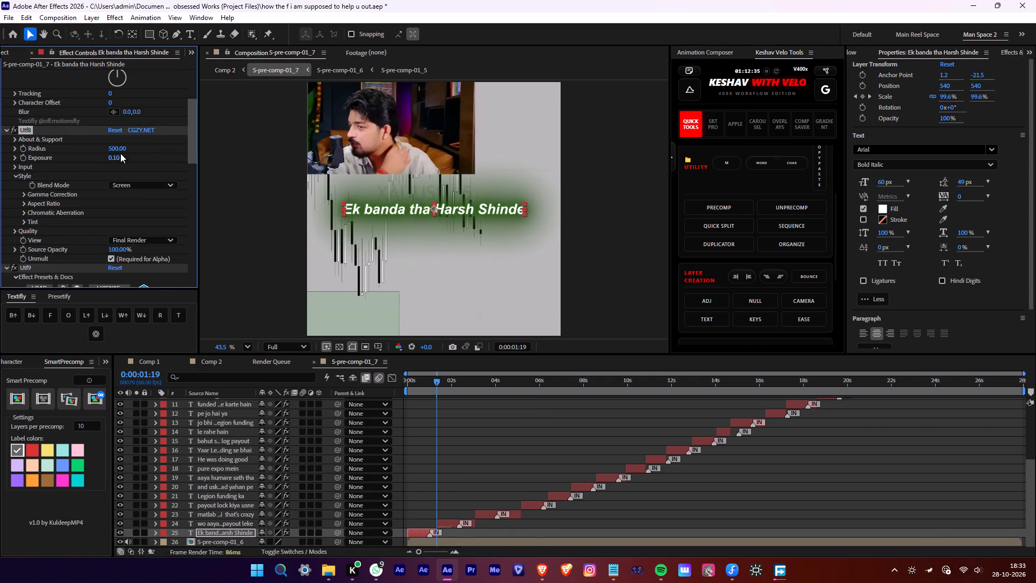
{"action": "left_click_drag", "start_coordinate": [120, 150], "coordinate": [677, 154]}
Change the glow's tint colour on the first caption to a bright, fully saturated lime green.
{"action": "scroll", "coordinate": [90, 214], "scroll_direction": "down", "scroll_amount": 1}
{"action": "left_click", "coordinate": [23, 199]}
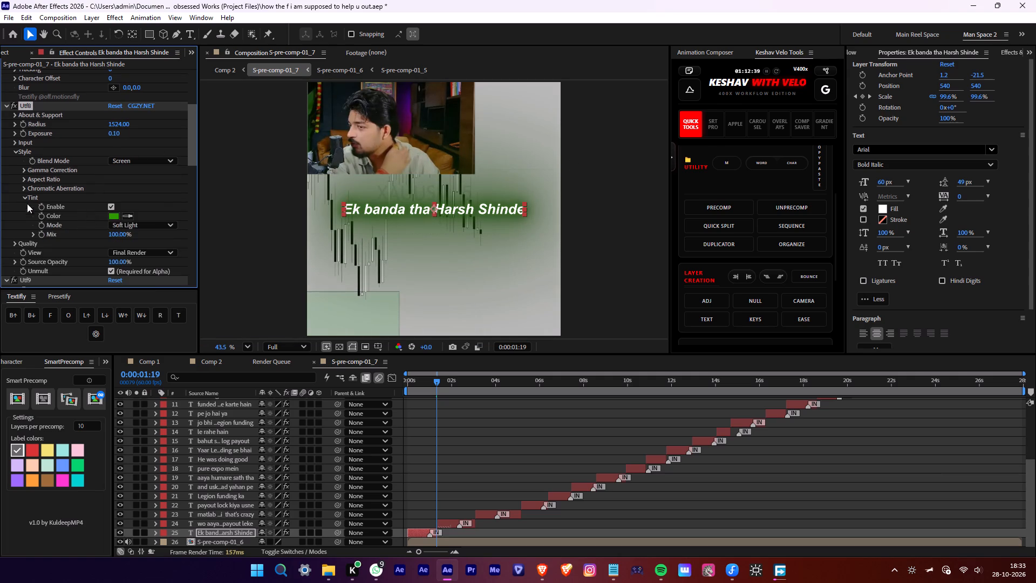
{"action": "left_click", "coordinate": [116, 215]}
{"action": "left_click_drag", "start_coordinate": [678, 217], "coordinate": [677, 198]}
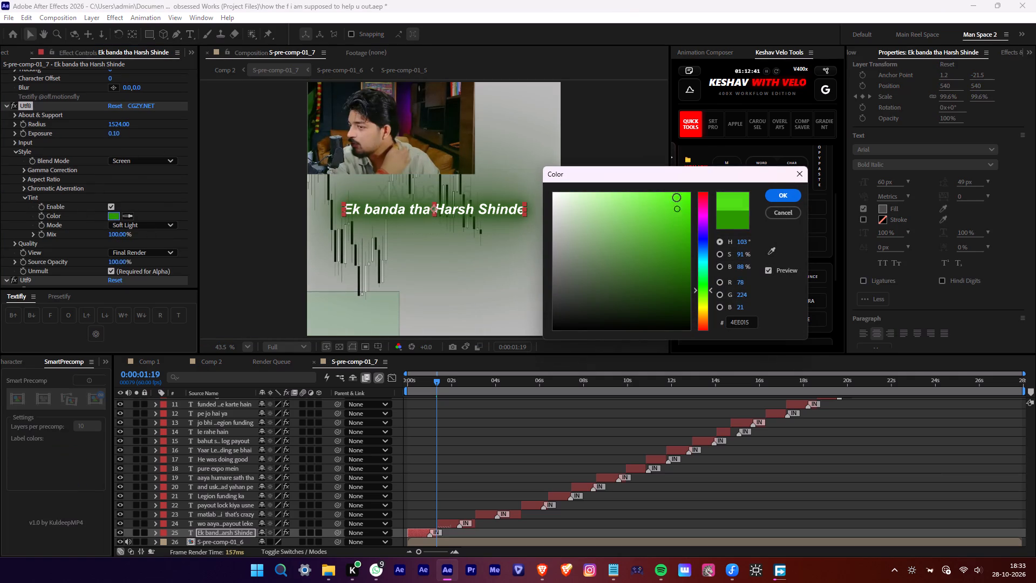
{"action": "left_click_drag", "start_coordinate": [677, 198], "coordinate": [678, 178]}
{"action": "left_click_drag", "start_coordinate": [701, 289], "coordinate": [700, 298]}
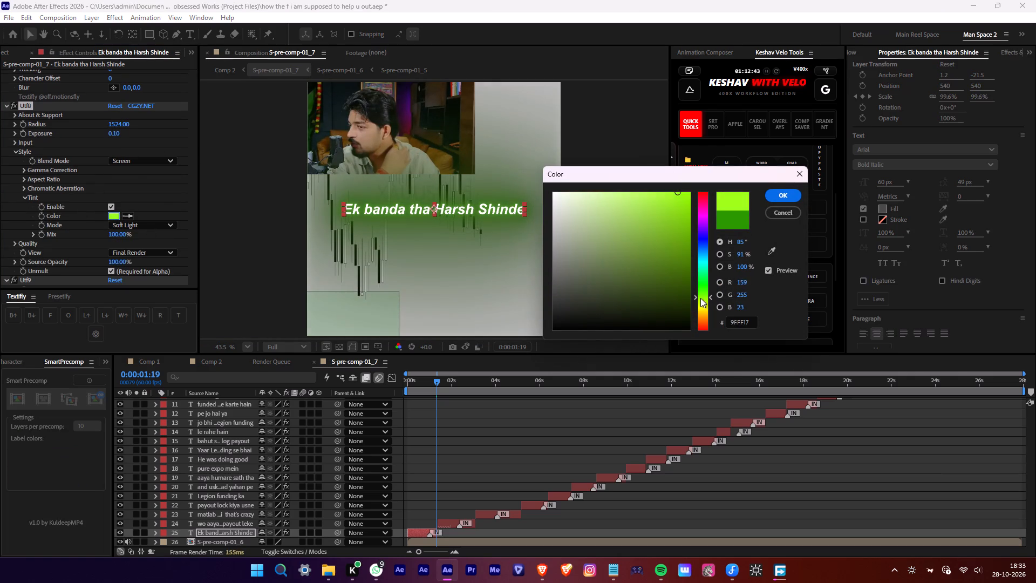
{"action": "left_click_drag", "start_coordinate": [700, 298], "coordinate": [700, 299]}
{"action": "left_click_drag", "start_coordinate": [650, 212], "coordinate": [718, 187]}
{"action": "left_click", "coordinate": [792, 196]}
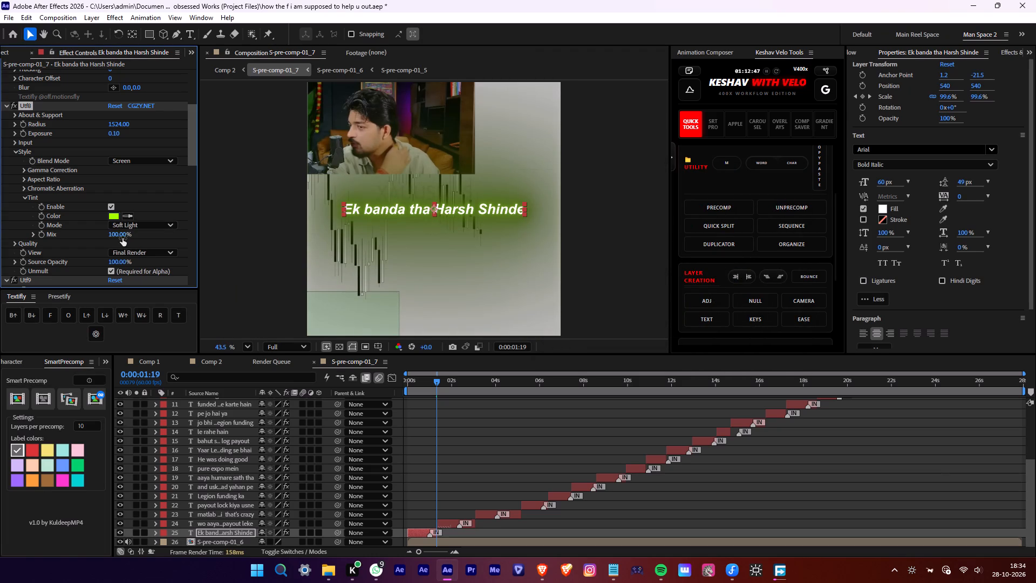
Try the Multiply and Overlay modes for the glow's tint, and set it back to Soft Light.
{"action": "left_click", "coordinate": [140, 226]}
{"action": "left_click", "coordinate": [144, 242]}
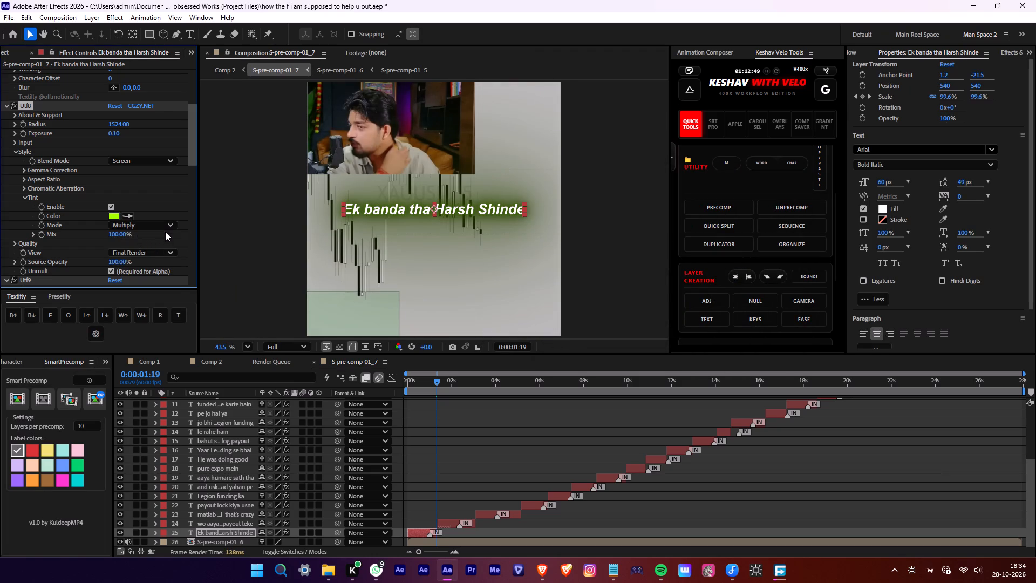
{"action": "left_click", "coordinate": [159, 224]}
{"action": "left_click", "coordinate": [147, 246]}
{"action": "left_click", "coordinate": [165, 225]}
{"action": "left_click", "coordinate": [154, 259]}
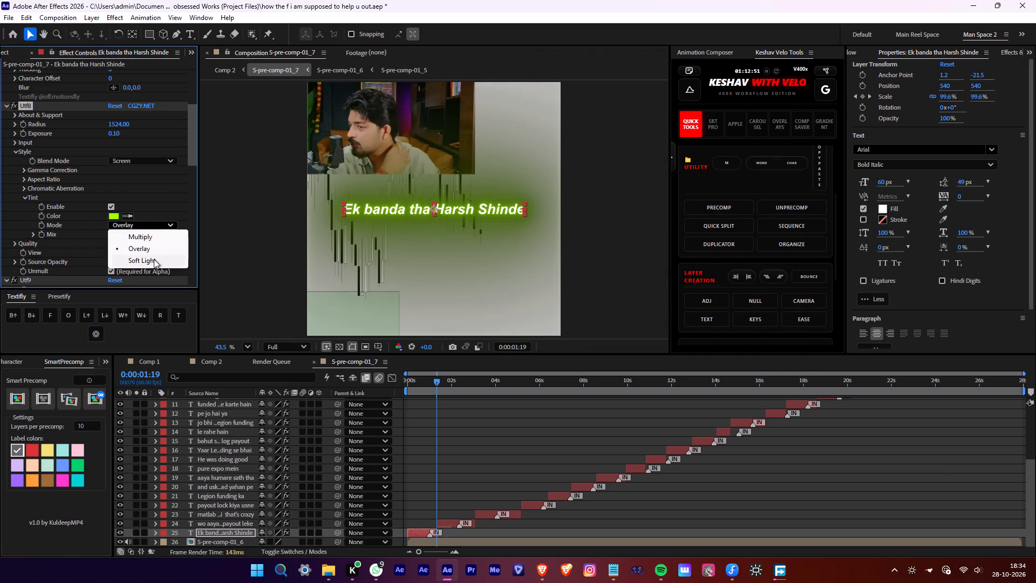
Set the mix of the first caption's glow tint to 65%.
{"action": "left_click_drag", "start_coordinate": [116, 232], "coordinate": [115, 232]}
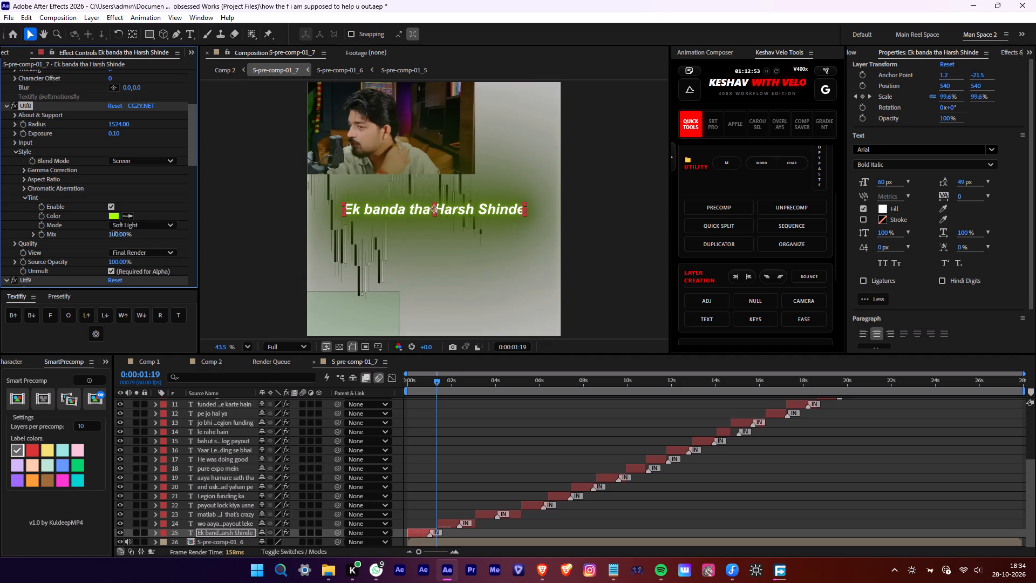
{"action": "left_click_drag", "start_coordinate": [115, 232], "coordinate": [110, 232]}
{"action": "left_click", "coordinate": [116, 235]}
{"action": "key", "text": "6"}
{"action": "key", "text": "5"}
{"action": "left_click", "coordinate": [138, 194]}
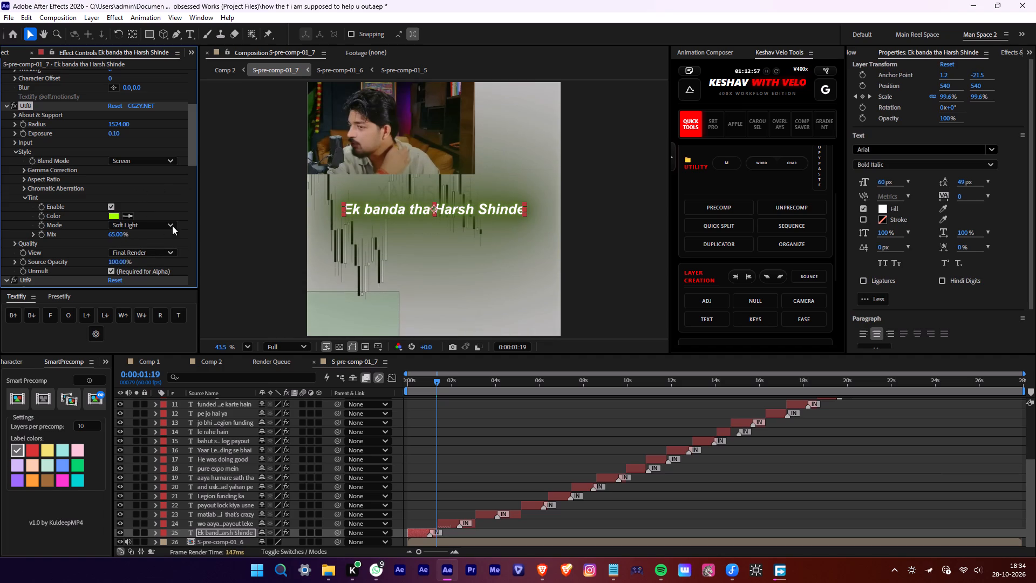
Try magenta, cyan and blue for the first caption's glow tint, and settle on yellow F0FF00.
{"action": "scroll", "coordinate": [131, 168], "scroll_direction": "up", "scroll_amount": 1}
{"action": "left_click", "coordinate": [115, 240]}
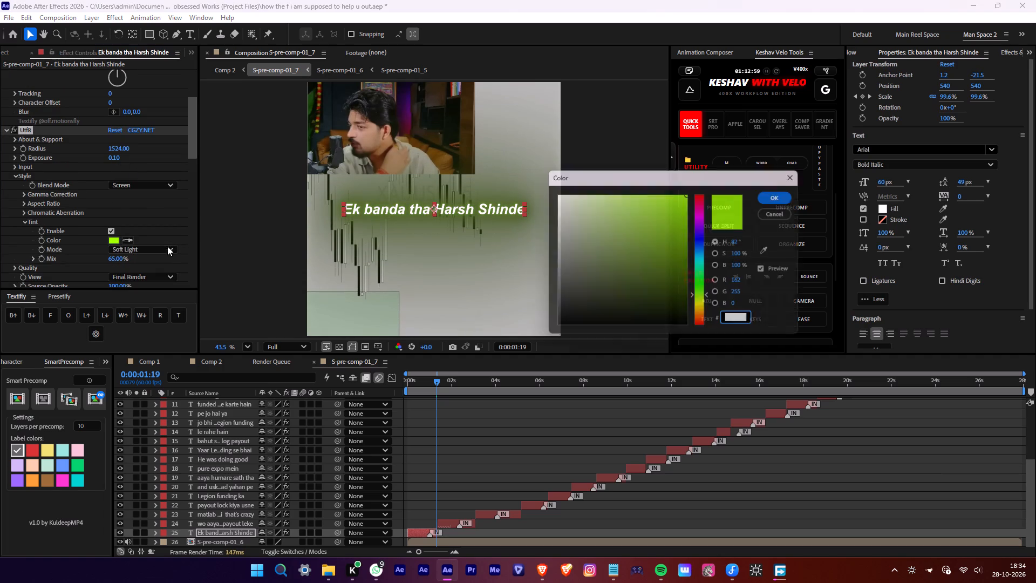
{"action": "left_click_drag", "start_coordinate": [712, 224], "coordinate": [706, 215]}
{"action": "left_click_drag", "start_coordinate": [706, 216], "coordinate": [701, 267]}
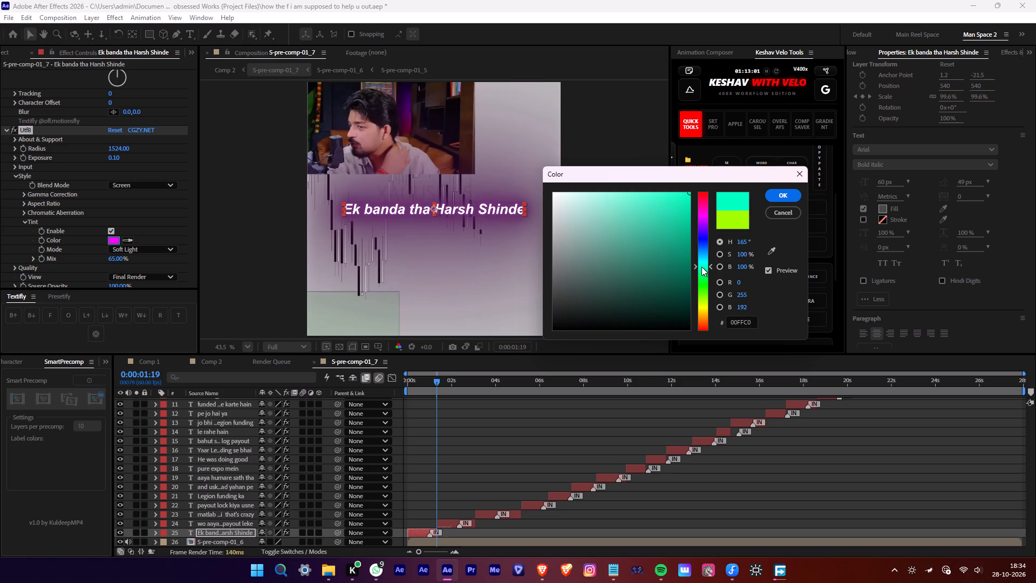
{"action": "left_click_drag", "start_coordinate": [701, 267], "coordinate": [702, 248]}
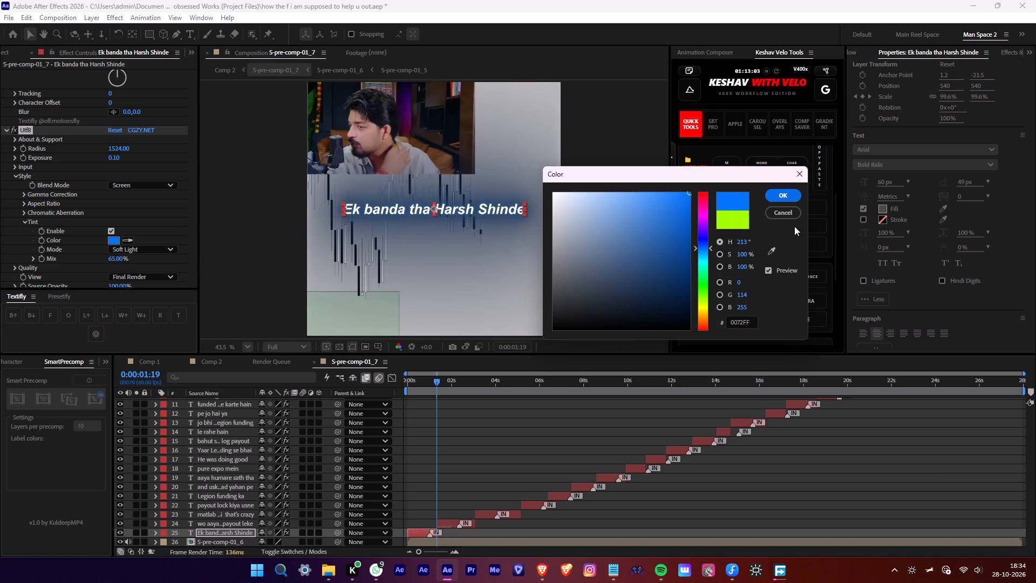
{"action": "left_click", "coordinate": [698, 306]}
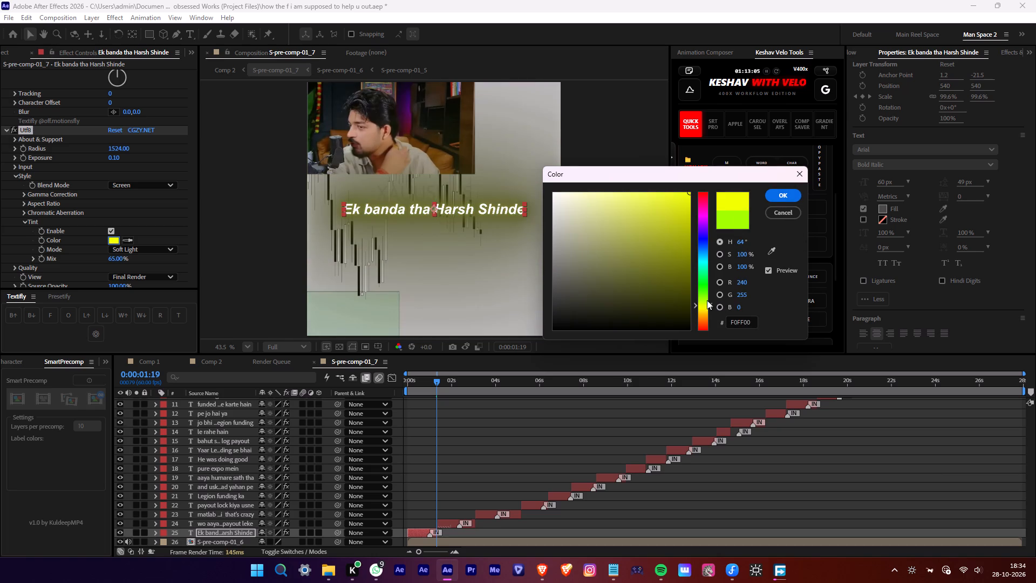
{"action": "left_click", "coordinate": [780, 197]}
Copy all of the first caption's effects and paste them onto the other 24 caption layers.
{"action": "left_click", "coordinate": [144, 220], "text": "ctrl"}
{"action": "key", "text": "ctrl+a"}
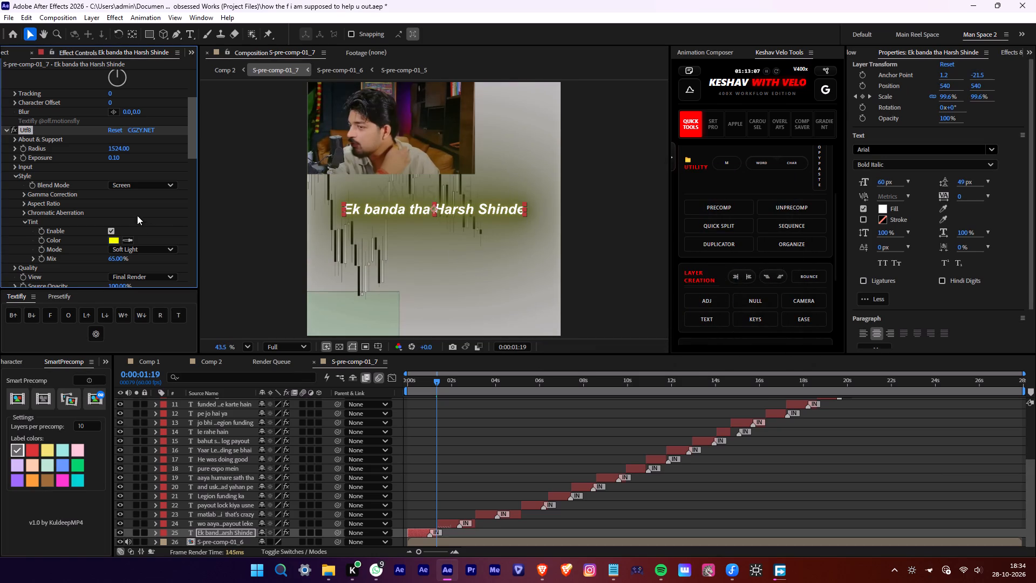
{"action": "key", "text": "ctrl+c"}
{"action": "left_click", "coordinate": [442, 522]}
{"action": "scroll", "coordinate": [446, 520], "scroll_direction": "up", "scroll_amount": 7}
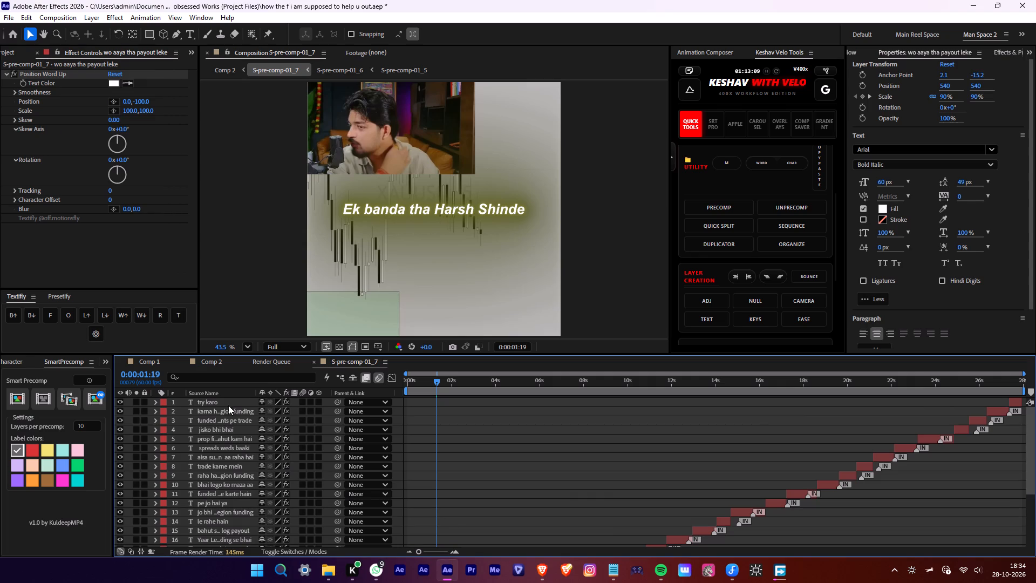
{"action": "left_click", "coordinate": [225, 401], "text": "shift"}
{"action": "key", "text": "ctrl+v"}
{"action": "scroll", "coordinate": [516, 453], "scroll_direction": "down", "scroll_amount": 4}
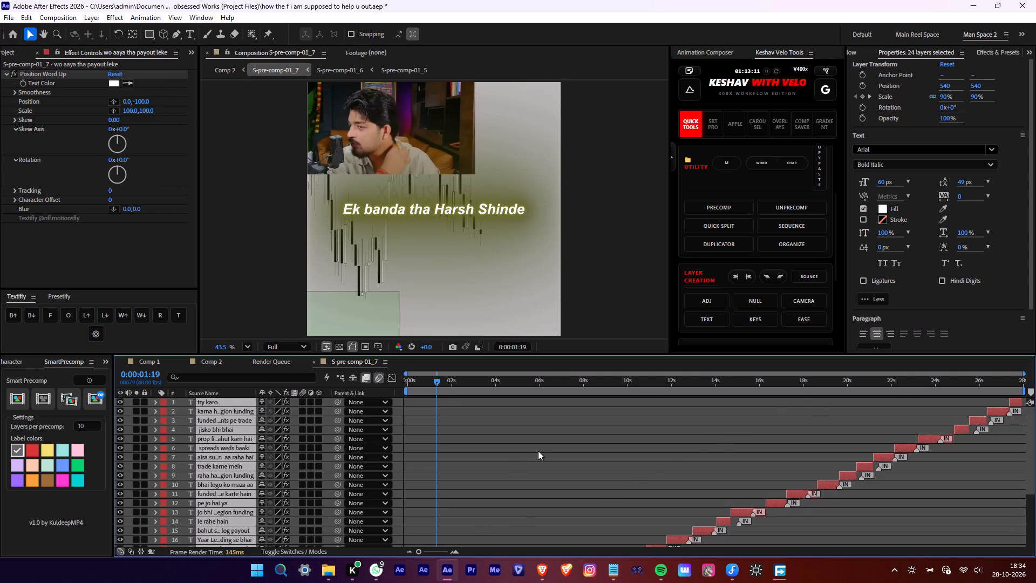
{"action": "left_click", "coordinate": [478, 446]}
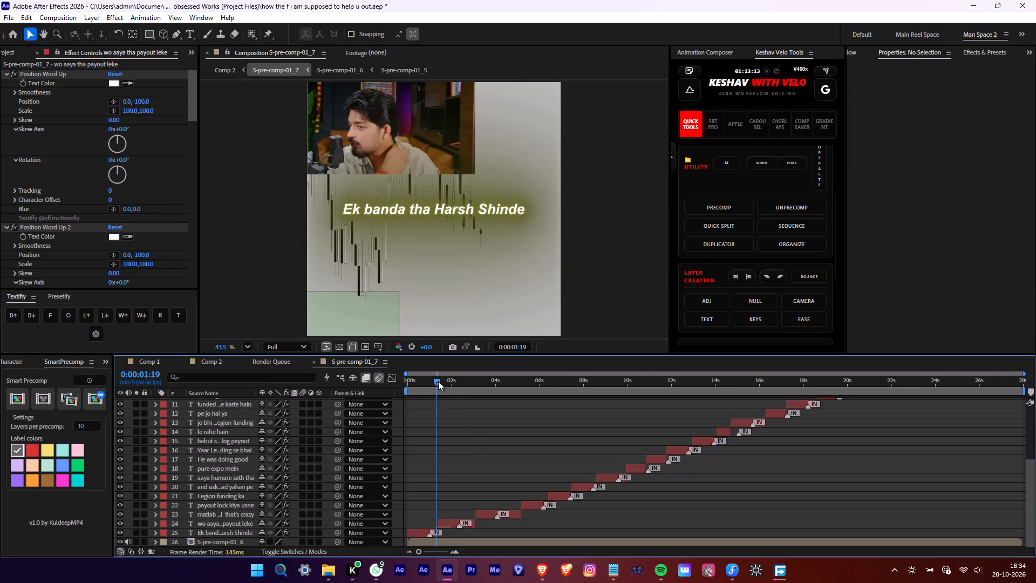
Check how the glow looks on the captions between about 2 and 6 seconds.
{"action": "left_click_drag", "start_coordinate": [438, 381], "coordinate": [455, 384]}
{"action": "left_click_drag", "start_coordinate": [459, 384], "coordinate": [486, 387]}
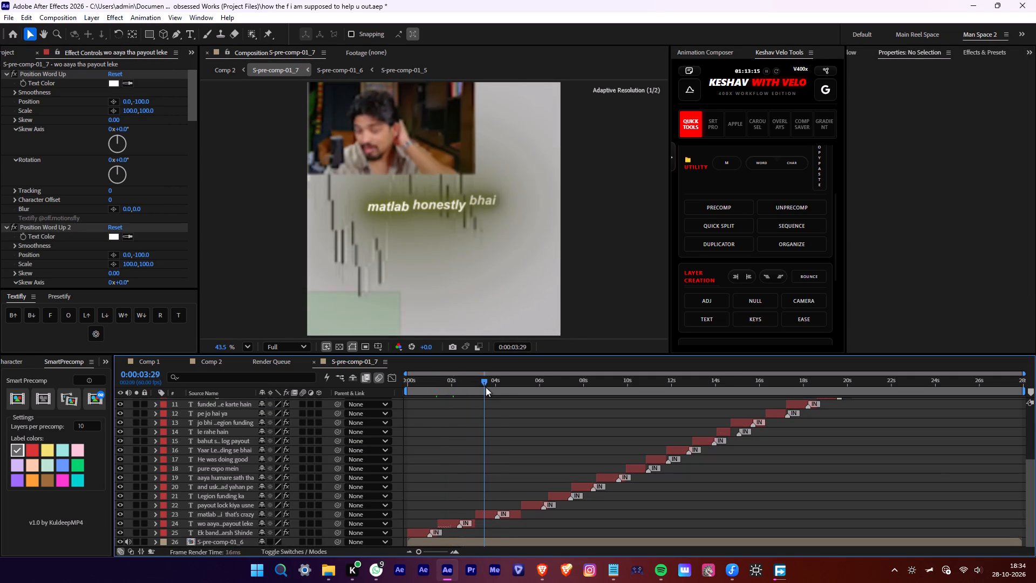
{"action": "left_click_drag", "start_coordinate": [486, 387], "coordinate": [500, 388]}
{"action": "left_click", "coordinate": [514, 428]}
{"action": "left_click", "coordinate": [528, 392]}
{"action": "left_click", "coordinate": [522, 425]}
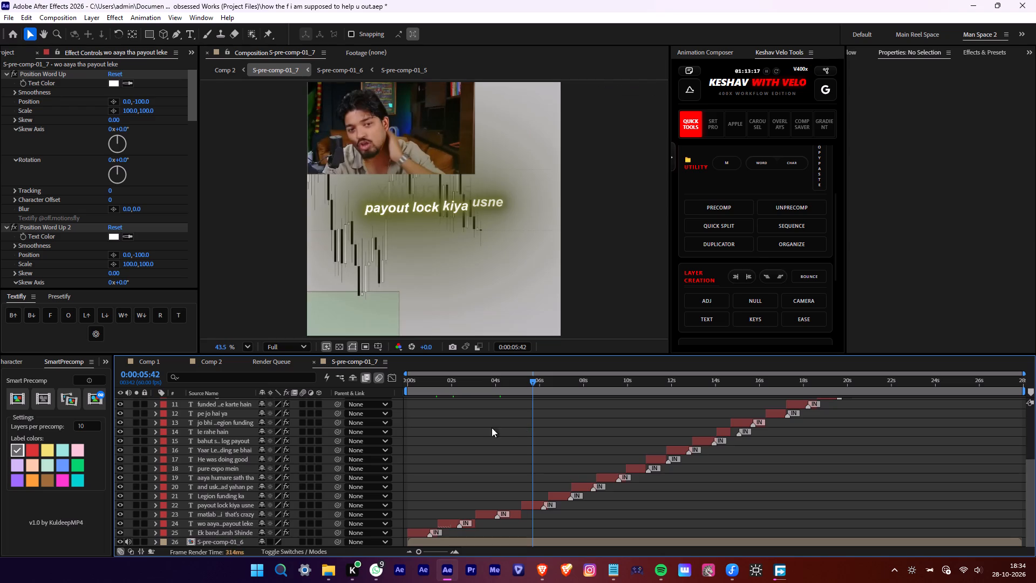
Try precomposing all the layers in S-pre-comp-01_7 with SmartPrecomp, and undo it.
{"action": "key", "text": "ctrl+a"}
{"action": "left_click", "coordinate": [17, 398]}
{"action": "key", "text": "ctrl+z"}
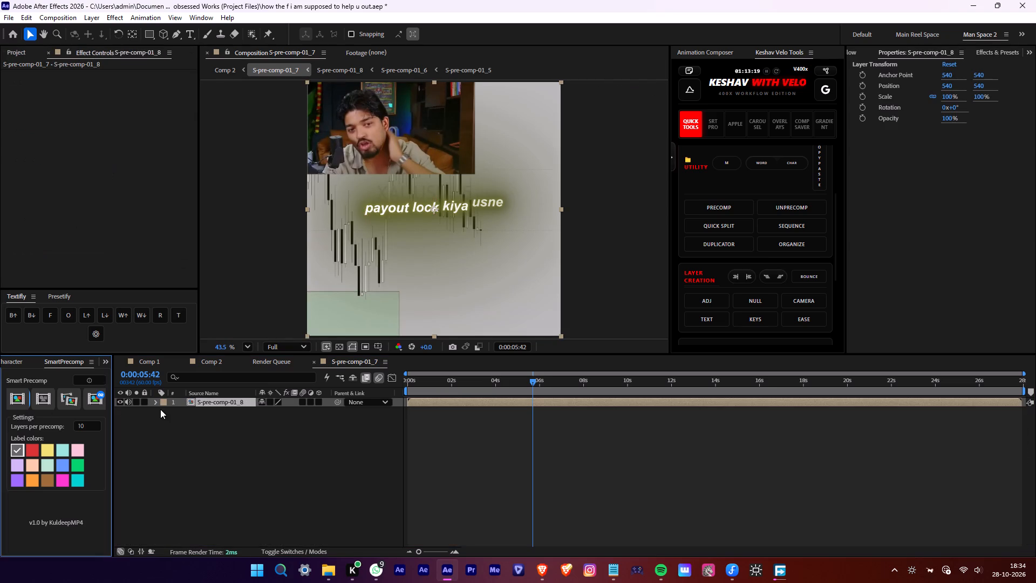
Return to Comp 2 and fit the whole vertical frame in the viewer.
{"action": "left_click", "coordinate": [206, 362]}
{"action": "double_click", "coordinate": [244, 361]}
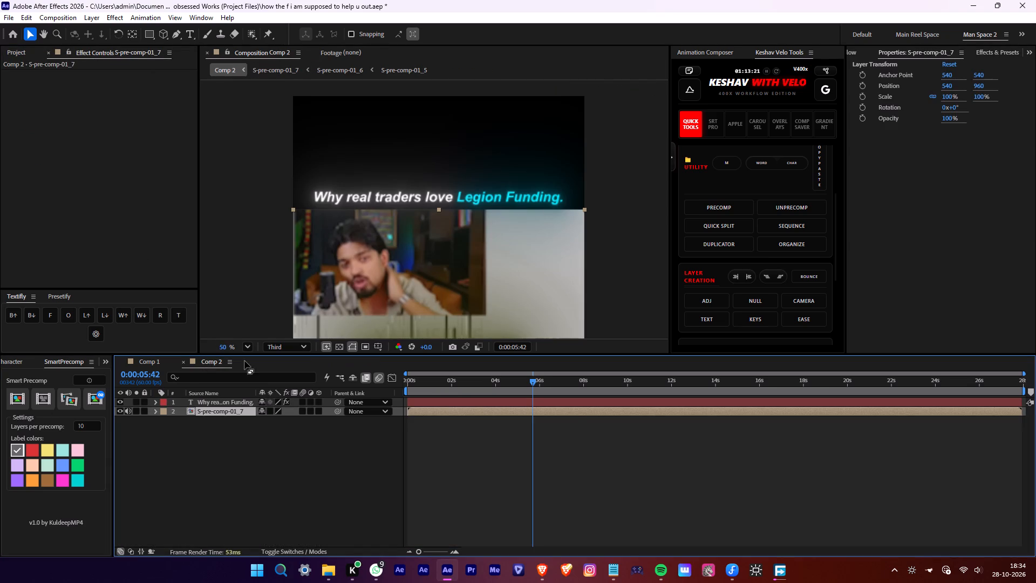
{"action": "left_click", "coordinate": [243, 343]}
{"action": "left_click", "coordinate": [281, 142]}
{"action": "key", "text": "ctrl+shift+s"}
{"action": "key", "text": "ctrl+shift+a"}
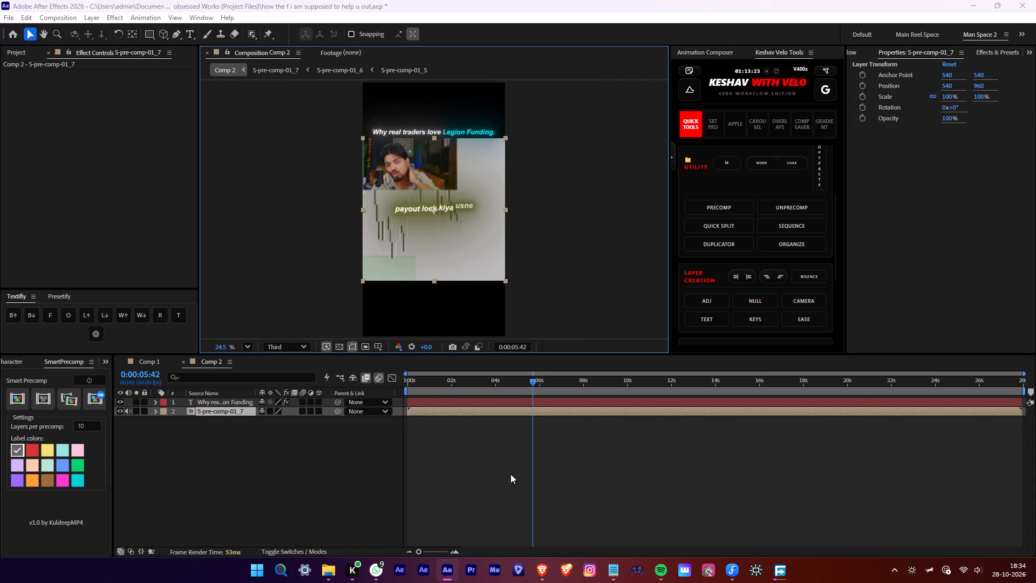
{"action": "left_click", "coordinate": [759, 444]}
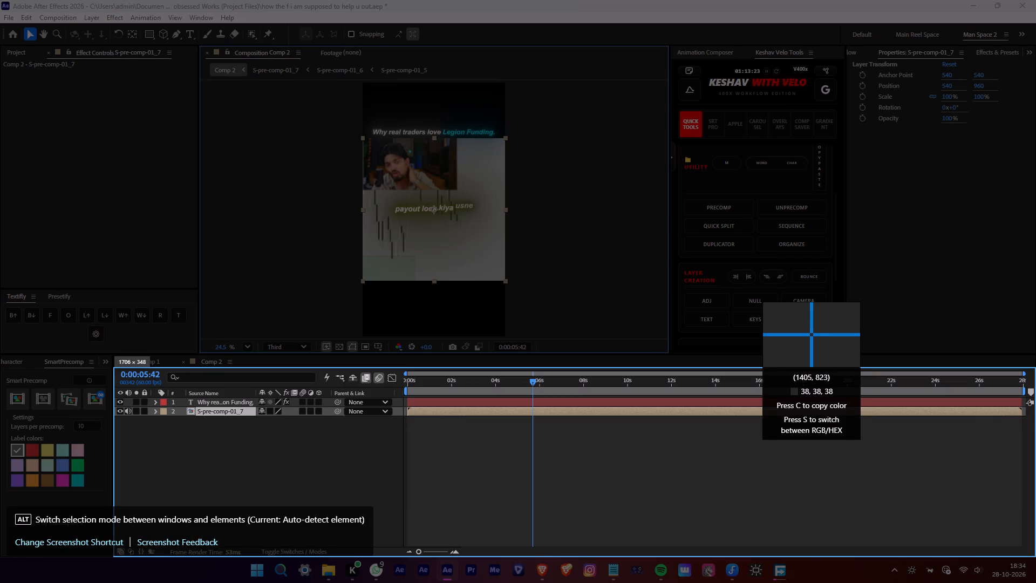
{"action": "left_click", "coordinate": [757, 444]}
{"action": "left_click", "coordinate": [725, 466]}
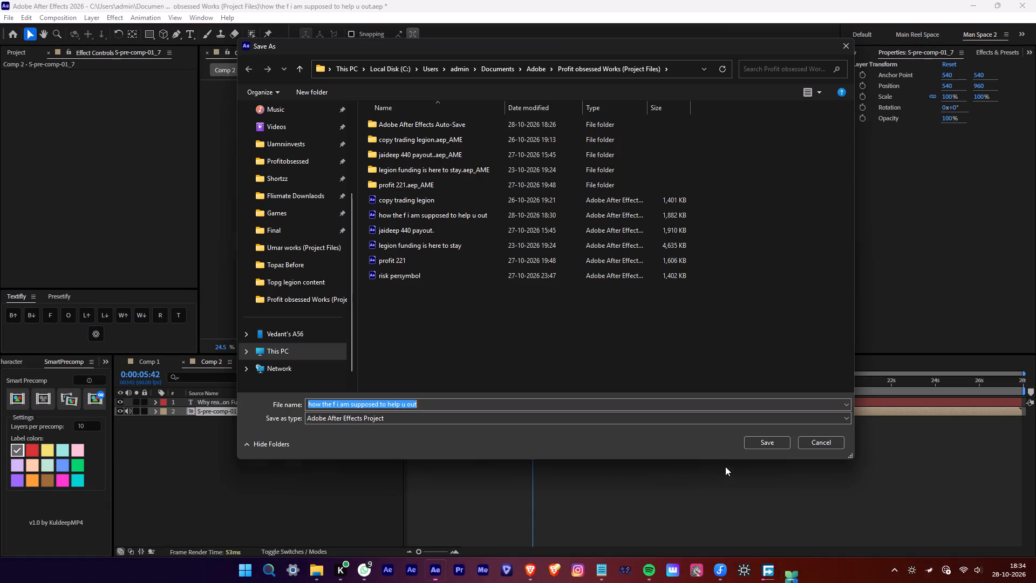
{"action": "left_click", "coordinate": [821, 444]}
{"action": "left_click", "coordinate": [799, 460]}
Save the project over the existing file "how the f i am supposed to help u out".
{"action": "key", "text": "ctrl+shift+s"}
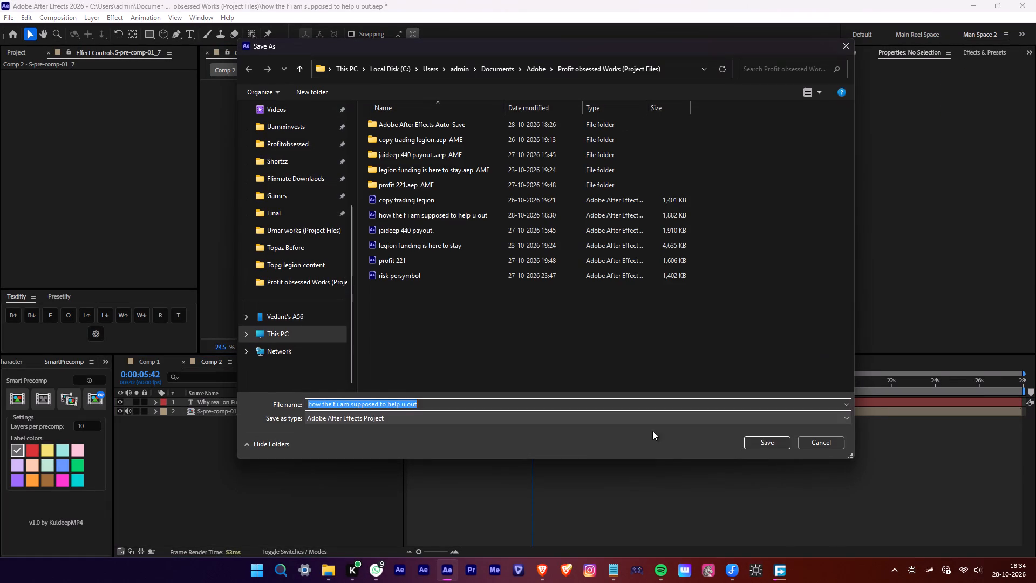
{"action": "left_click_drag", "start_coordinate": [775, 447], "coordinate": [790, 451]}
{"action": "left_click", "coordinate": [772, 440]}
{"action": "left_click", "coordinate": [553, 288]}
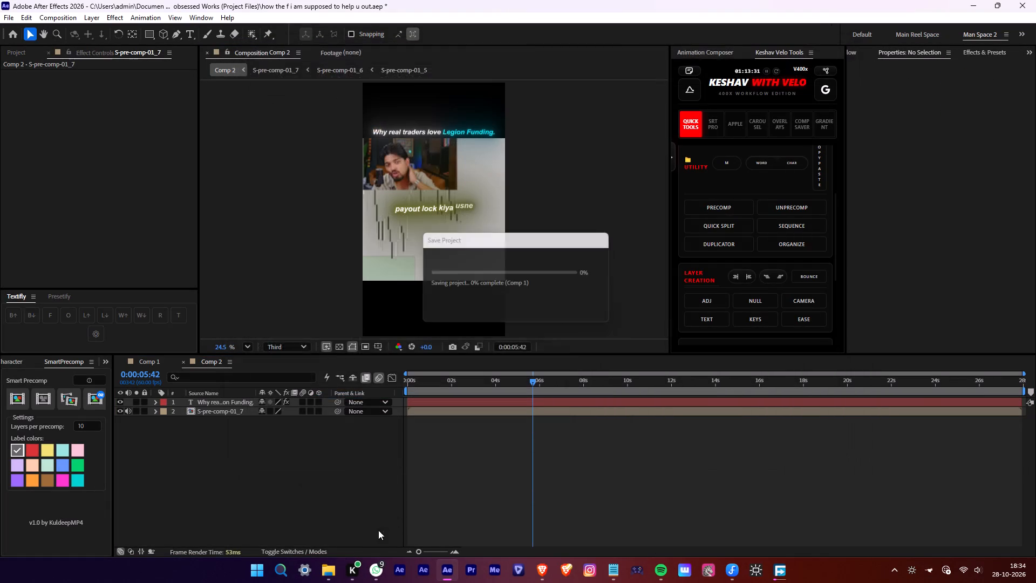
In File Explorer, look through the Suspense and Hype folders of "100+ viral songs" for a background track.
{"action": "left_click", "coordinate": [324, 566]}
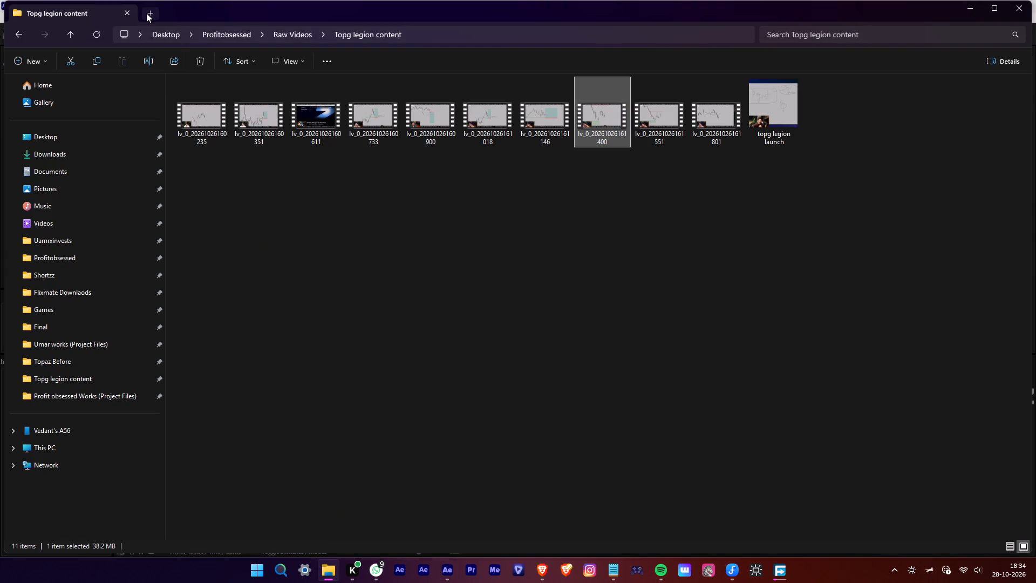
{"action": "left_click", "coordinate": [147, 12]}
{"action": "left_click", "coordinate": [93, 208]}
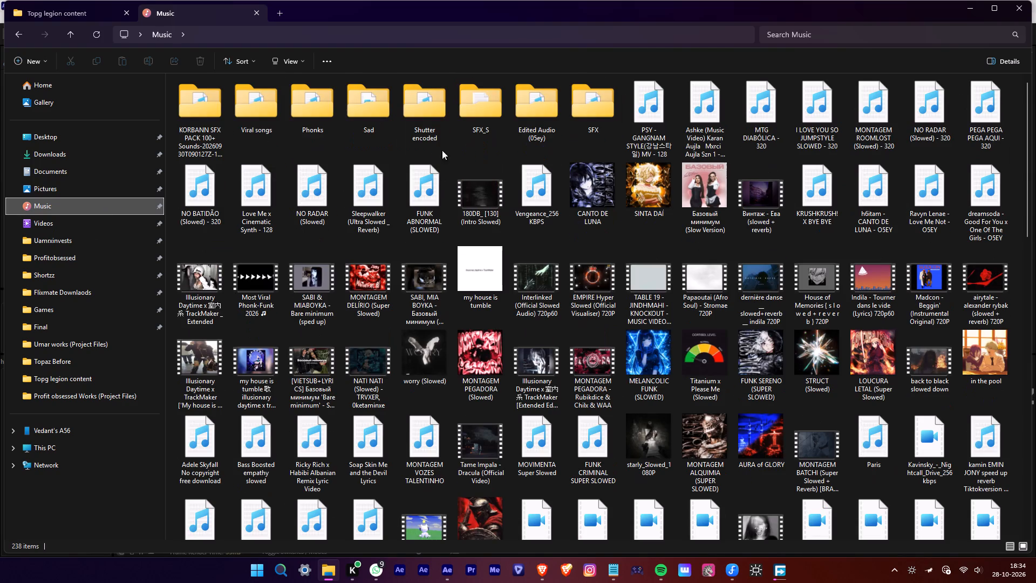
{"action": "double_click", "coordinate": [269, 99]}
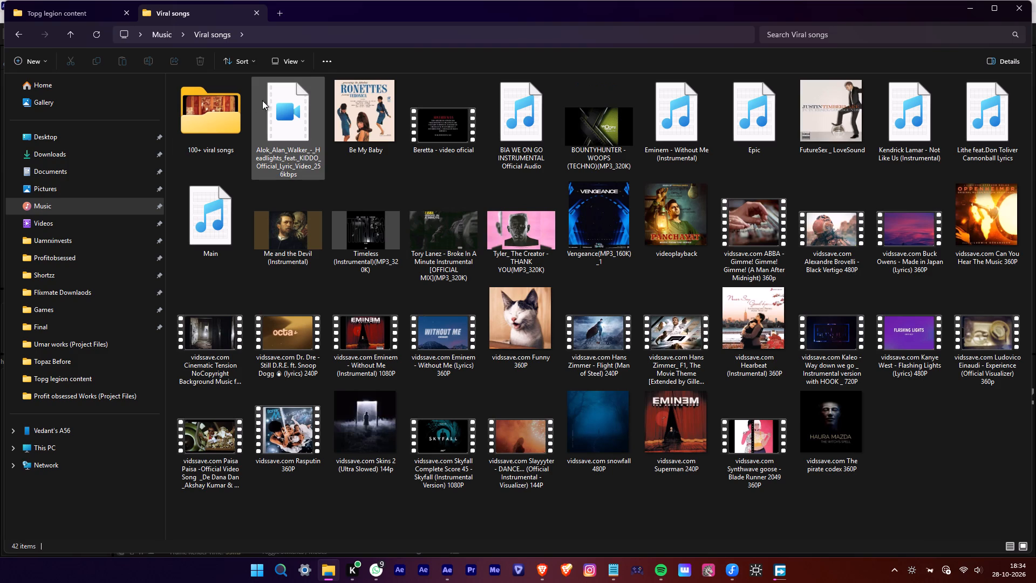
{"action": "double_click", "coordinate": [224, 103]}
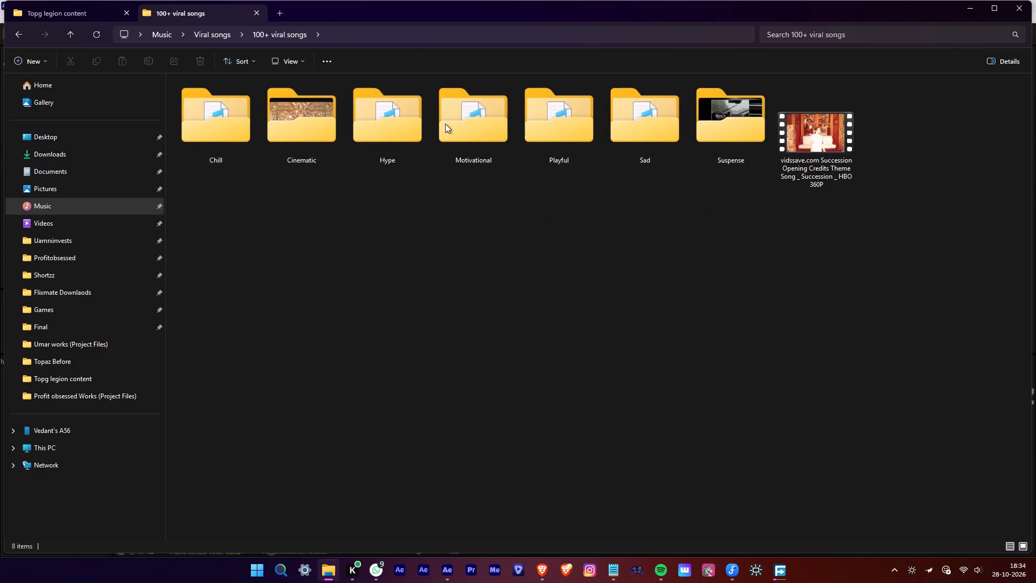
{"action": "double_click", "coordinate": [714, 136]}
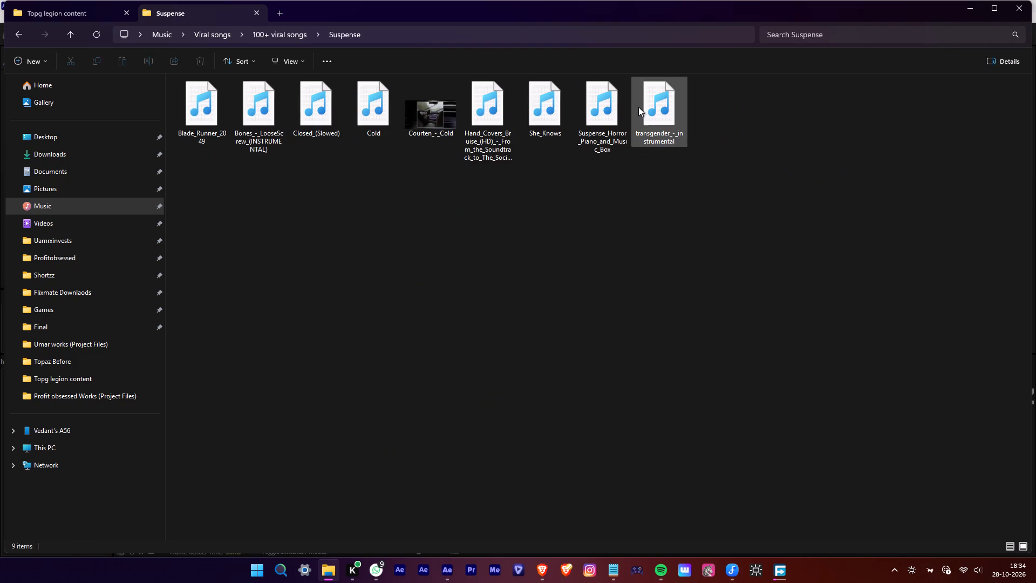
{"action": "left_click", "coordinate": [268, 34]}
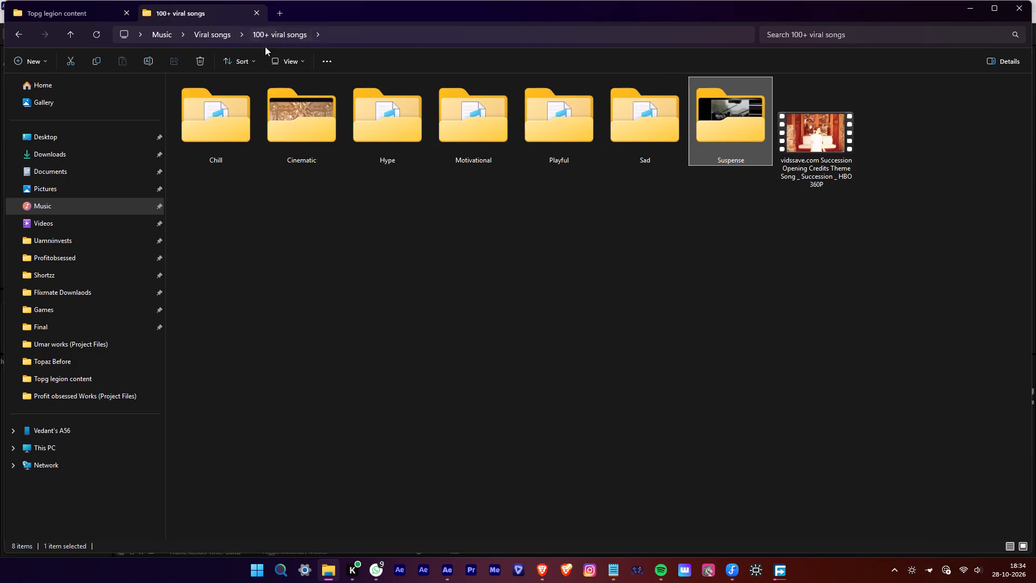
{"action": "double_click", "coordinate": [364, 118]}
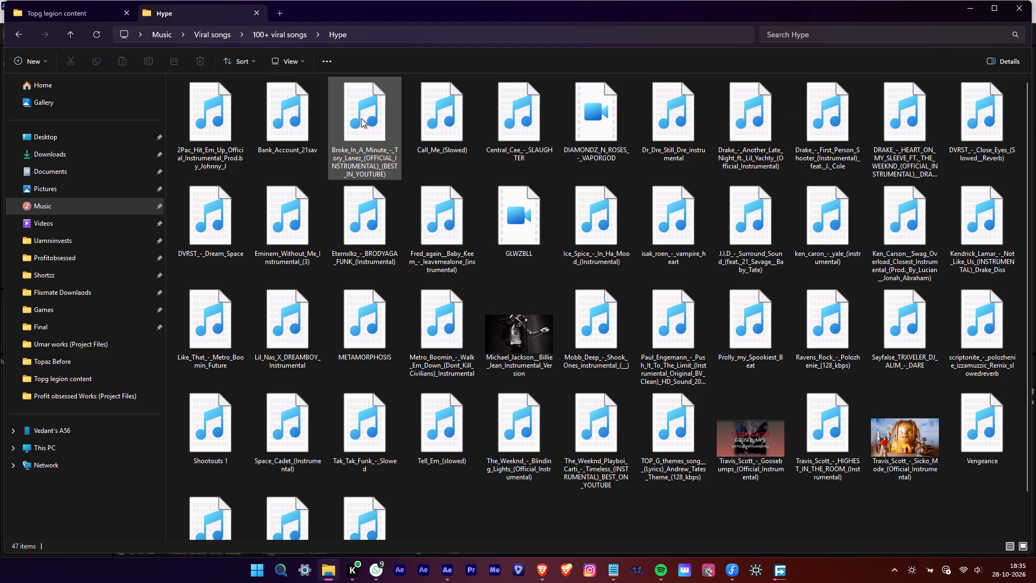
{"action": "scroll", "coordinate": [301, 116], "scroll_direction": "down", "scroll_amount": 4, "text": "ctrl"}
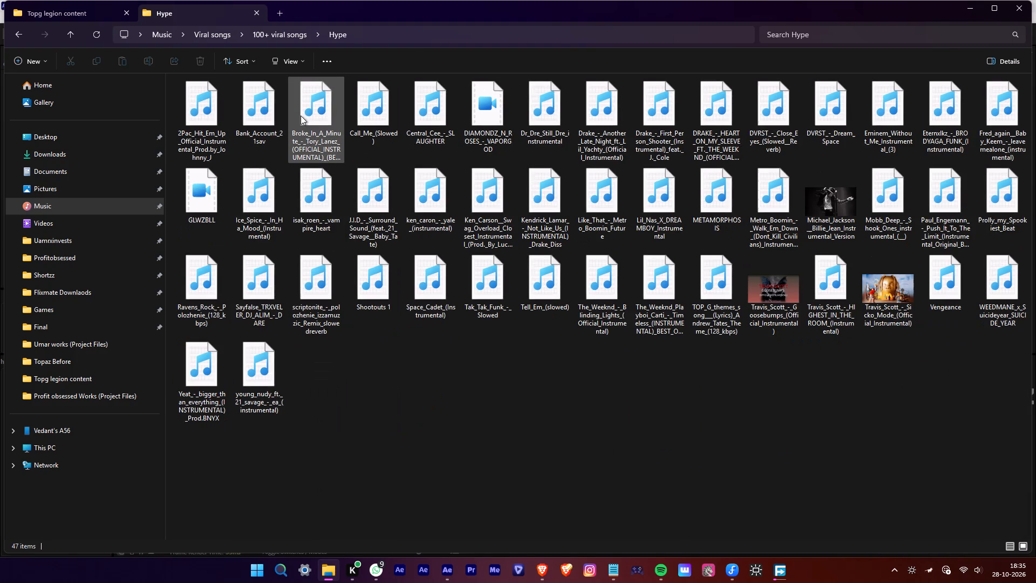
Listen to young_nudy_ft._21_savage_-_ea_(instrumental) from about 0:37, and close the player.
{"action": "double_click", "coordinate": [260, 362]}
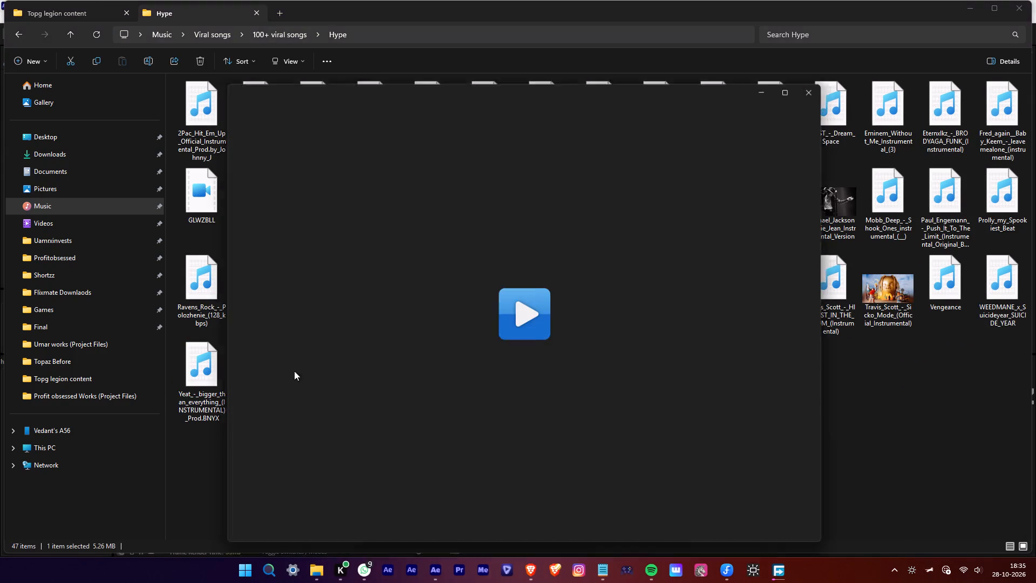
{"action": "scroll", "coordinate": [614, 379], "scroll_direction": "down", "scroll_amount": 15}
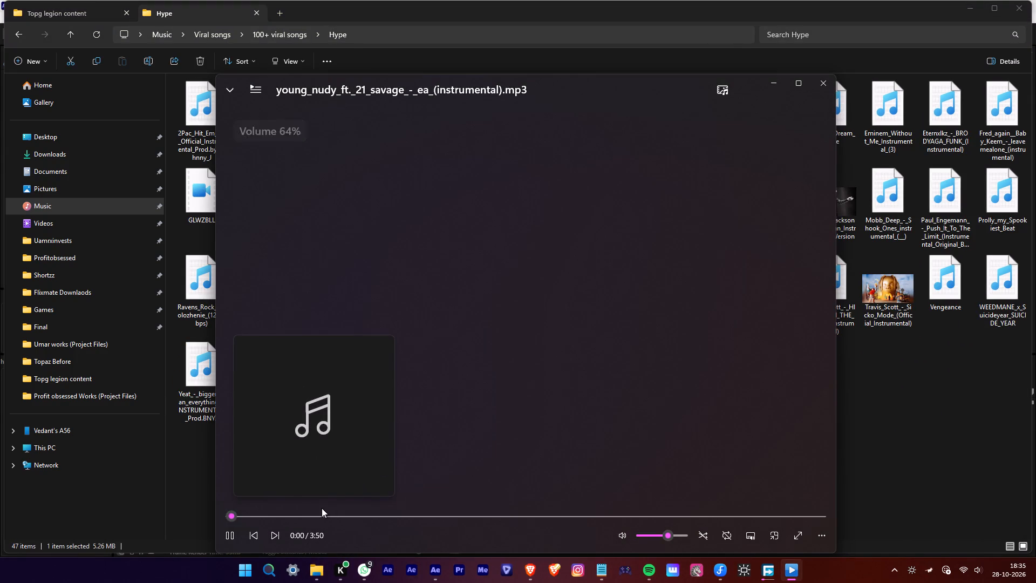
{"action": "left_click", "coordinate": [322, 508]}
{"action": "scroll", "coordinate": [437, 459], "scroll_direction": "down", "scroll_amount": 2}
{"action": "scroll", "coordinate": [437, 459], "scroll_direction": "up", "scroll_amount": 6}
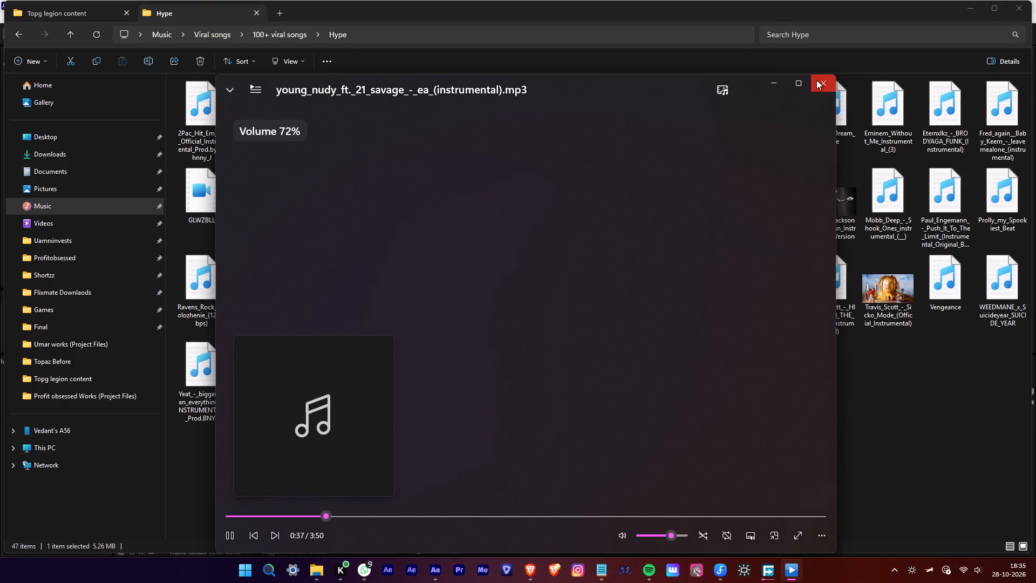
{"action": "left_click", "coordinate": [816, 80]}
Add the young_nudy_ft._21_savage_-_ea_(instrumental) track to Comp 2 in After Effects as the top layer, and show its waveform.
{"action": "left_click_drag", "start_coordinate": [285, 396], "coordinate": [464, 465]}
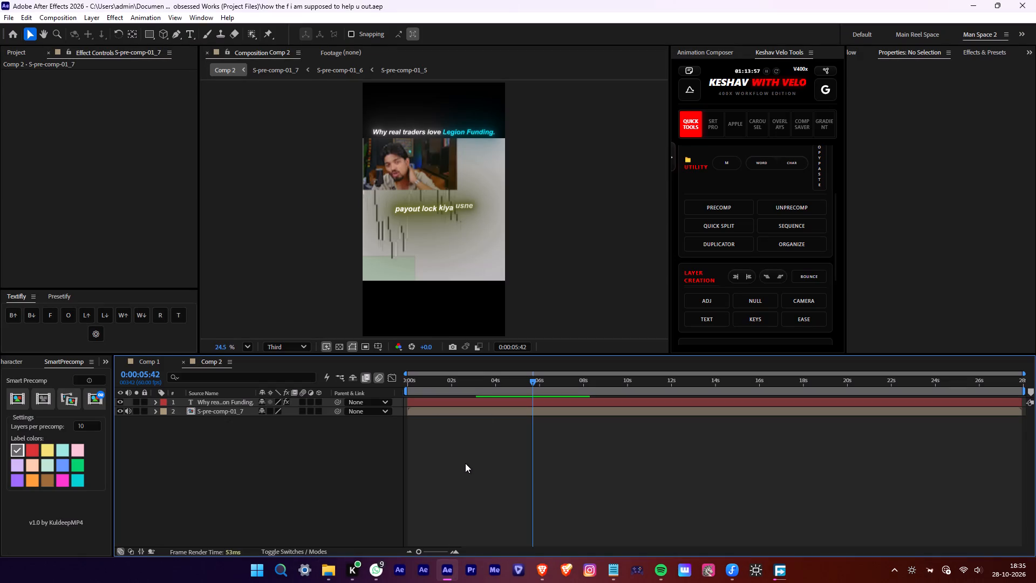
{"action": "key", "text": "l"}
{"action": "key", "text": "l"}
{"action": "key", "text": "l"}
{"action": "key", "text": "l"}
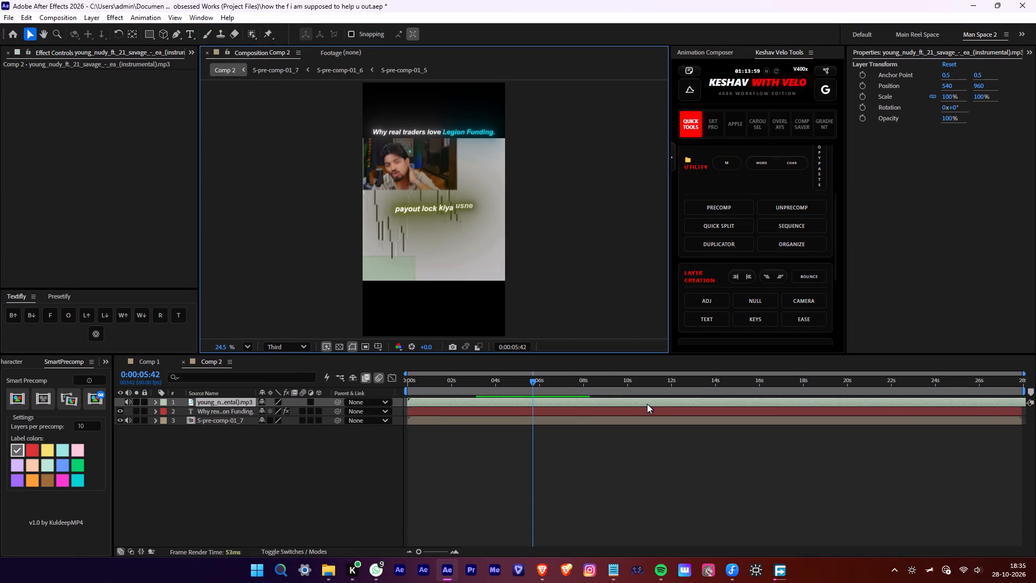
{"action": "key", "text": "l"}
Slide the music layer earlier in Comp 2, and preview it from the start with the headline and S-pre-comp-01_7 layers hidden.
{"action": "left_click_drag", "start_coordinate": [647, 404], "coordinate": [376, 407]}
{"action": "left_click_drag", "start_coordinate": [441, 385], "coordinate": [360, 386]}
{"action": "key", "text": "space"}
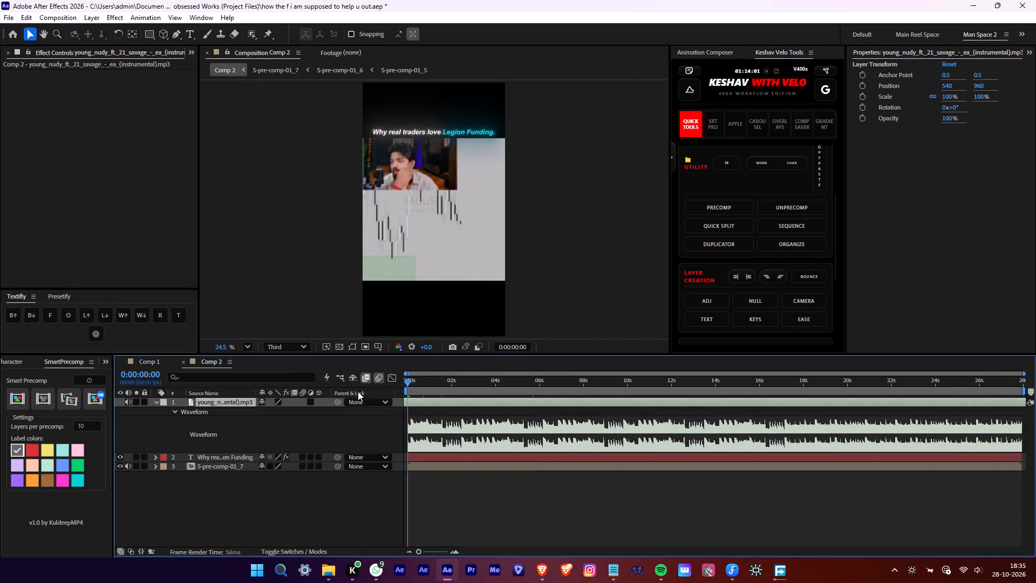
{"action": "left_click_drag", "start_coordinate": [421, 399], "coordinate": [500, 403]}
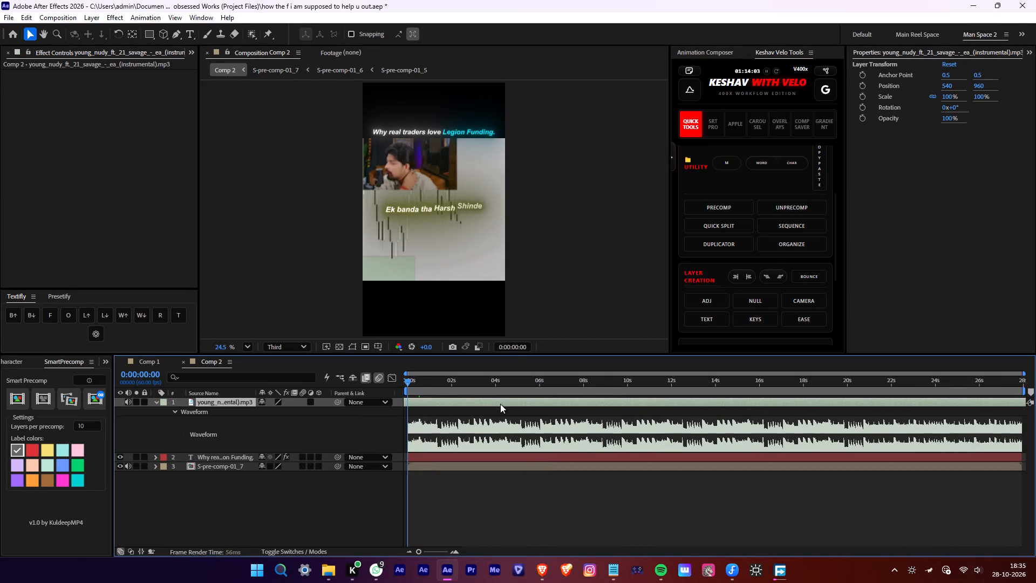
{"action": "key", "text": "space"}
{"action": "left_click_drag", "start_coordinate": [123, 454], "coordinate": [119, 473]}
{"action": "key", "text": "space"}
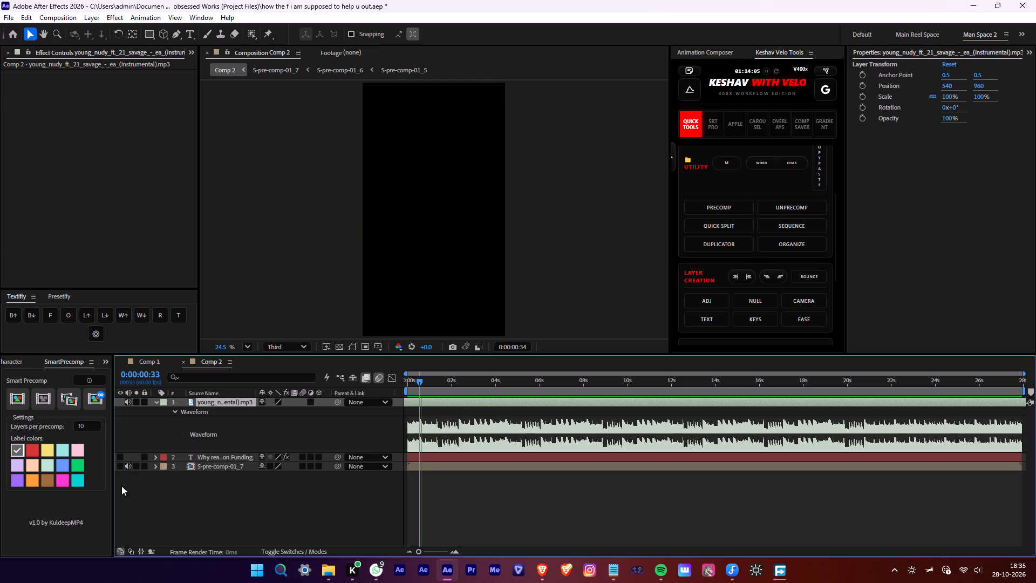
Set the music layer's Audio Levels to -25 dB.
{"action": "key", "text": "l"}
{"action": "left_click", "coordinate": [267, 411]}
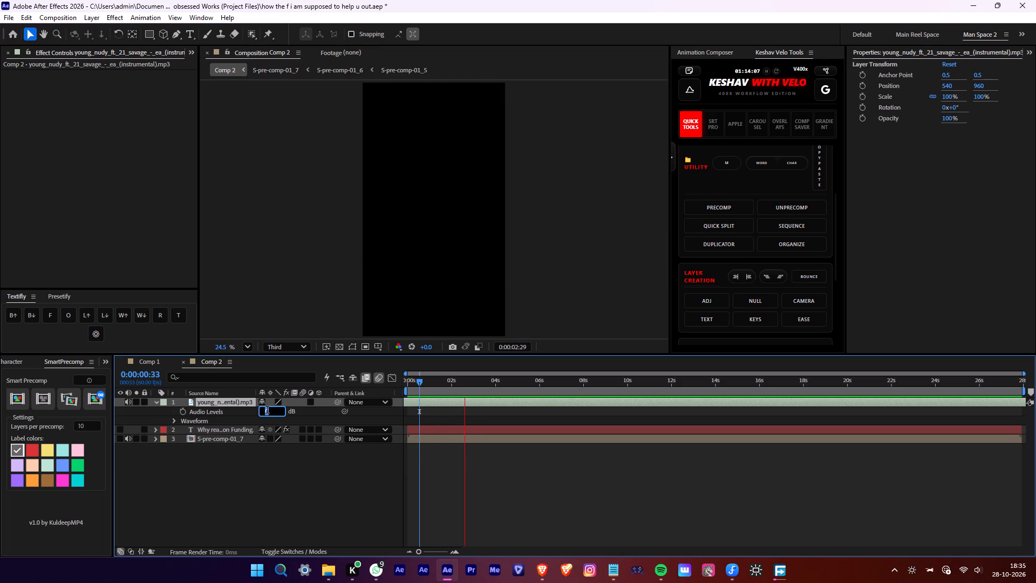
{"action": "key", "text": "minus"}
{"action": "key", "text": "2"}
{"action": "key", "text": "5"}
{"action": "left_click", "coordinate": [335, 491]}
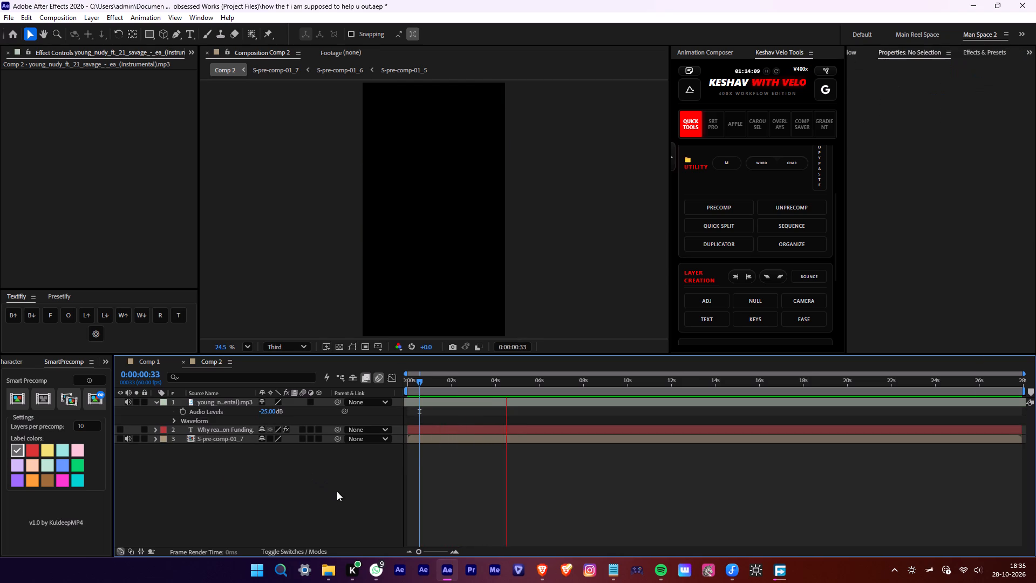
Slide the music layer much further earlier using its waveform as a guide, and play Comp 2 from the start.
{"action": "left_click_drag", "start_coordinate": [766, 403], "coordinate": [103, 399]}
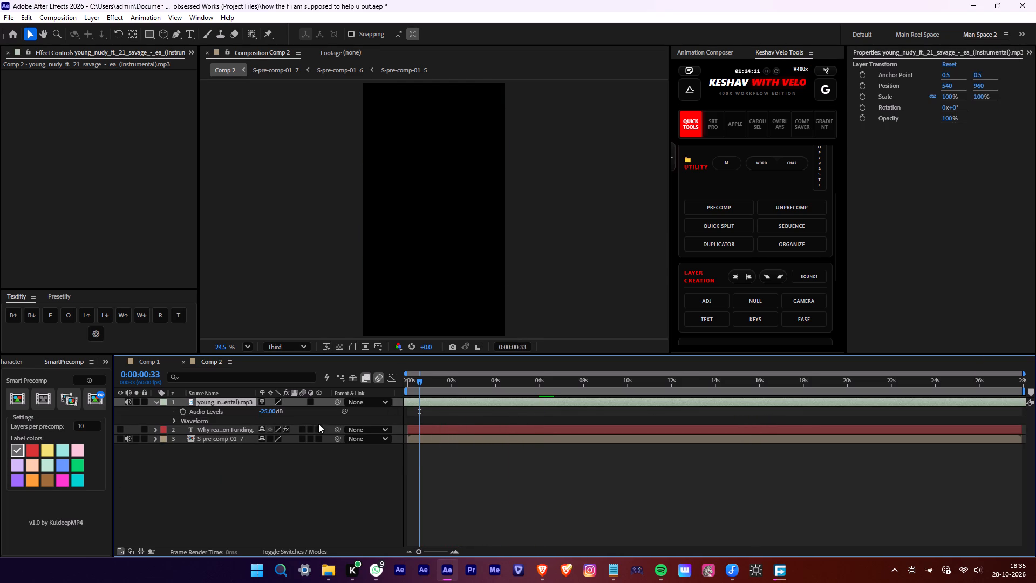
{"action": "key", "text": "space"}
{"action": "key", "text": "l"}
{"action": "key", "text": "l"}
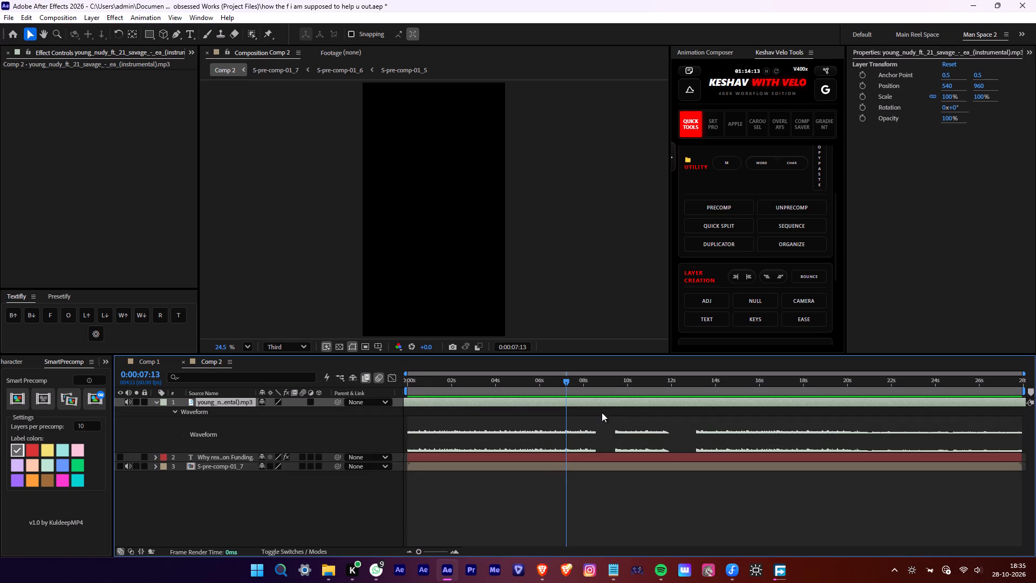
{"action": "left_click_drag", "start_coordinate": [614, 398], "coordinate": [311, 394]}
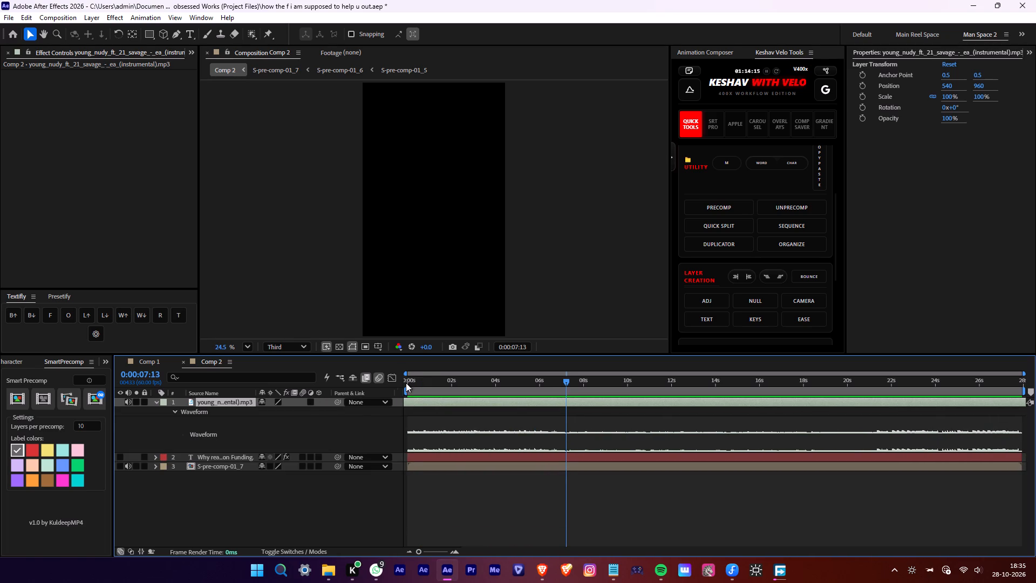
{"action": "left_click_drag", "start_coordinate": [410, 381], "coordinate": [379, 383]}
{"action": "key", "text": "space"}
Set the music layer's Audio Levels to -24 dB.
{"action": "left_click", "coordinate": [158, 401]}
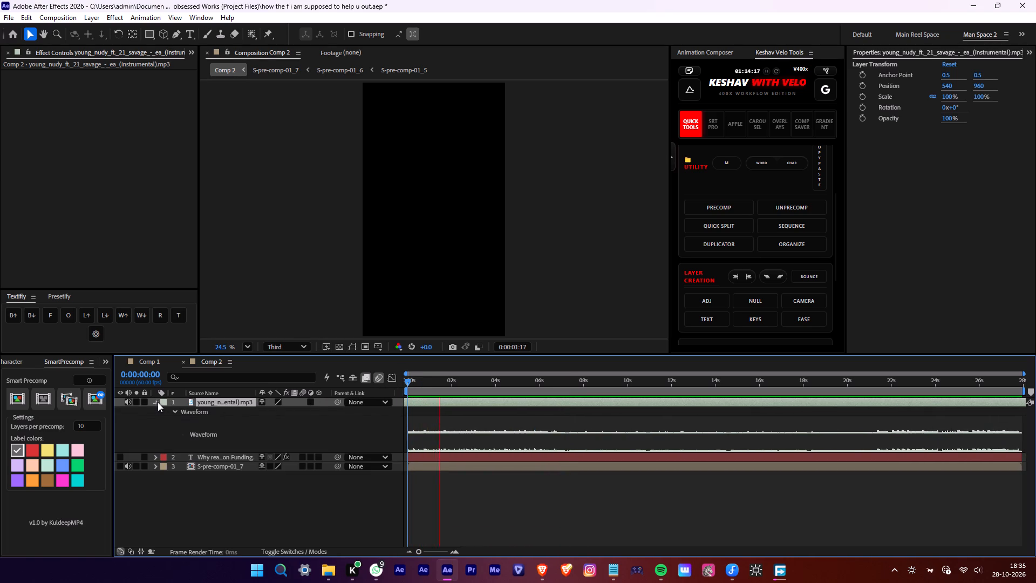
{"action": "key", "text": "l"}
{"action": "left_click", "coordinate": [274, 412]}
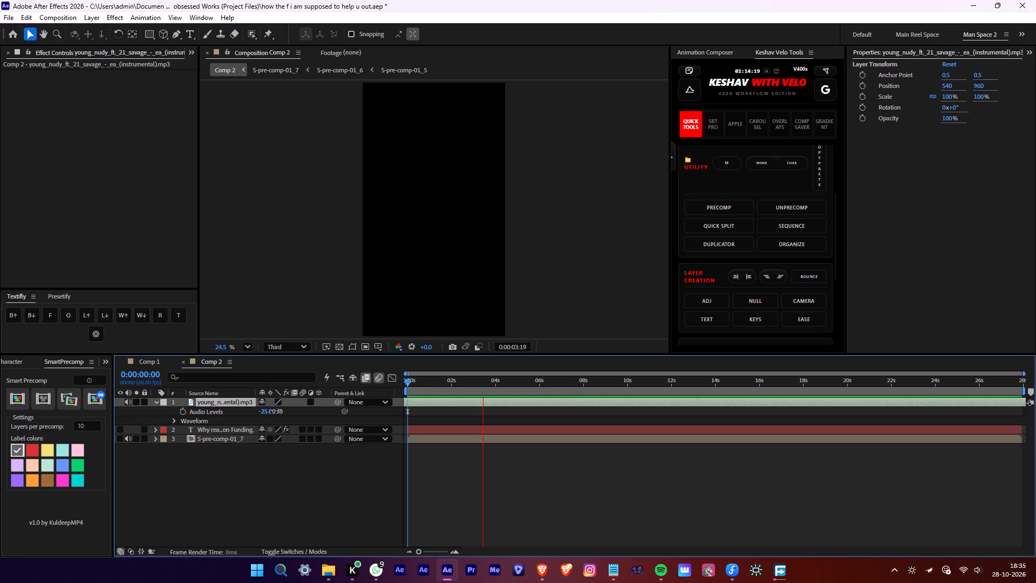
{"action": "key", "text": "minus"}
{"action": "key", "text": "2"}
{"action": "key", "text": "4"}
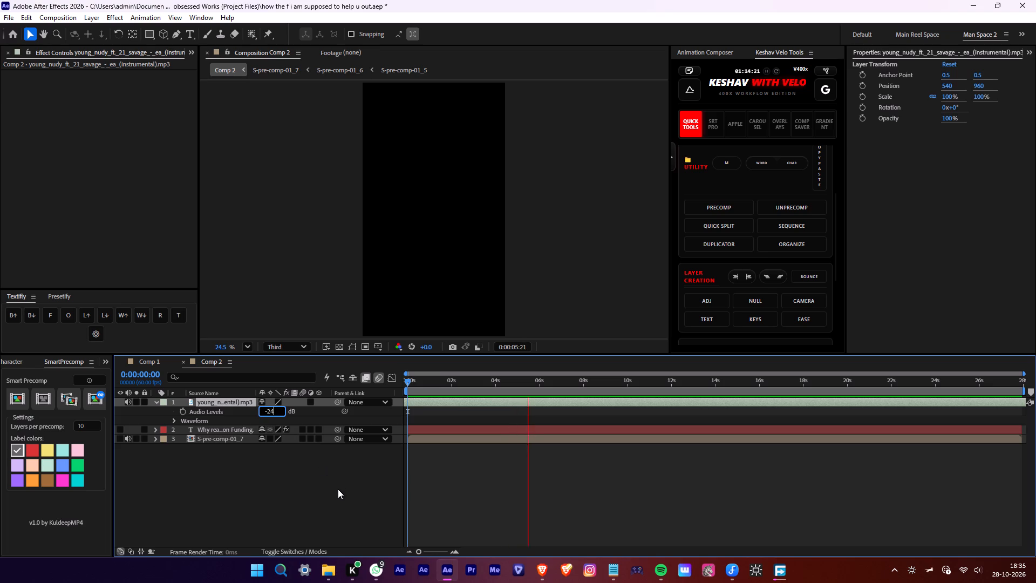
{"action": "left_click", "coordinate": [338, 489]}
Set the music layer's Audio Levels to -22 dB.
{"action": "left_click", "coordinate": [267, 411]}
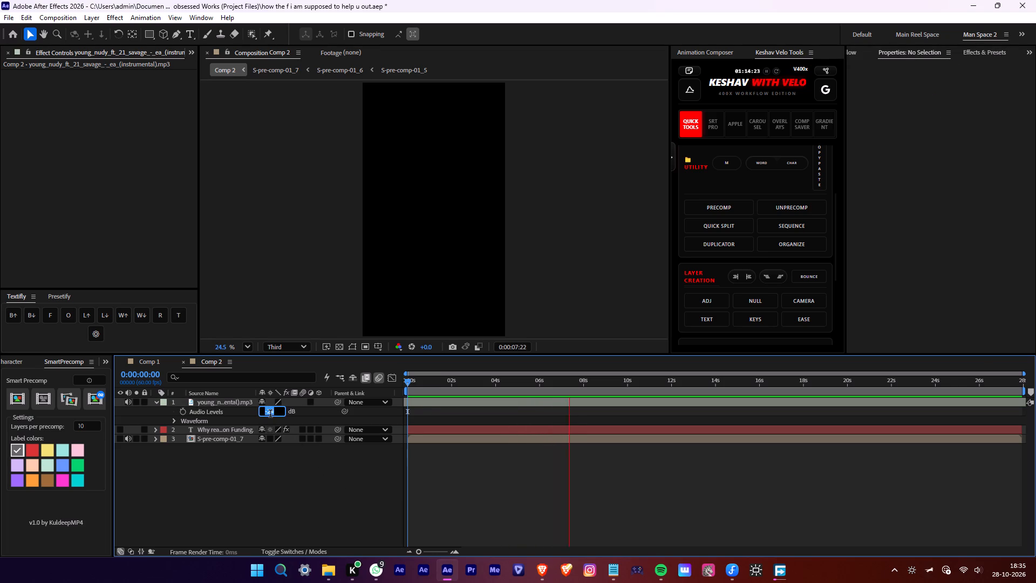
{"action": "key", "text": "minus"}
{"action": "key", "text": "2"}
{"action": "key", "text": "2"}
{"action": "left_click", "coordinate": [295, 473]}
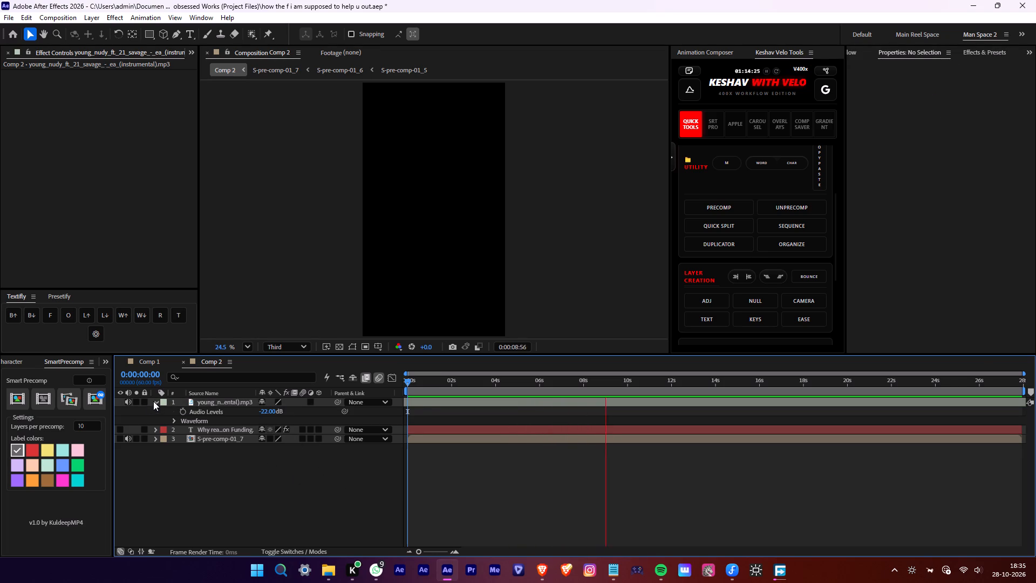
Collapse the music layer, make the headline and S-pre-comp-01_7 layers visible again, and stop the preview.
{"action": "left_click", "coordinate": [153, 401]}
{"action": "left_click_drag", "start_coordinate": [121, 411], "coordinate": [124, 441]}
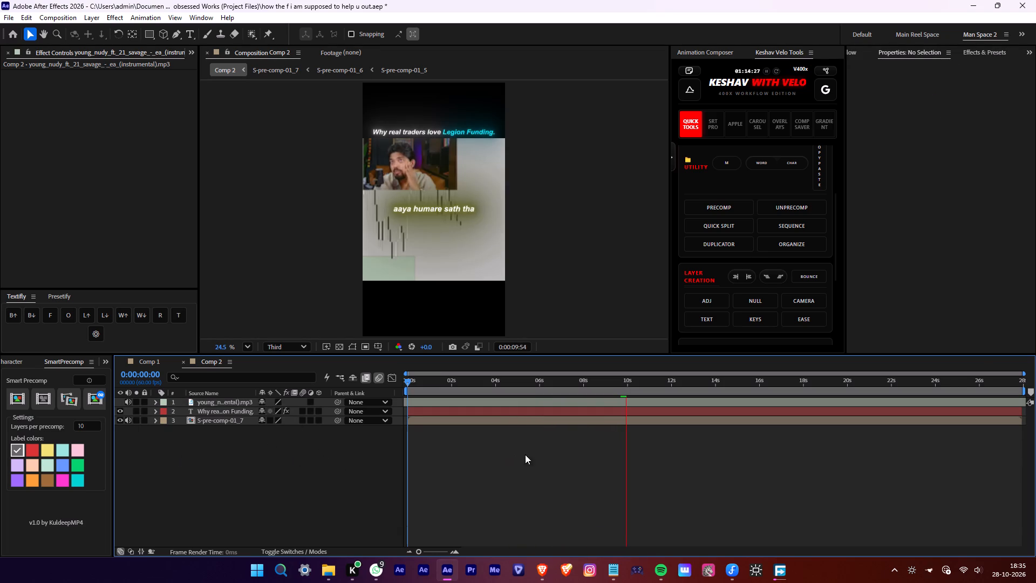
{"action": "key", "text": "space"}
Save the project over the existing file "how the f i am supposed to help u out".
{"action": "key", "text": "ctrl+shift+s"}
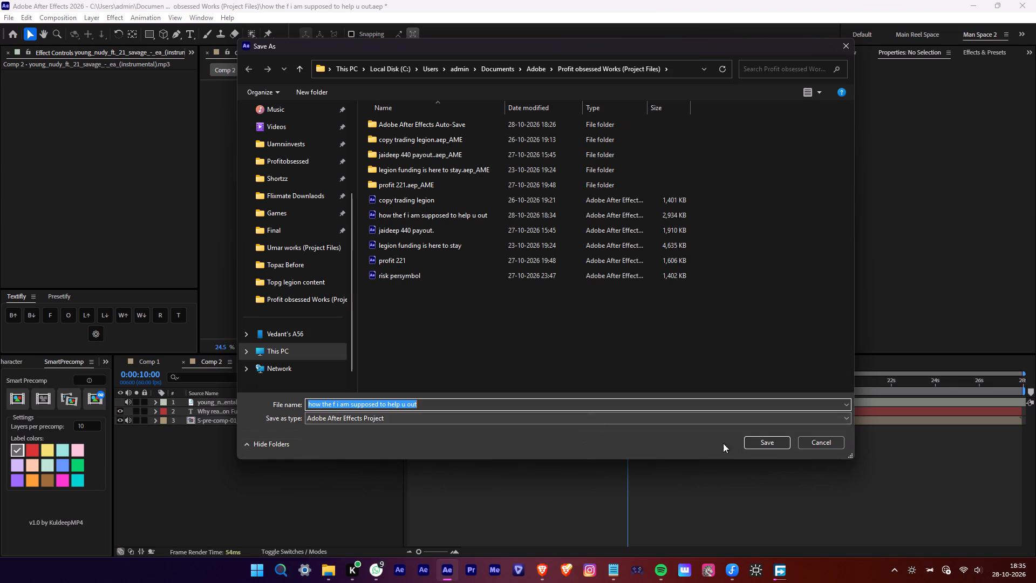
{"action": "left_click", "coordinate": [741, 440]}
{"action": "left_click", "coordinate": [756, 442]}
{"action": "left_click", "coordinate": [546, 280]}
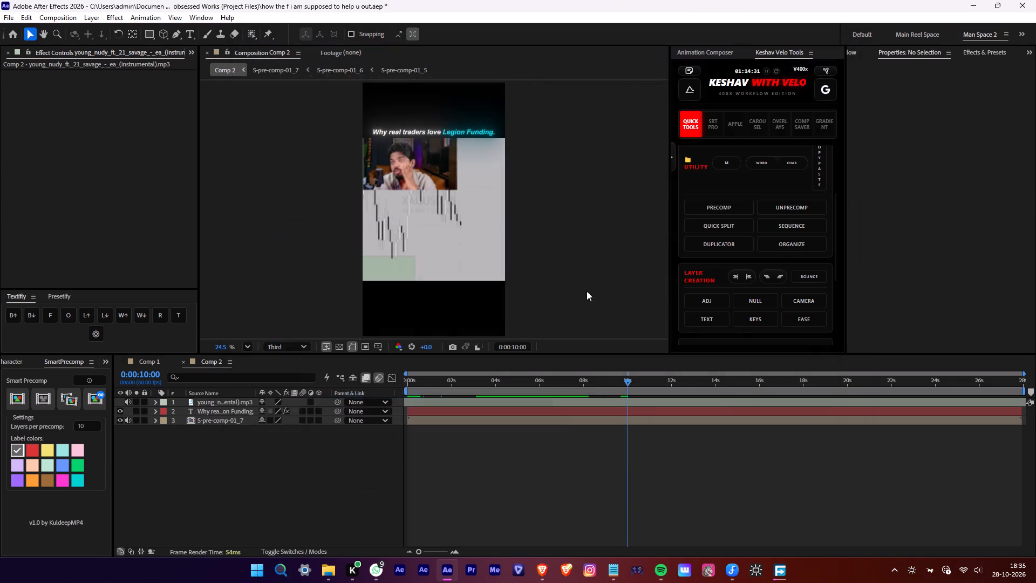
Send Comp 2 to the Adobe Media Encoder queue for export.
{"action": "left_click", "coordinate": [7, 17]}
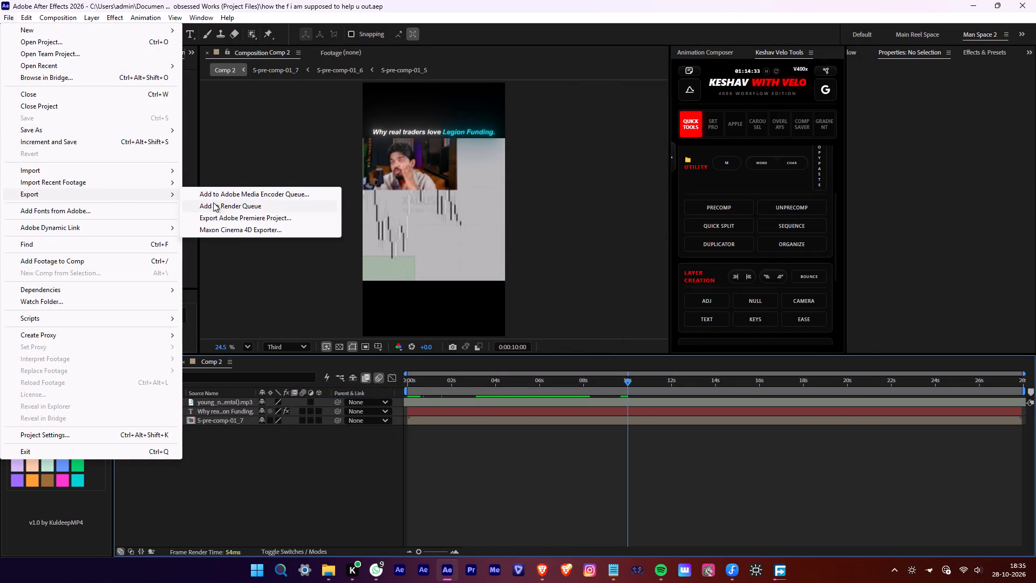
{"action": "left_click", "coordinate": [217, 198]}
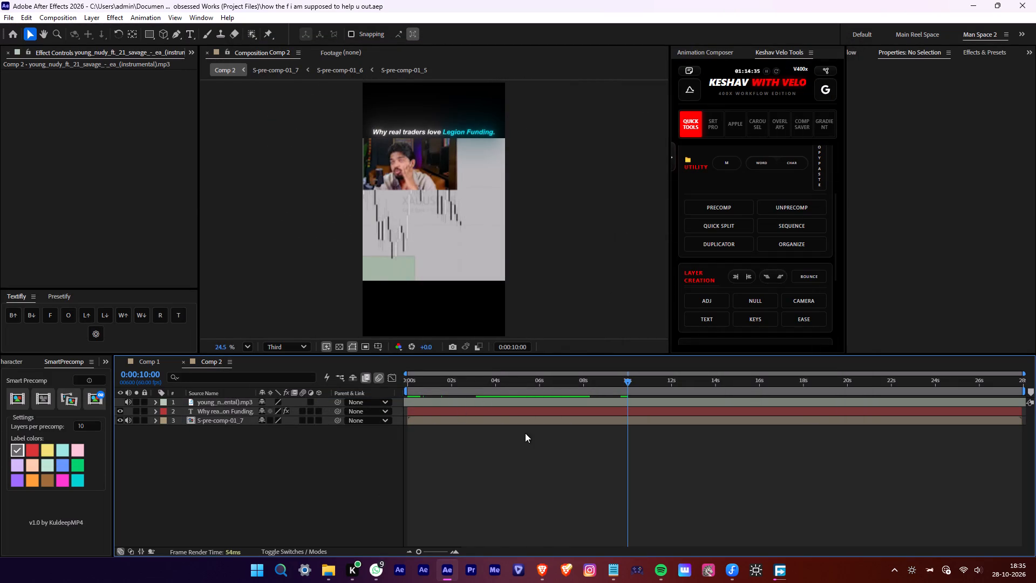
{"action": "left_click", "coordinate": [522, 467]}
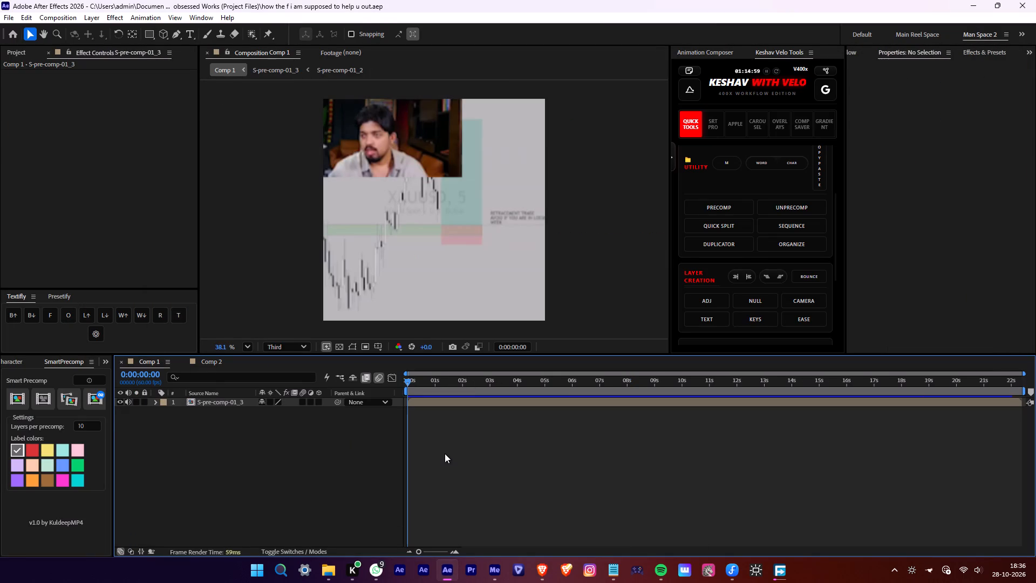
In Notepad, replace the whole old subtitle text with the copied Gemini subtitles.
{"action": "left_click", "coordinate": [608, 575]}
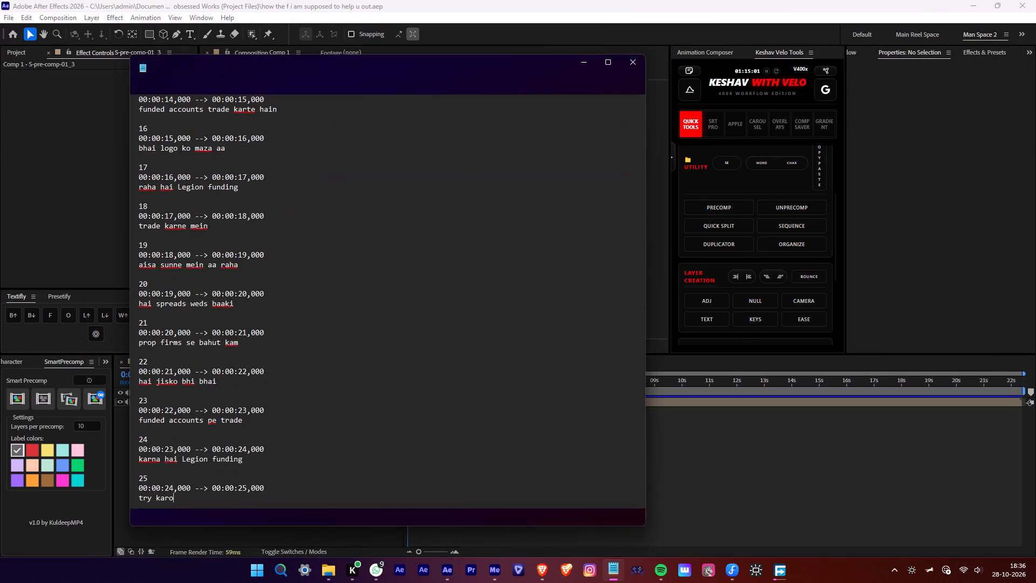
{"action": "left_click", "coordinate": [531, 382], "text": "ctrl"}
{"action": "key", "text": "ctrl+a"}
{"action": "key", "text": "ctrl+v"}
Save the subtitles as an All files type in the SRT Mp3 folder, overwriting profitsubs.srt.
{"action": "left_click", "coordinate": [144, 84]}
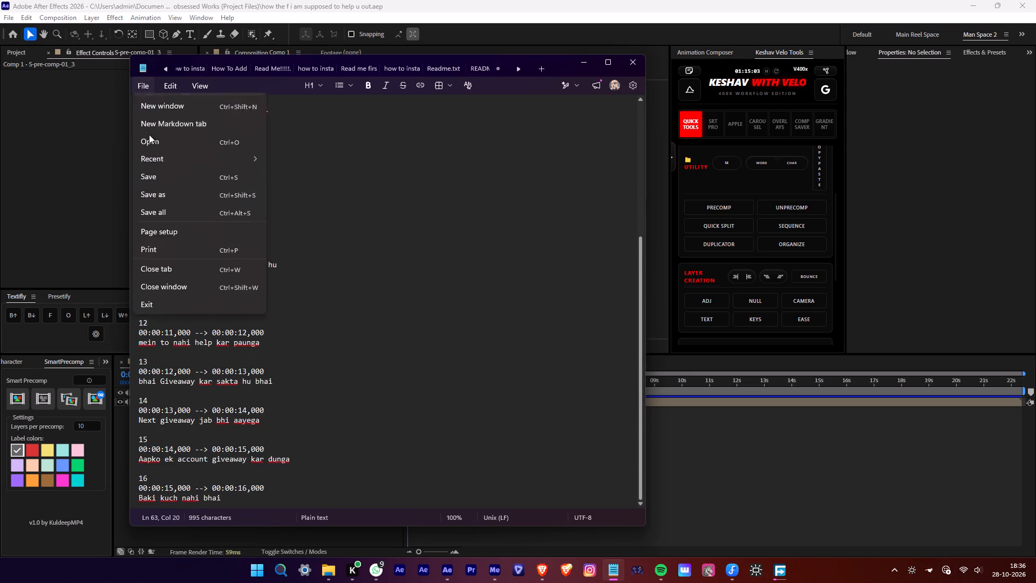
{"action": "left_click", "coordinate": [167, 209]}
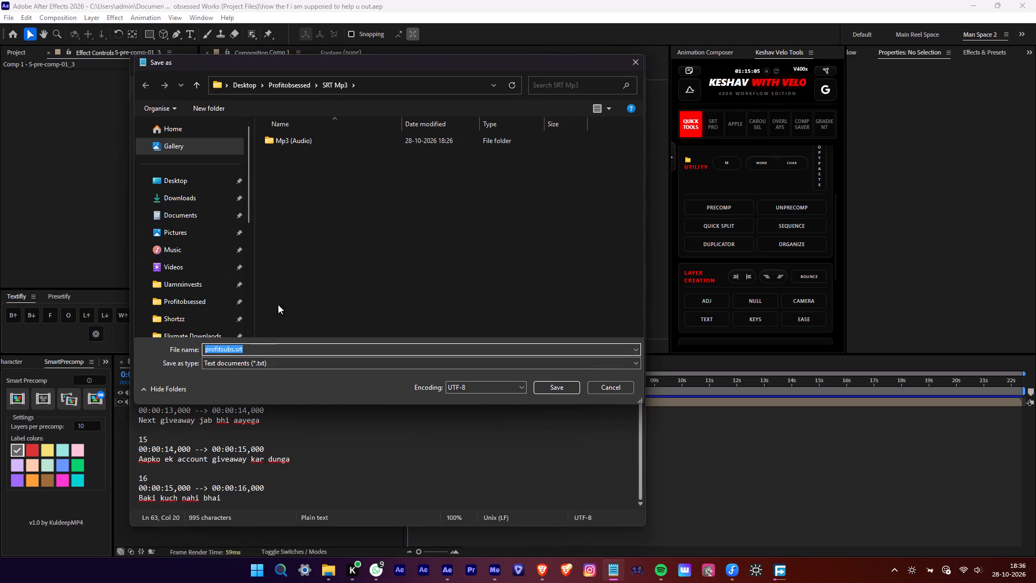
{"action": "left_click", "coordinate": [264, 360]}
{"action": "left_click", "coordinate": [264, 380]}
{"action": "left_click", "coordinate": [313, 160]}
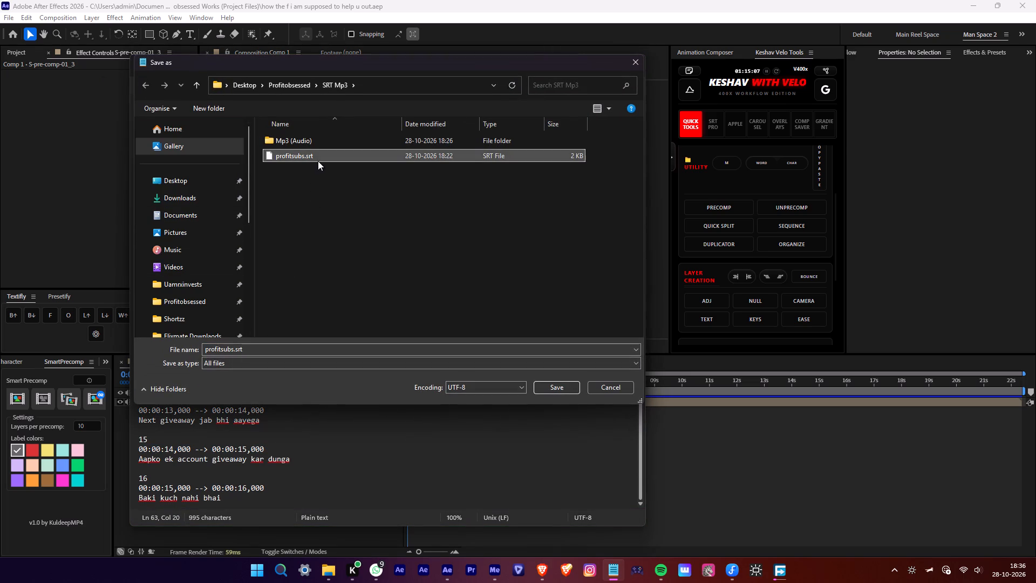
{"action": "left_click", "coordinate": [562, 393]}
{"action": "left_click", "coordinate": [548, 288]}
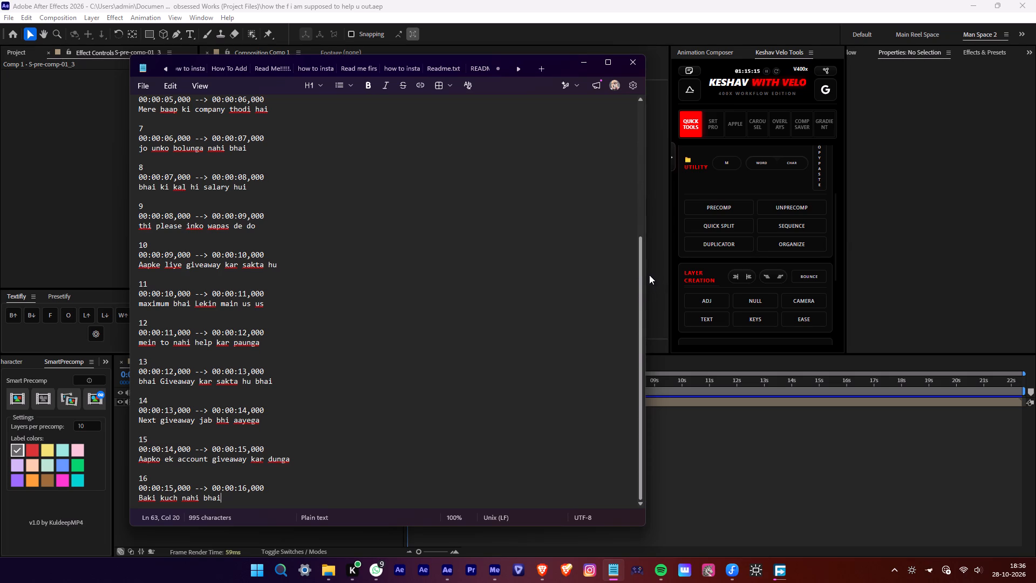
Import the profitsubs.srt file with SRT Pro, using no entry animation, and add its captions to Comp 1.
{"action": "scroll", "coordinate": [721, 183], "scroll_direction": "up", "scroll_amount": 4}
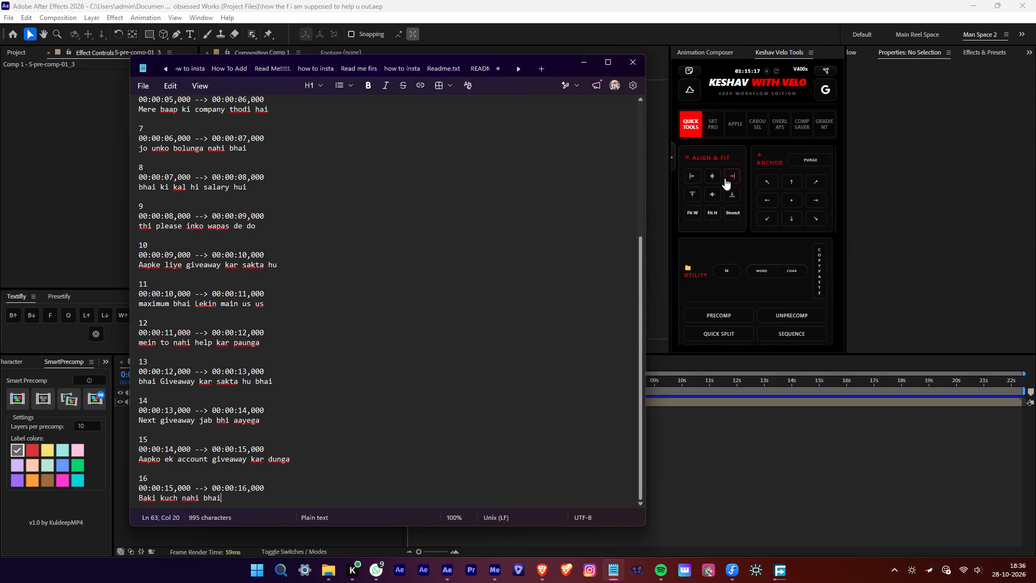
{"action": "scroll", "coordinate": [727, 171], "scroll_direction": "up", "scroll_amount": 2}
{"action": "left_click", "coordinate": [722, 133]}
{"action": "left_click", "coordinate": [731, 230]}
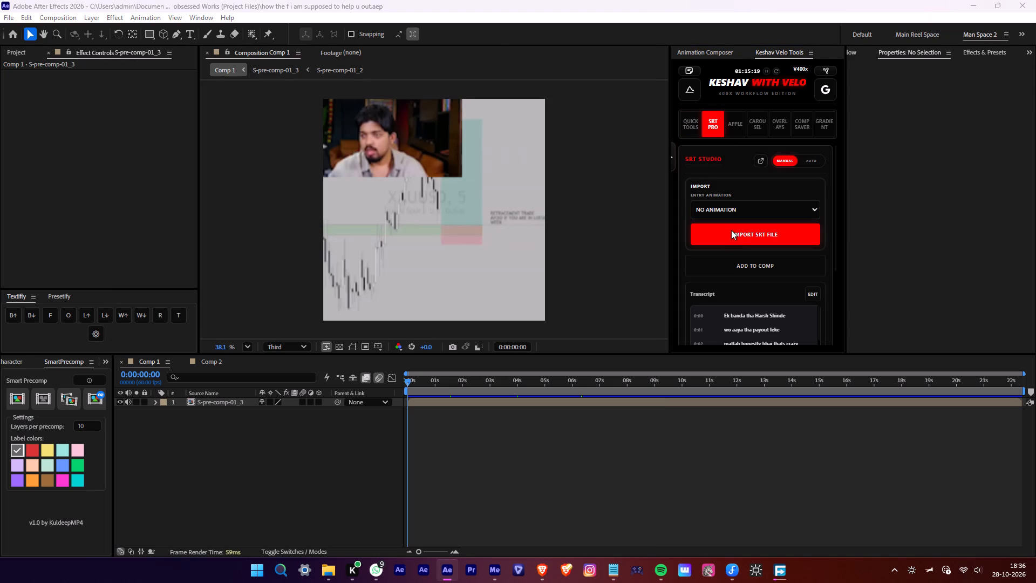
{"action": "left_click", "coordinate": [304, 126]}
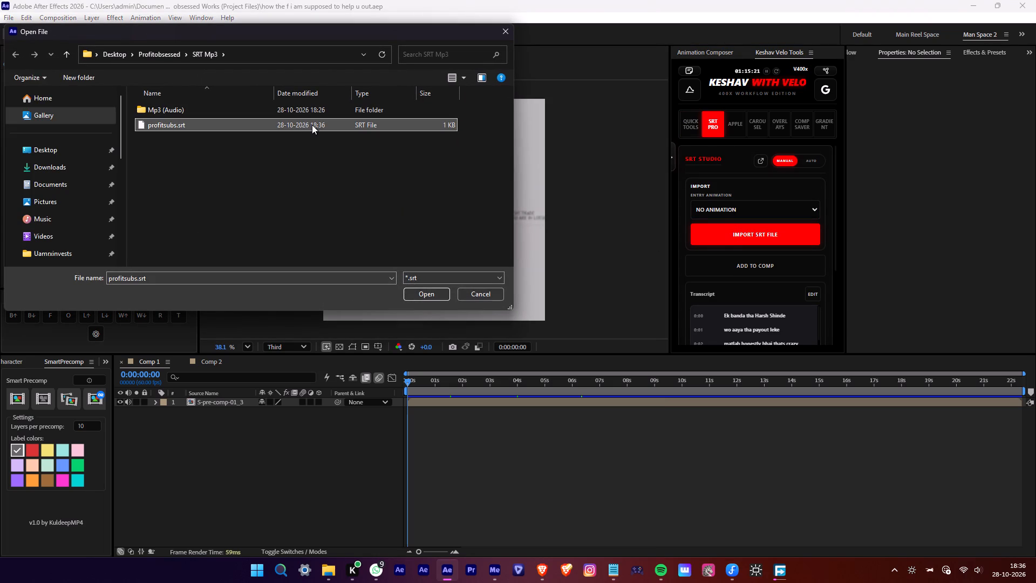
{"action": "left_click", "coordinate": [429, 290]}
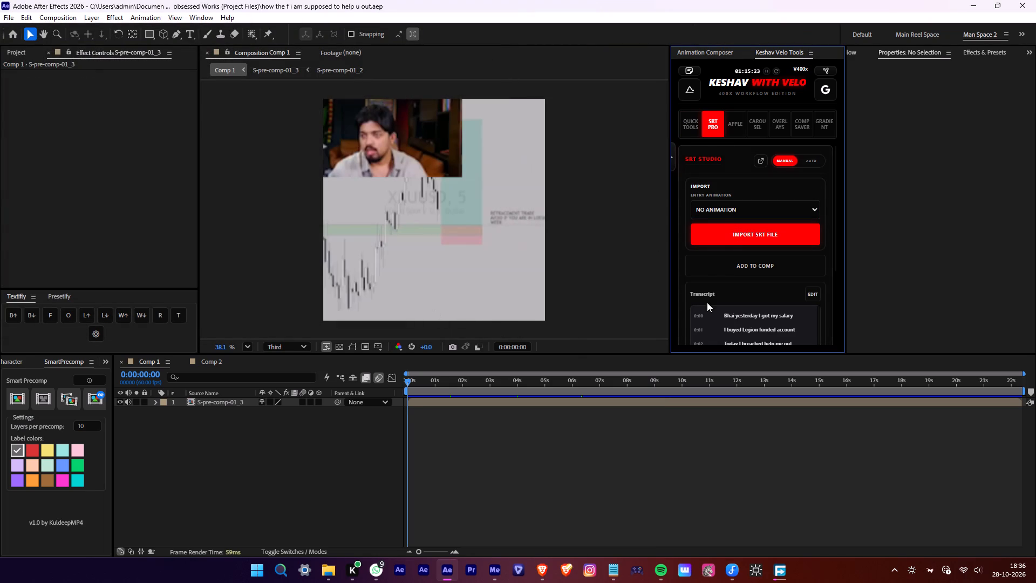
{"action": "left_click", "coordinate": [721, 271]}
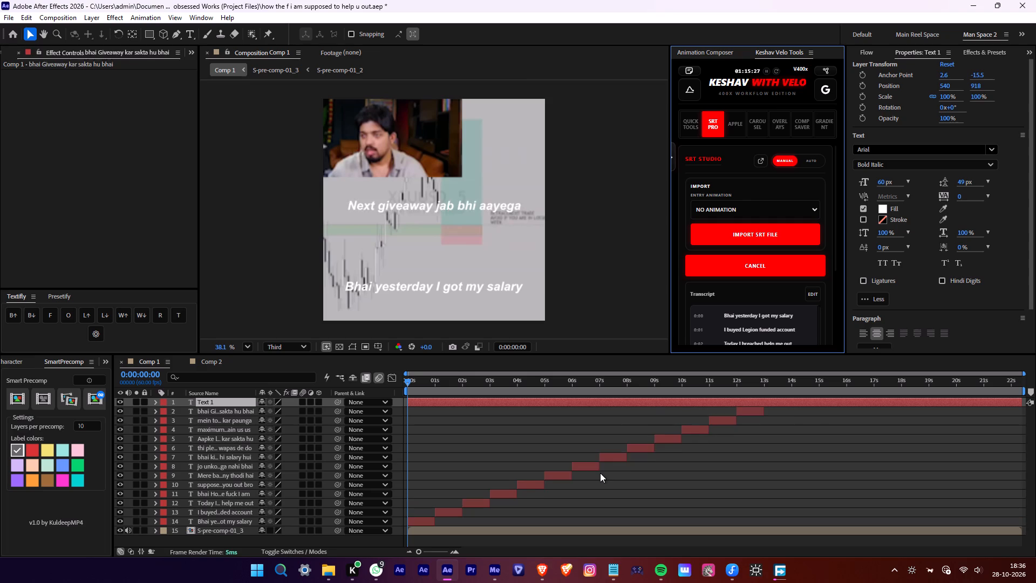
Move every caption except the first forward by about 6 seconds, so the second starts near 7 seconds.
{"action": "scroll", "coordinate": [582, 528], "scroll_direction": "down", "scroll_amount": 5}
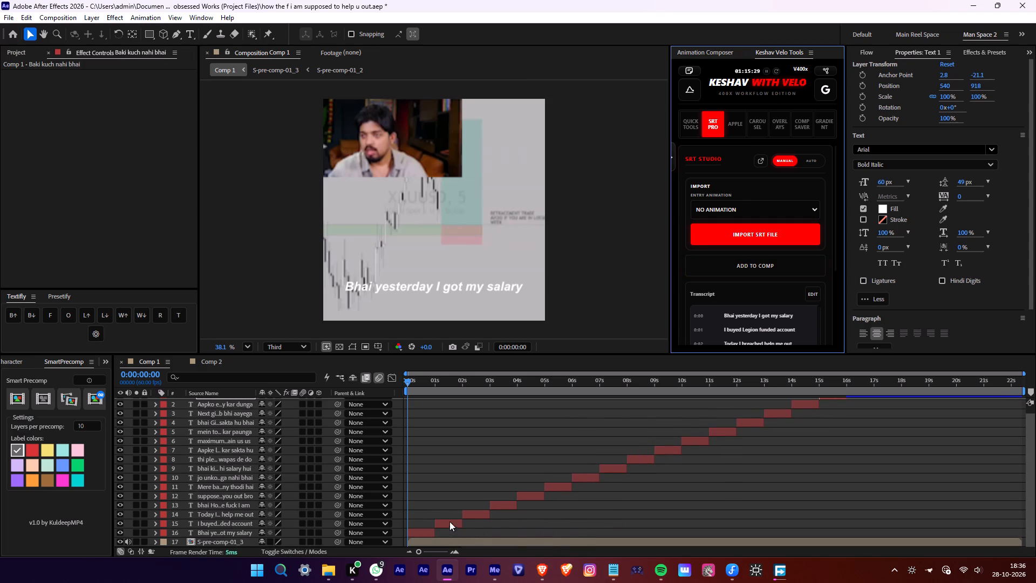
{"action": "left_click", "coordinate": [449, 522]}
{"action": "scroll", "coordinate": [675, 517], "scroll_direction": "up", "scroll_amount": 3}
{"action": "left_click", "coordinate": [817, 401], "text": "shift"}
{"action": "left_click_drag", "start_coordinate": [827, 401], "coordinate": [857, 402]}
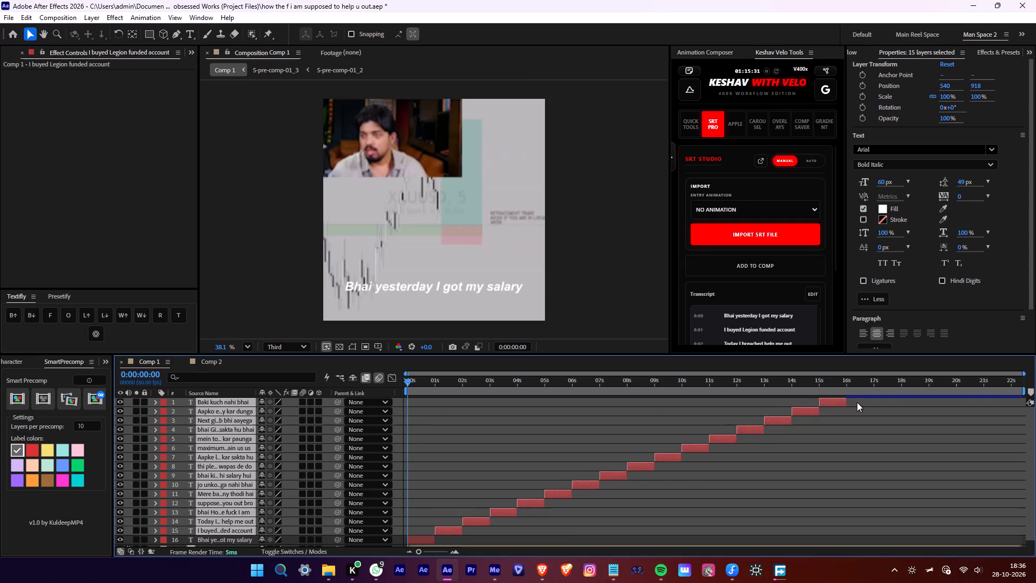
{"action": "left_click_drag", "start_coordinate": [857, 402], "coordinate": [990, 404]}
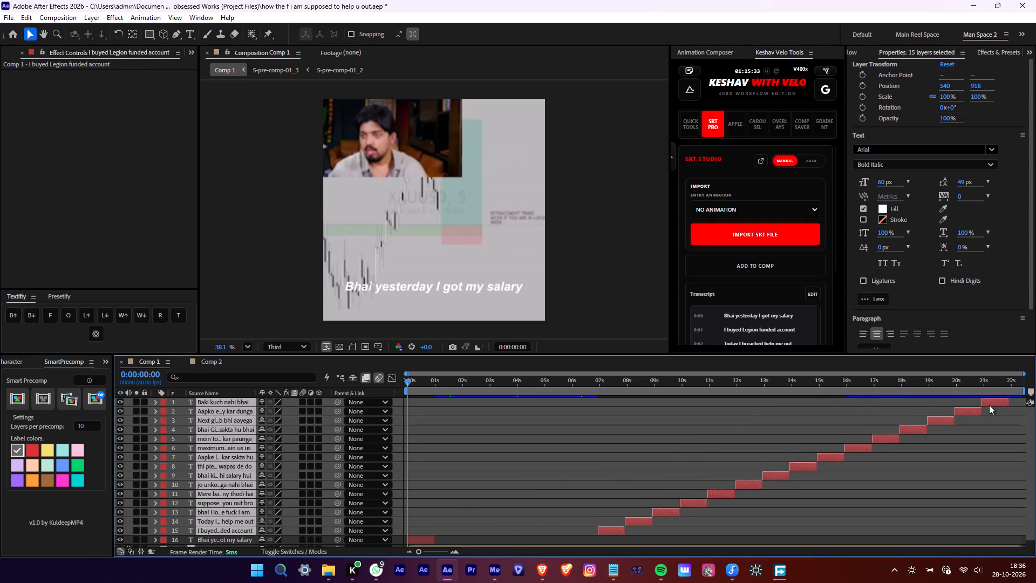
{"action": "left_click", "coordinate": [526, 461]}
Reveal the audio waveform of the S-pre-comp-01_3 layer.
{"action": "left_click", "coordinate": [521, 545]}
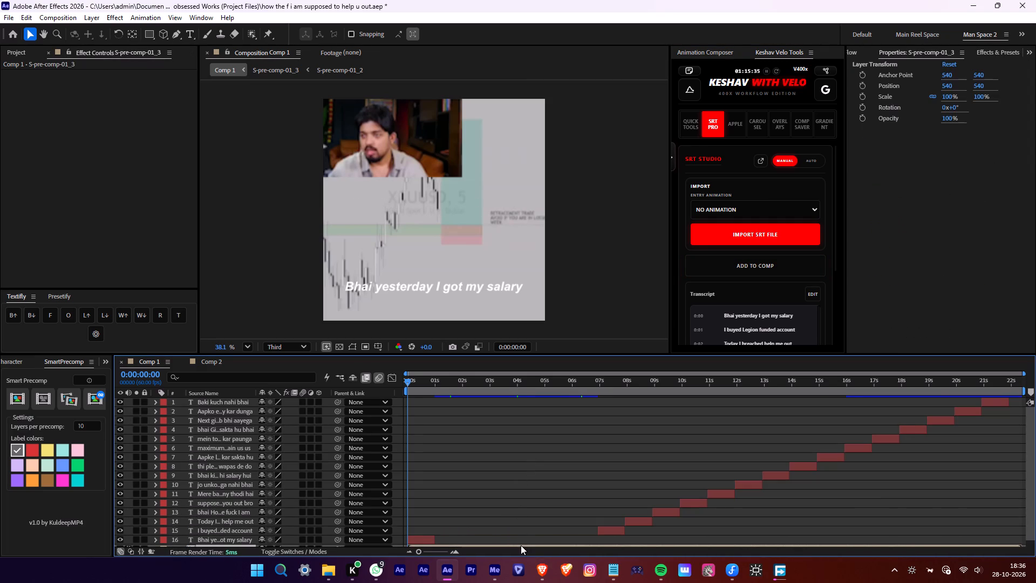
{"action": "key", "text": "l"}
{"action": "key", "text": "l"}
{"action": "scroll", "coordinate": [501, 493], "scroll_direction": "down", "scroll_amount": 3}
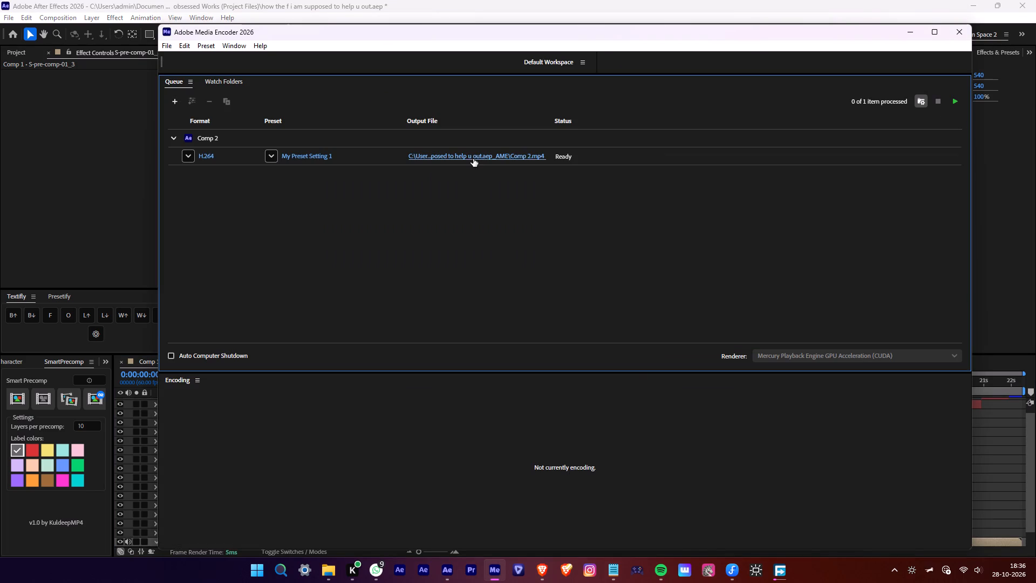
In Media Encoder, set the Comp 2 output to the Profitobsessed Final folder with the file name jaydeep.
{"action": "left_click", "coordinate": [473, 159]}
{"action": "scroll", "coordinate": [210, 262], "scroll_direction": "down", "scroll_amount": 1}
{"action": "left_click", "coordinate": [220, 212]}
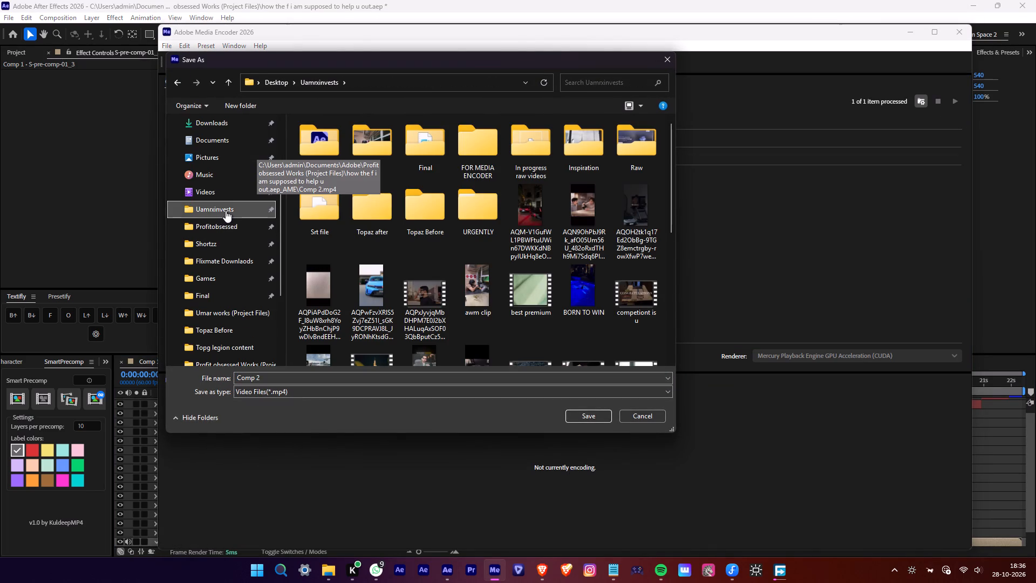
{"action": "double_click", "coordinate": [242, 223]}
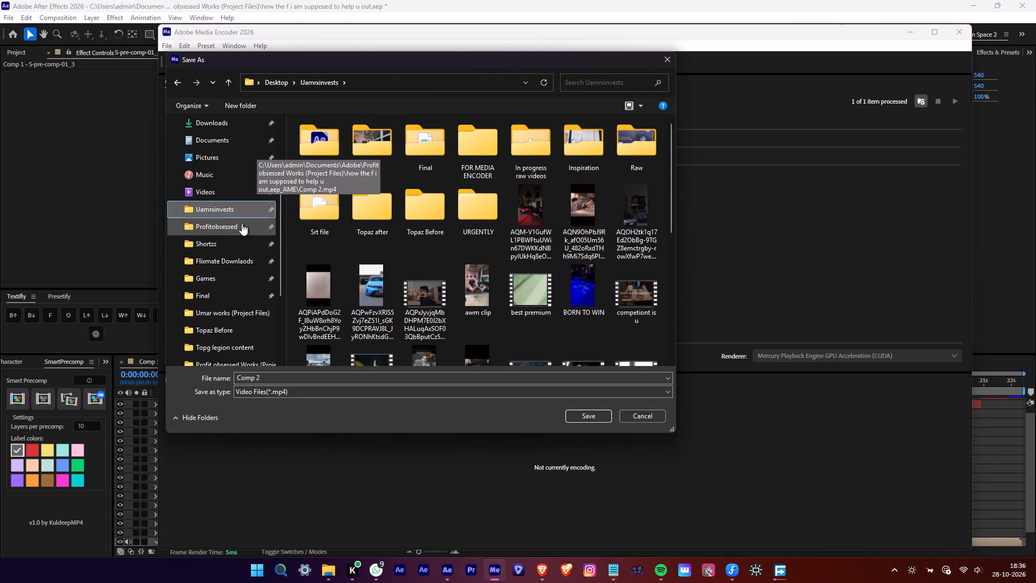
{"action": "left_click", "coordinate": [392, 148]}
{"action": "double_click", "coordinate": [391, 137]}
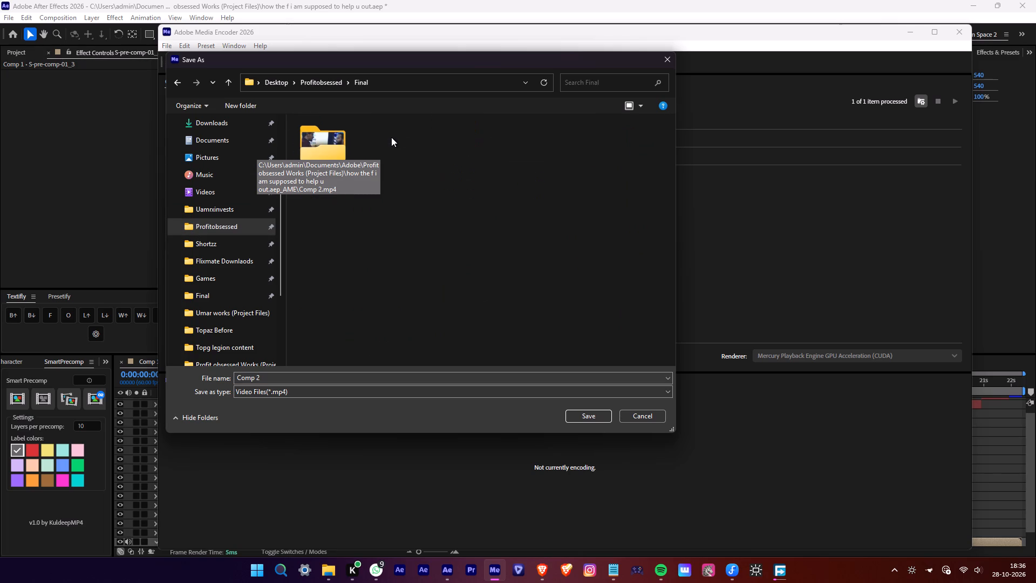
{"action": "left_click", "coordinate": [289, 377]}
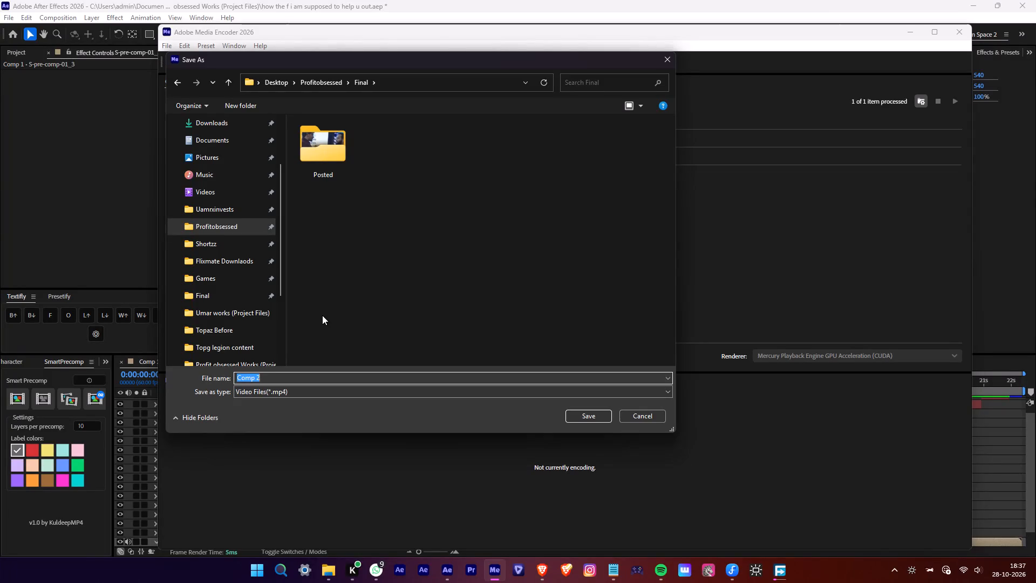
{"action": "type", "text": "jay"}
{"action": "type", "text": "deep"}
{"action": "key", "text": "Return"}
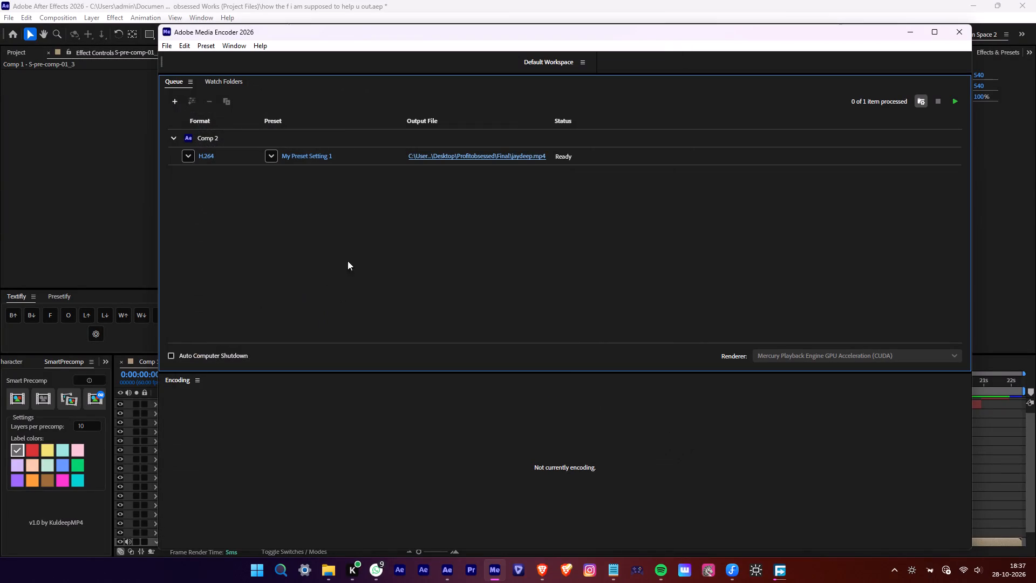
Rename the Comp 2 output file as naam bhul gaya(leo_).
{"action": "left_click", "coordinate": [442, 158]}
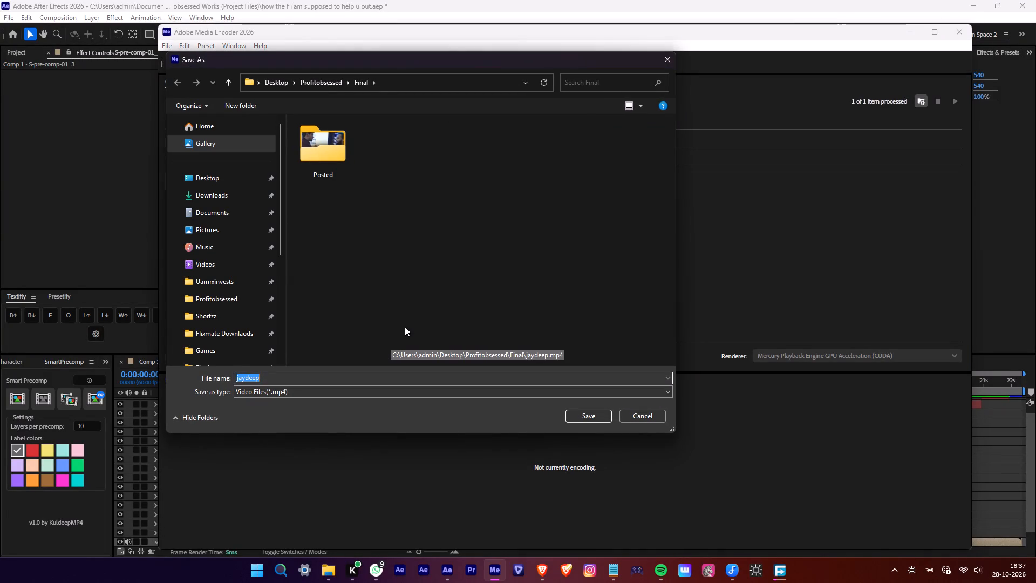
{"action": "type", "text": "naam bhul gaya"}
{"action": "key", "text": "shift+parenleft"}
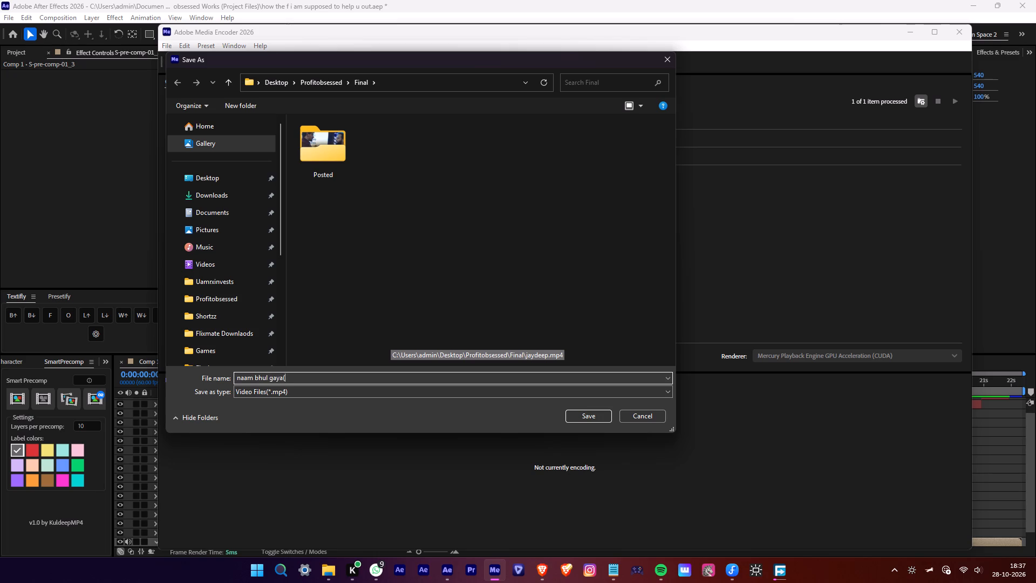
{"action": "type", "text": "leo_"}
{"action": "key", "text": "shift+parenright"}
{"action": "key", "text": "Return"}
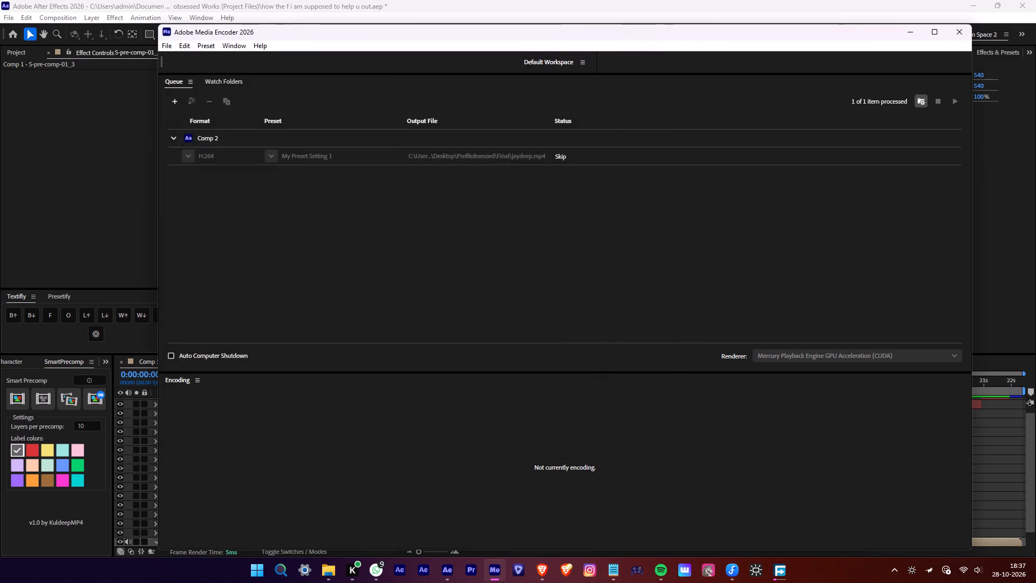
Start encoding the Comp 2 queue item.
{"action": "left_click", "coordinate": [949, 99]}
{"action": "left_click", "coordinate": [955, 100]}
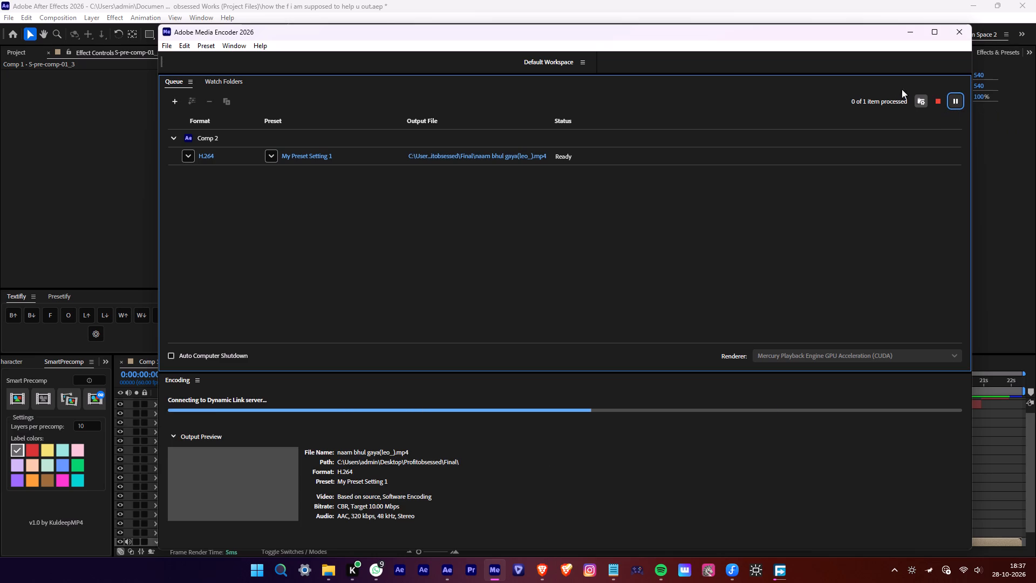
Return to After Effects and display the audio waveform of the S-pre-comp-01_3 layer in Comp 1.
{"action": "left_click", "coordinate": [991, 427]}
{"action": "key", "text": "space"}
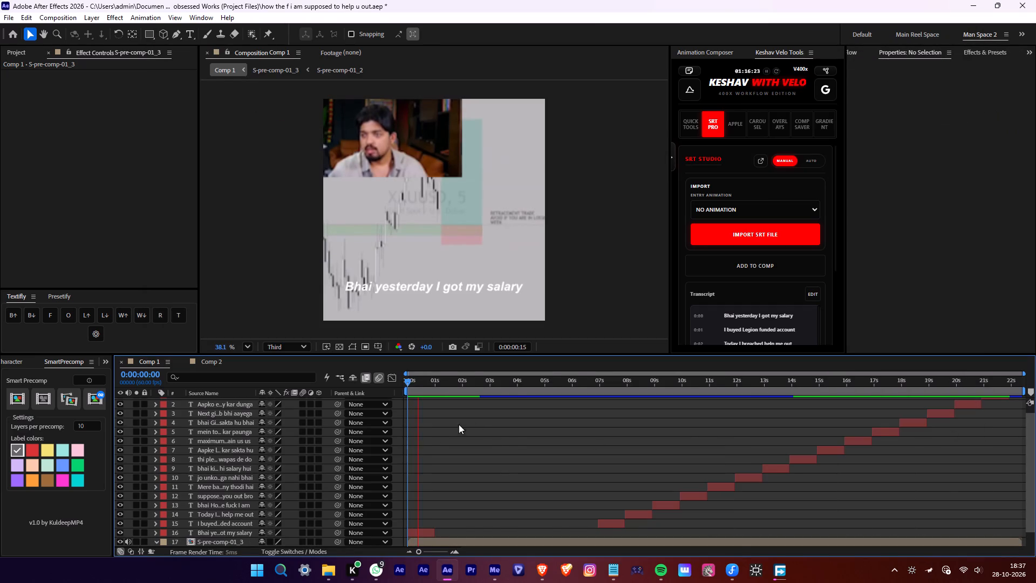
{"action": "scroll", "coordinate": [401, 439], "scroll_direction": "up", "scroll_amount": 1, "text": "alt"}
{"action": "key", "text": "space"}
{"action": "left_click", "coordinate": [507, 542]}
{"action": "key", "text": "l"}
{"action": "key", "text": "l"}
Extend the "Bhai yesterday I got my salary" caption to end at 0:00:01:43, matching the speech.
{"action": "scroll", "coordinate": [487, 498], "scroll_direction": "down", "scroll_amount": 4}
{"action": "scroll", "coordinate": [440, 479], "scroll_direction": "up", "scroll_amount": 2, "text": "alt"}
{"action": "key", "text": "space"}
{"action": "key", "text": "space"}
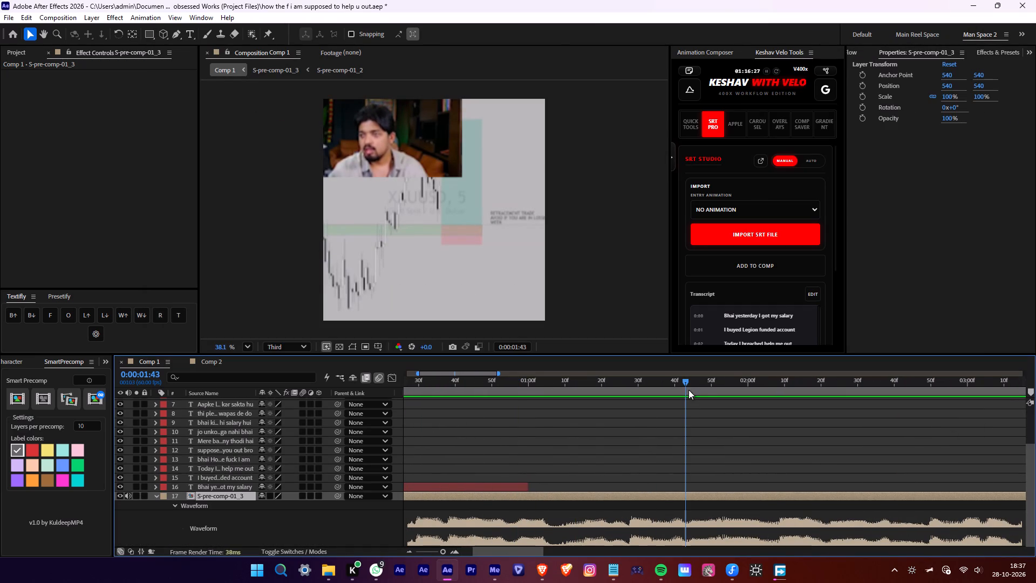
{"action": "left_click_drag", "start_coordinate": [527, 484], "coordinate": [686, 494]}
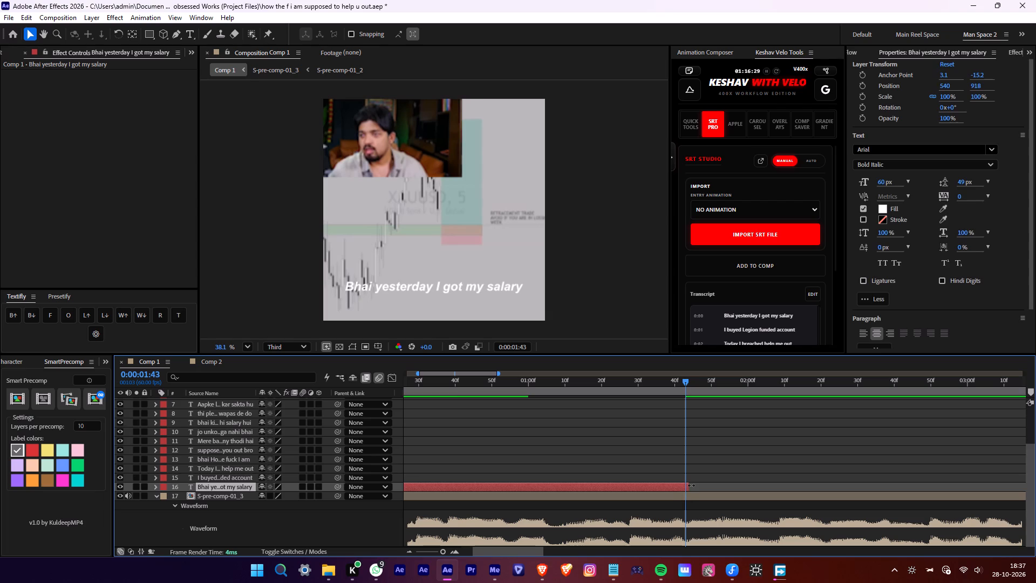
{"action": "left_click", "coordinate": [691, 485]}
Fit the "I buyed Legion funded account" caption to the speech, starting at 0:00:01:43 and cut off at 0:00:03:36.
{"action": "scroll", "coordinate": [693, 490], "scroll_direction": "down", "scroll_amount": 3, "text": "alt"}
{"action": "left_click_drag", "start_coordinate": [789, 476], "coordinate": [570, 498]}
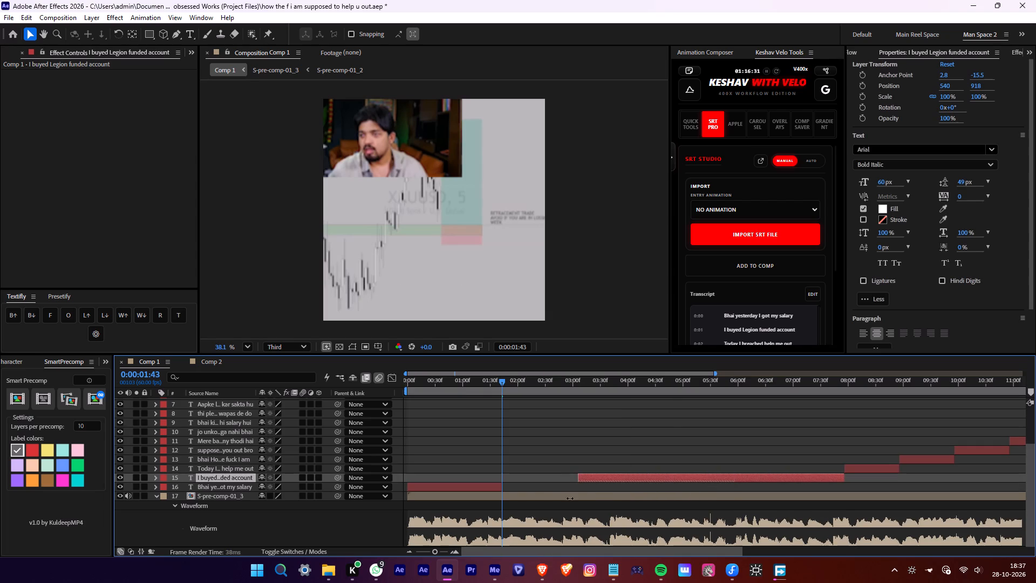
{"action": "left_click_drag", "start_coordinate": [570, 498], "coordinate": [501, 498]}
{"action": "key", "text": "space"}
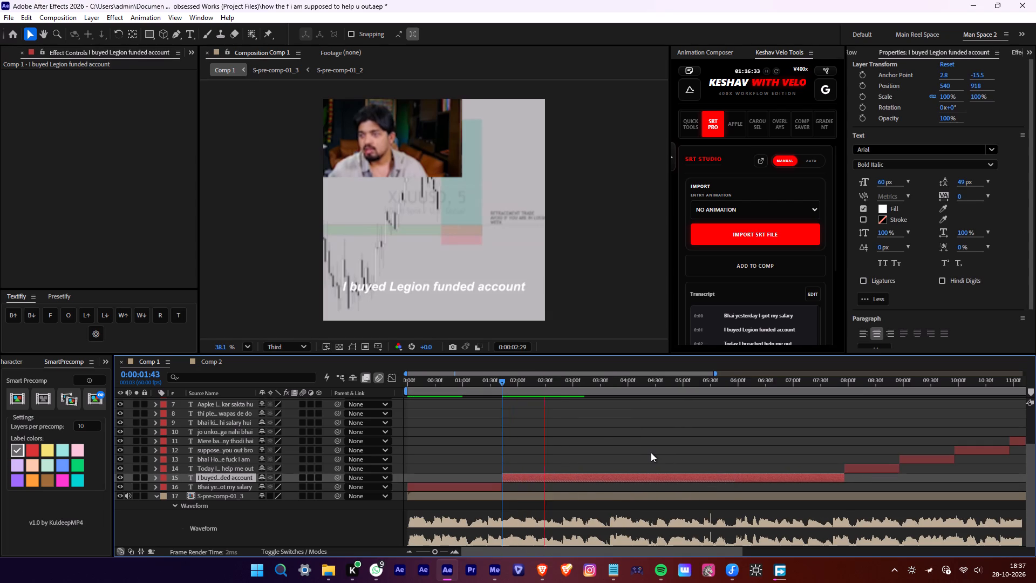
{"action": "key", "text": "space"}
{"action": "key", "text": "space"}
{"action": "key", "text": "space"}
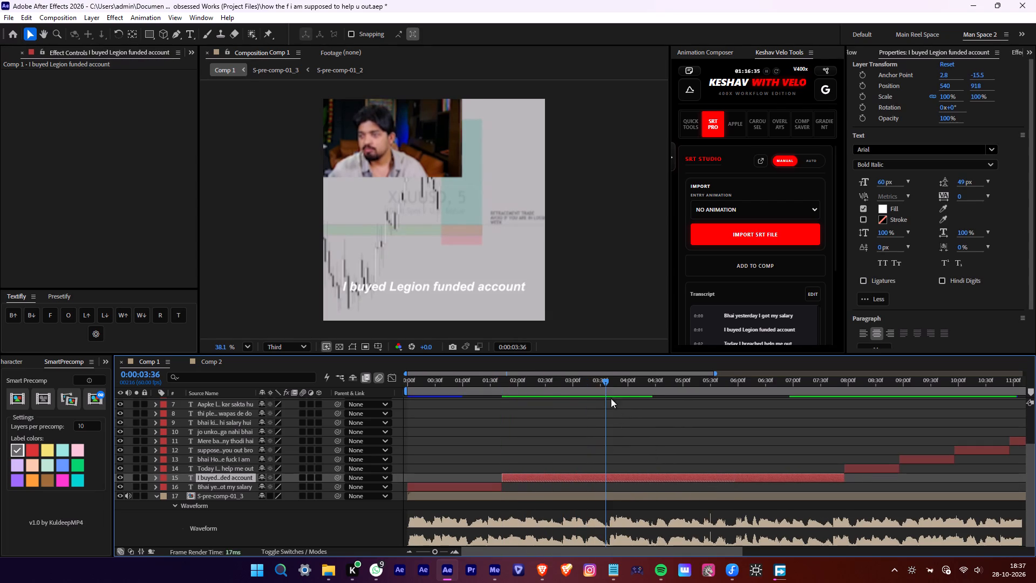
{"action": "key", "text": "alt+d"}
{"action": "key", "text": "Delete"}
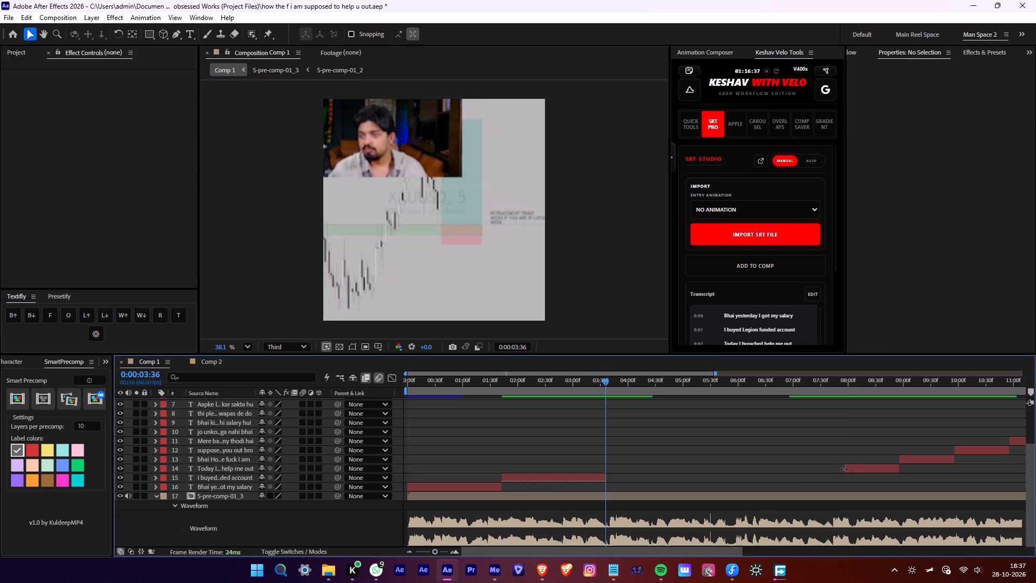
Fit the "Today I breached help me out" caption to the speech, starting at 0:00:03:36 and cut off at 0:00:05:19.
{"action": "left_click_drag", "start_coordinate": [844, 469], "coordinate": [605, 493]}
{"action": "key", "text": "space"}
{"action": "scroll", "coordinate": [713, 479], "scroll_direction": "up", "scroll_amount": 1, "text": "alt"}
{"action": "key", "text": "space"}
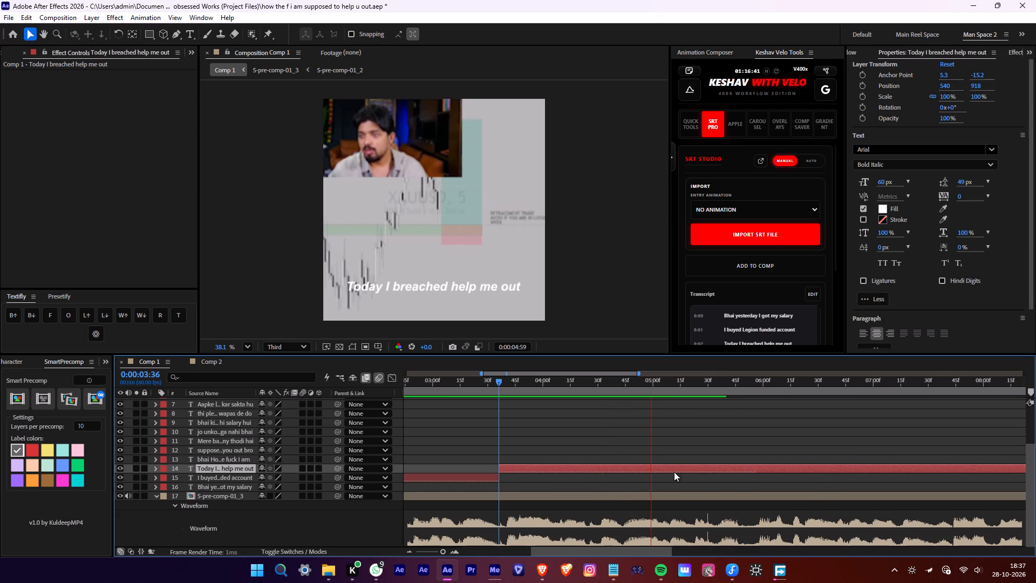
{"action": "left_click", "coordinate": [349, 343]}
{"action": "key", "text": "space"}
{"action": "key", "text": "space"}
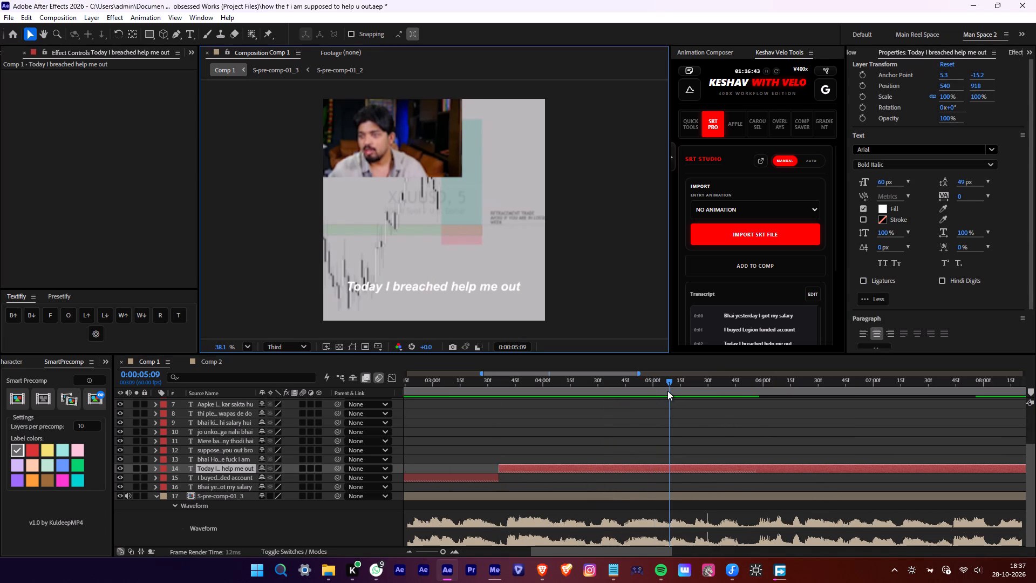
{"action": "left_click_drag", "start_coordinate": [669, 391], "coordinate": [673, 391]}
{"action": "key", "text": "space"}
{"action": "left_click_drag", "start_coordinate": [674, 391], "coordinate": [687, 391]}
{"action": "key", "text": "alt+d"}
{"action": "key", "text": "Delete"}
Extend the start of the "bhai How the fuck I am" caption back to 0:00:05:19.
{"action": "middle_click_drag", "start_coordinate": [812, 450], "coordinate": [737, 448]}
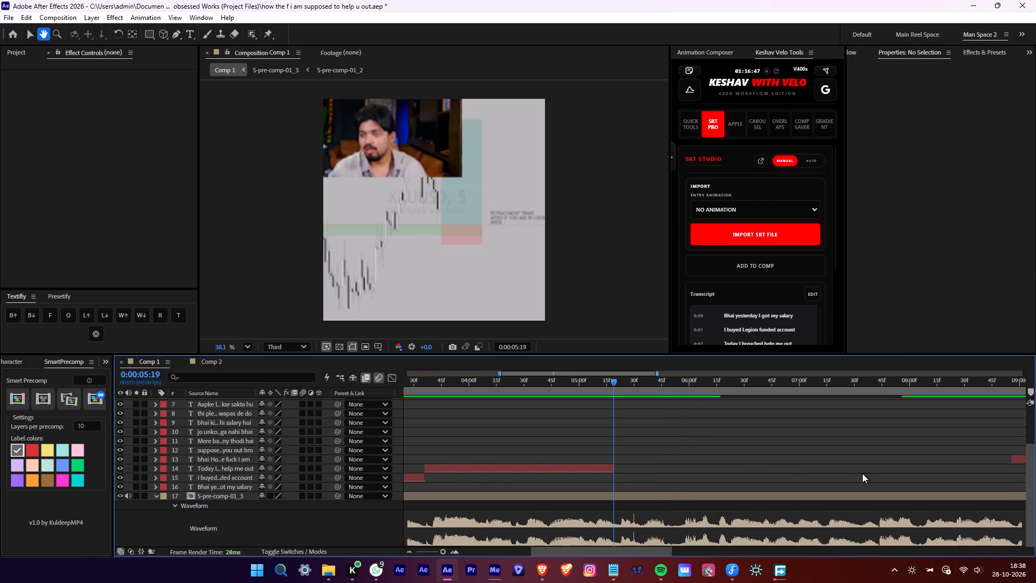
{"action": "left_click_drag", "start_coordinate": [1012, 461], "coordinate": [616, 484]}
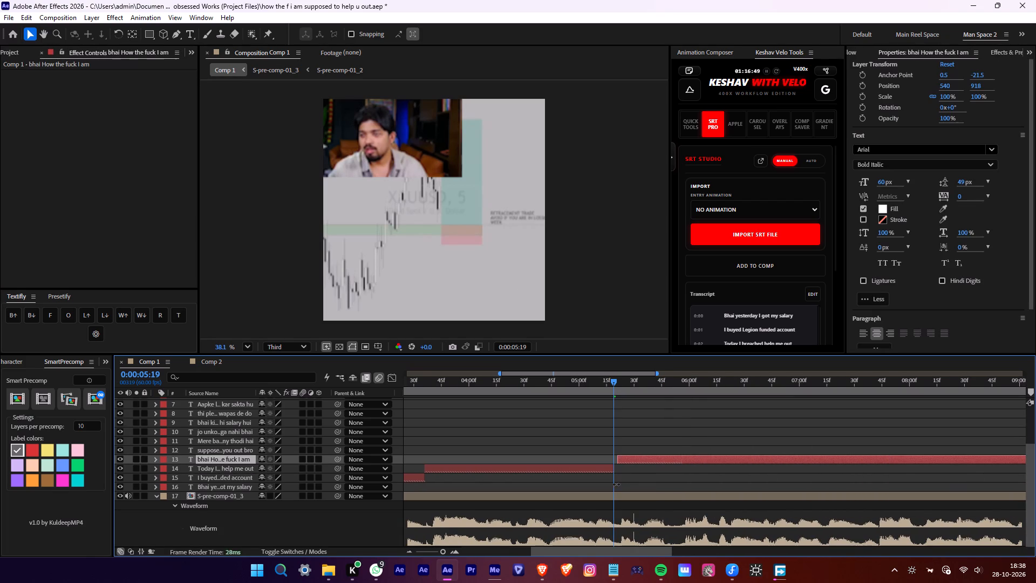
{"action": "left_click_drag", "start_coordinate": [616, 484], "coordinate": [614, 483]}
Play through the next phrase to find its end, and split the S-pre-comp-01_3 layer at 0:00:06:04 with its waveform displayed.
{"action": "key", "text": "space"}
{"action": "key", "text": "space"}
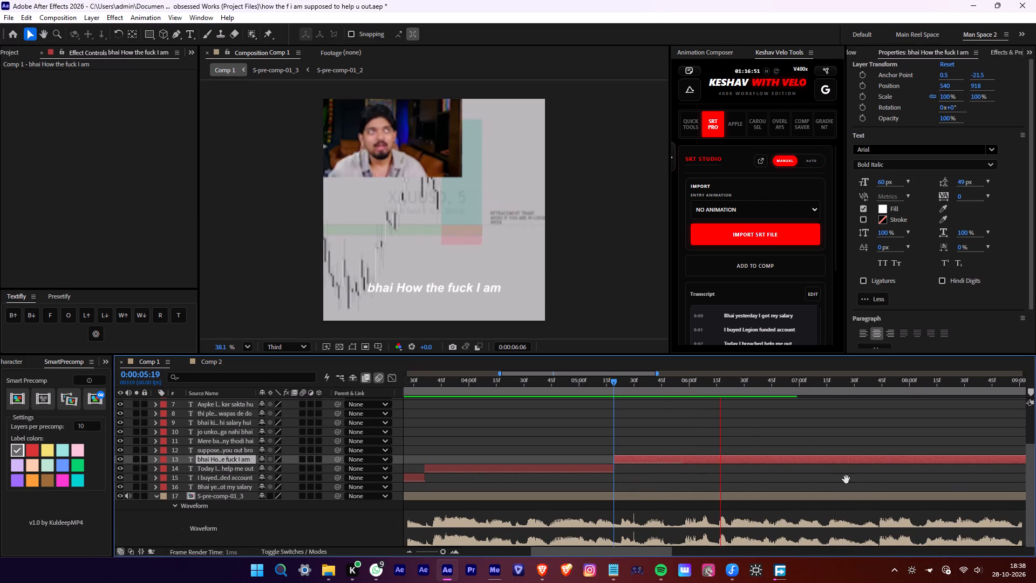
{"action": "left_click_drag", "start_coordinate": [727, 379], "coordinate": [682, 388]}
{"action": "key", "text": "space"}
{"action": "key", "text": "space"}
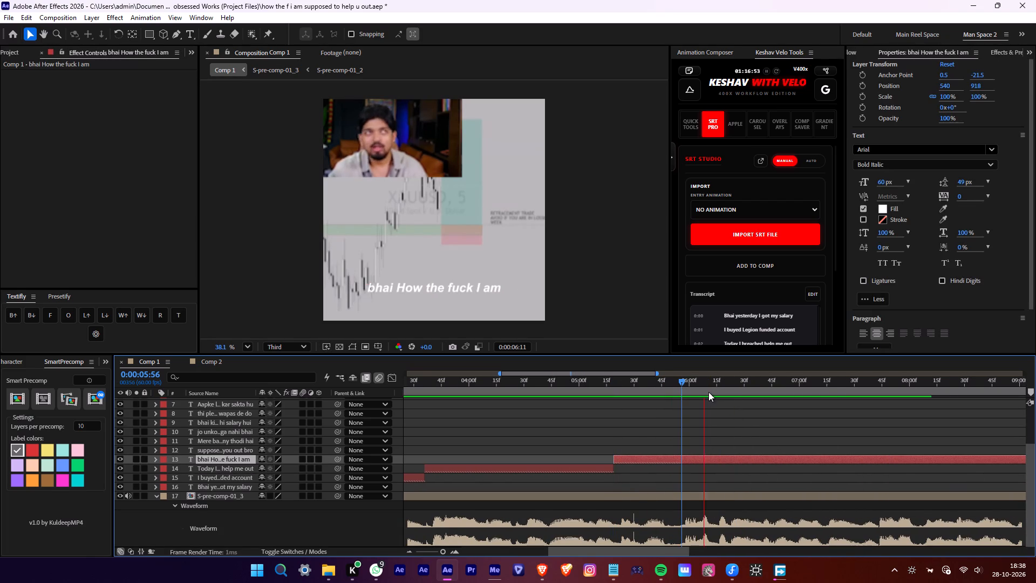
{"action": "left_click_drag", "start_coordinate": [707, 392], "coordinate": [696, 392]}
{"action": "key", "text": "space"}
{"action": "left_click", "coordinate": [696, 391]}
{"action": "scroll", "coordinate": [697, 411], "scroll_direction": "up", "scroll_amount": 2, "text": "alt"}
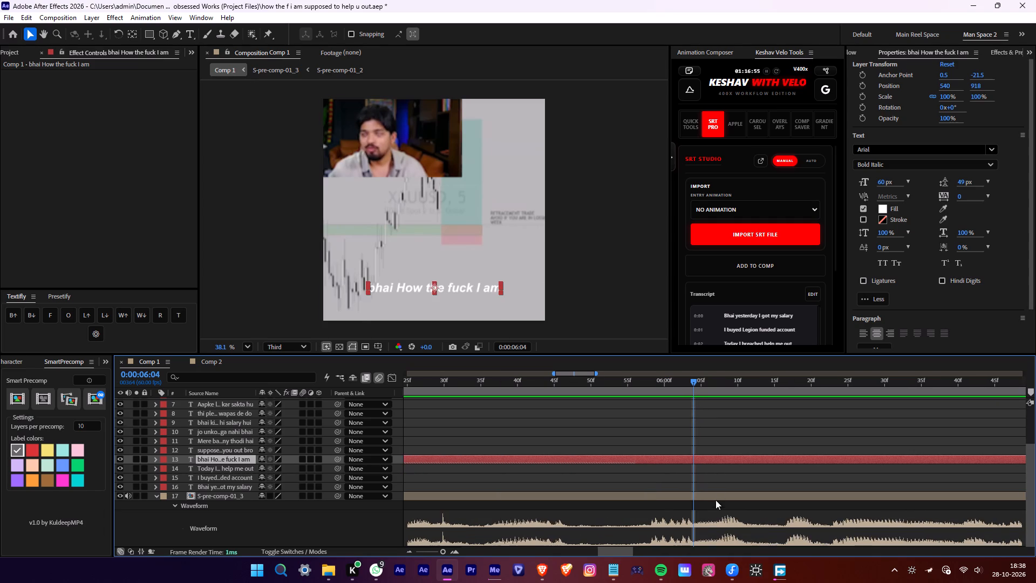
{"action": "left_click", "coordinate": [713, 496]}
{"action": "key", "text": "alt+d"}
{"action": "key", "text": "l"}
{"action": "key", "text": "l"}
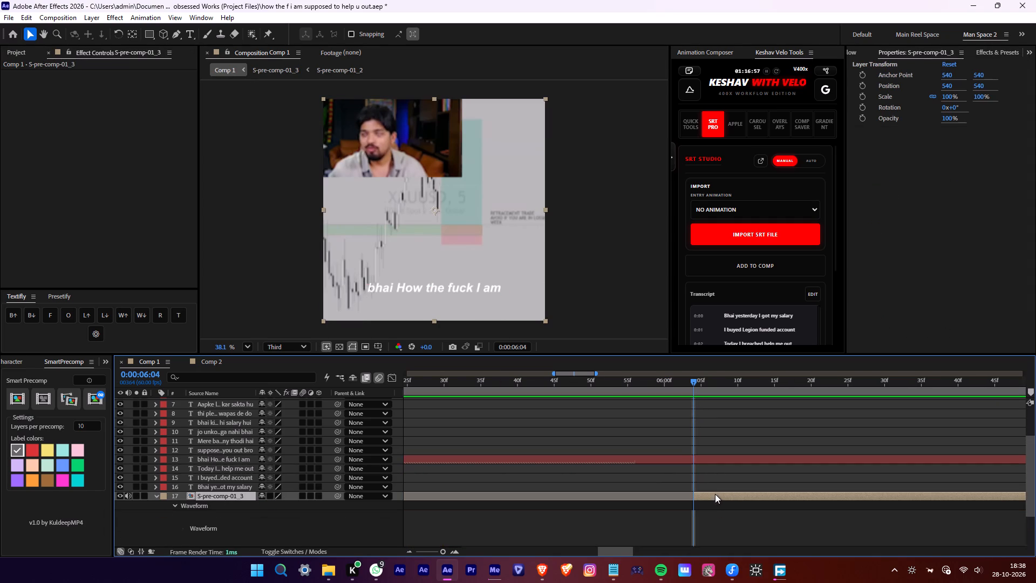
Play through the phrase after 0:00:06:04 and split the S-pre-comp-01_3 layer at 0:00:06:23.
{"action": "key", "text": "space"}
{"action": "middle_click_drag", "start_coordinate": [813, 473], "coordinate": [731, 469]}
{"action": "key", "text": "space"}
{"action": "scroll", "coordinate": [864, 456], "scroll_direction": "down", "scroll_amount": 1, "text": "alt"}
{"action": "left_click_drag", "start_coordinate": [825, 381], "coordinate": [810, 382]}
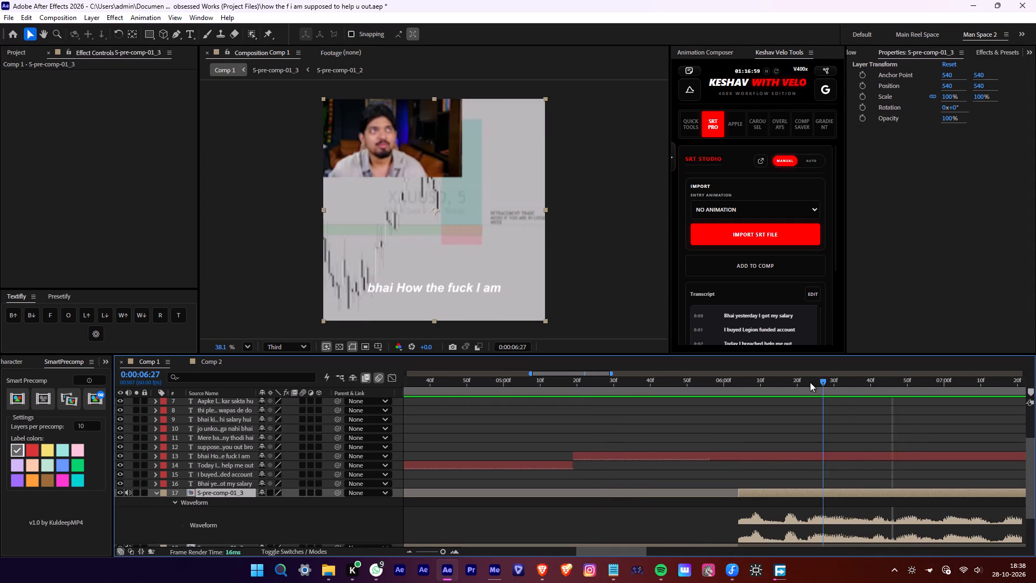
{"action": "left_click_drag", "start_coordinate": [810, 382], "coordinate": [808, 382]}
{"action": "key", "text": "space"}
{"action": "left_click", "coordinate": [808, 383]}
{"action": "key", "text": "alt+d"}
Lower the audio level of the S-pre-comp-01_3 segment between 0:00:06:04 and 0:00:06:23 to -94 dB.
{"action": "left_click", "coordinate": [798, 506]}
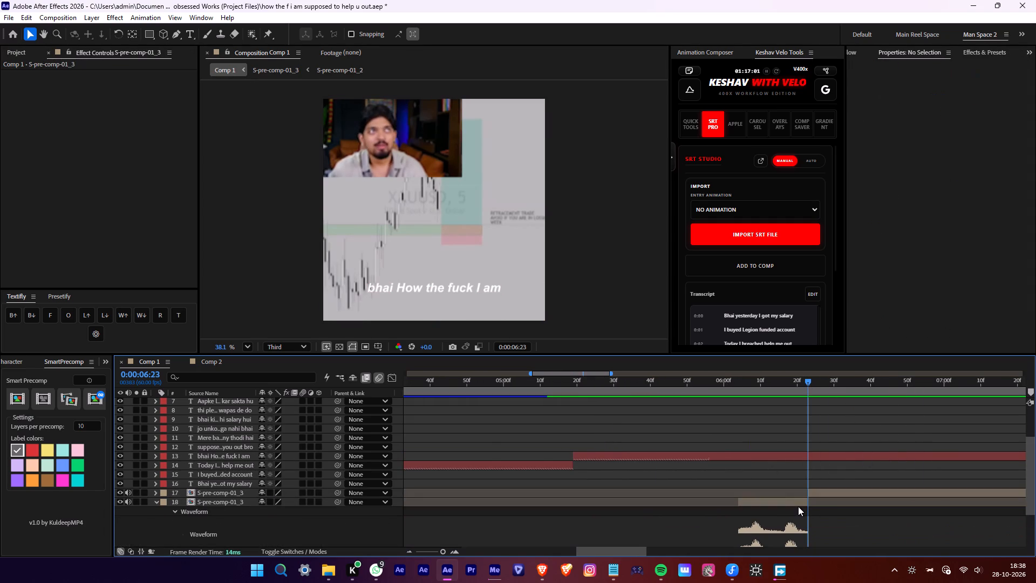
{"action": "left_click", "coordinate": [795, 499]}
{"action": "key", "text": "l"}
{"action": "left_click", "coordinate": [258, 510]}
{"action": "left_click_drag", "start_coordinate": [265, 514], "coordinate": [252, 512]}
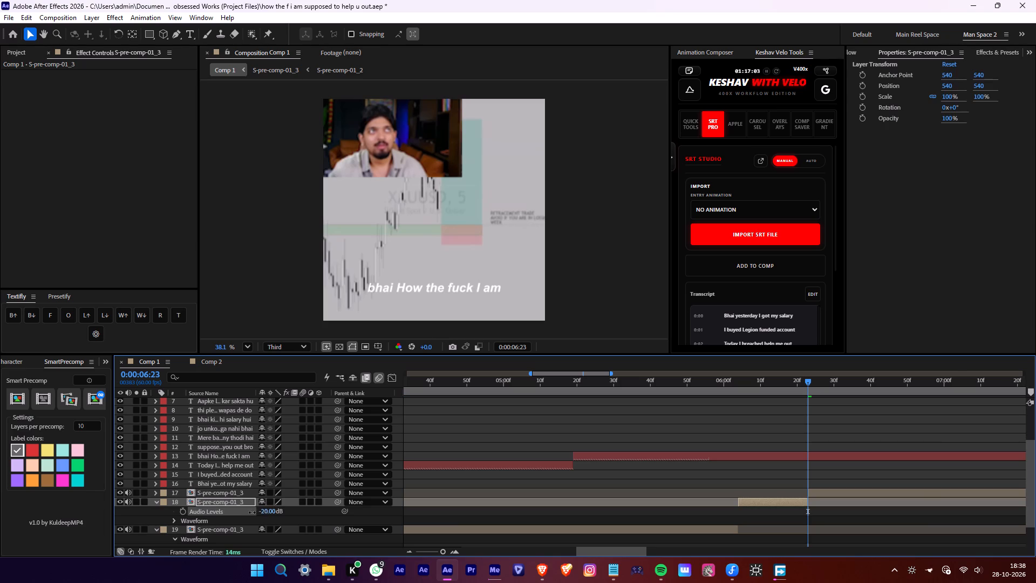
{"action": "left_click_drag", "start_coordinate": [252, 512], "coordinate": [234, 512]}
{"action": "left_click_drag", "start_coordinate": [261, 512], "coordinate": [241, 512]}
Play back the passage from about 0:00:05:20 to check how the silenced segment sounds.
{"action": "left_click_drag", "start_coordinate": [780, 385], "coordinate": [686, 389]}
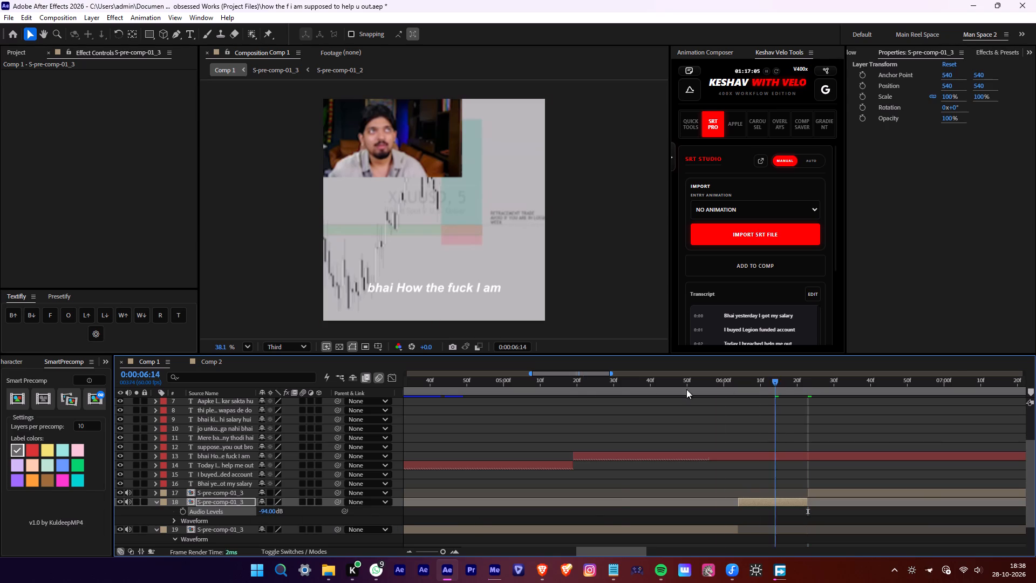
{"action": "left_click_drag", "start_coordinate": [686, 389], "coordinate": [572, 392]}
{"action": "key", "text": "space"}
{"action": "key", "text": "space"}
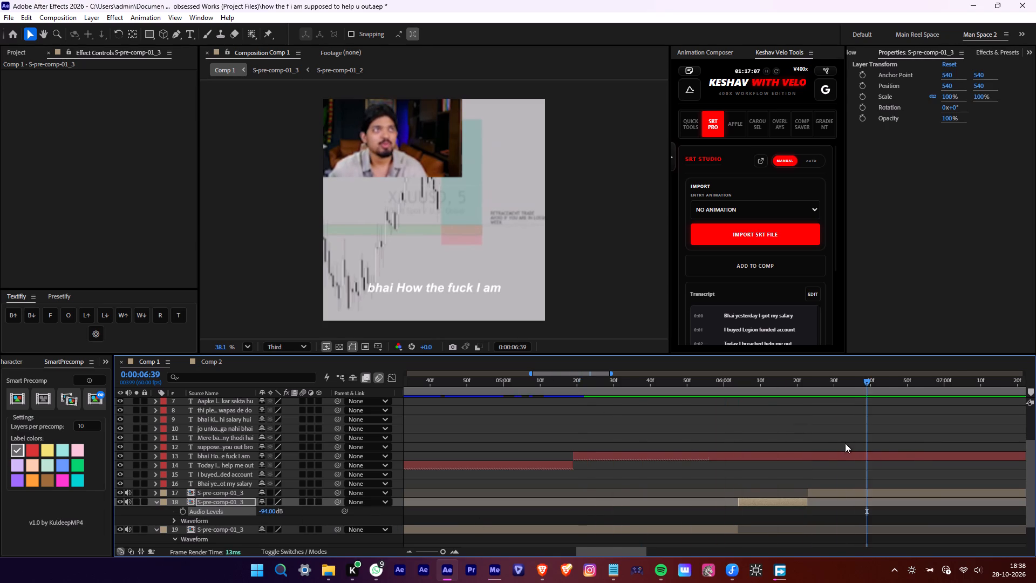
{"action": "middle_click_drag", "start_coordinate": [832, 442], "coordinate": [730, 442]}
{"action": "left_click_drag", "start_coordinate": [703, 388], "coordinate": [458, 389]}
{"action": "key", "text": "space"}
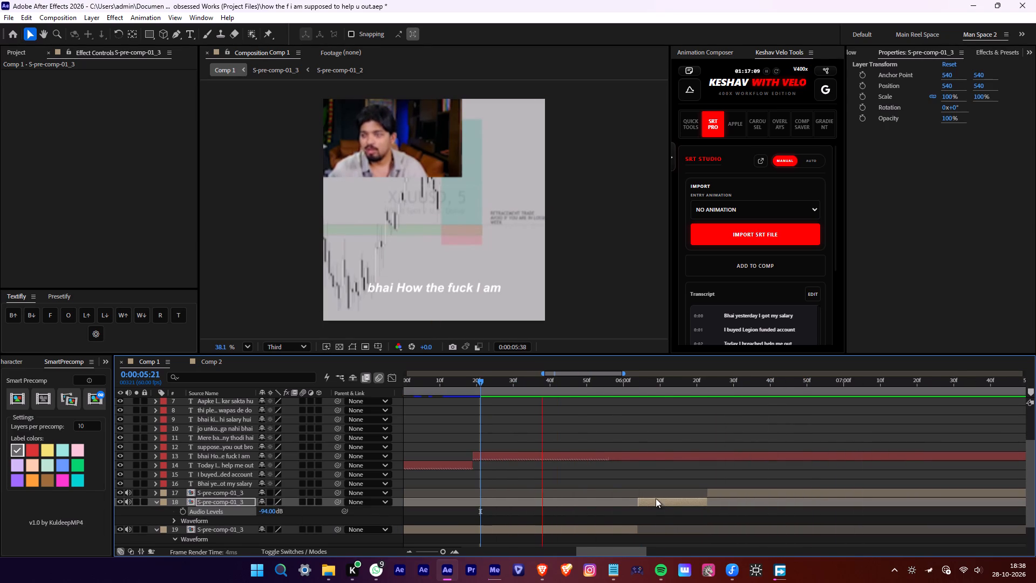
{"action": "key", "text": "space"}
{"action": "key", "text": "space"}
{"action": "key", "text": "space"}
Raise the audio level of the segment starting at 0:00:06:04 back up and display its waveform.
{"action": "type", "text": "ll"}
{"action": "scroll", "coordinate": [674, 511], "scroll_direction": "down", "scroll_amount": 2}
{"action": "key", "text": "k"}
{"action": "key", "text": "l"}
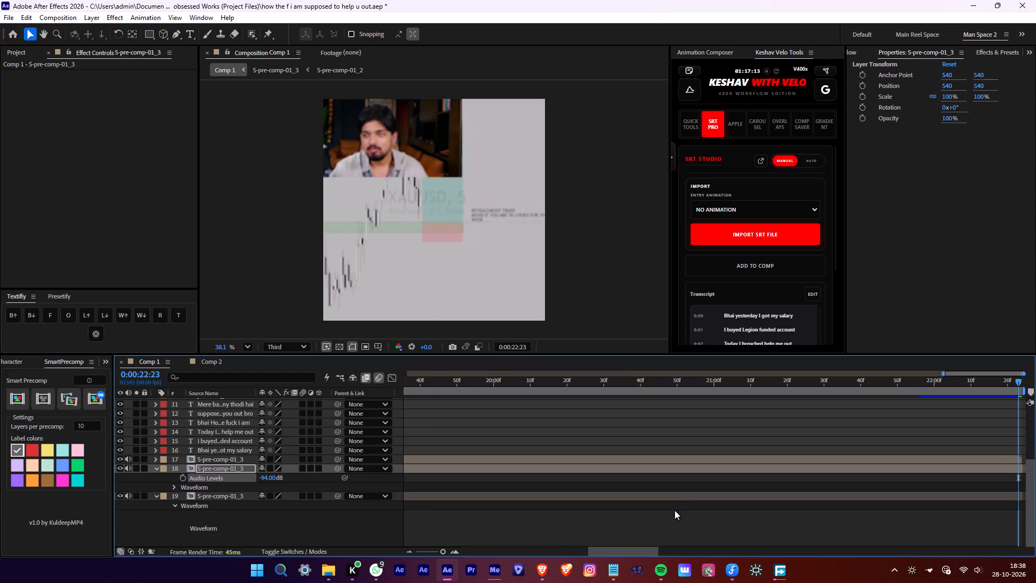
{"action": "key", "text": "i"}
{"action": "key", "text": "l"}
{"action": "key", "text": "l"}
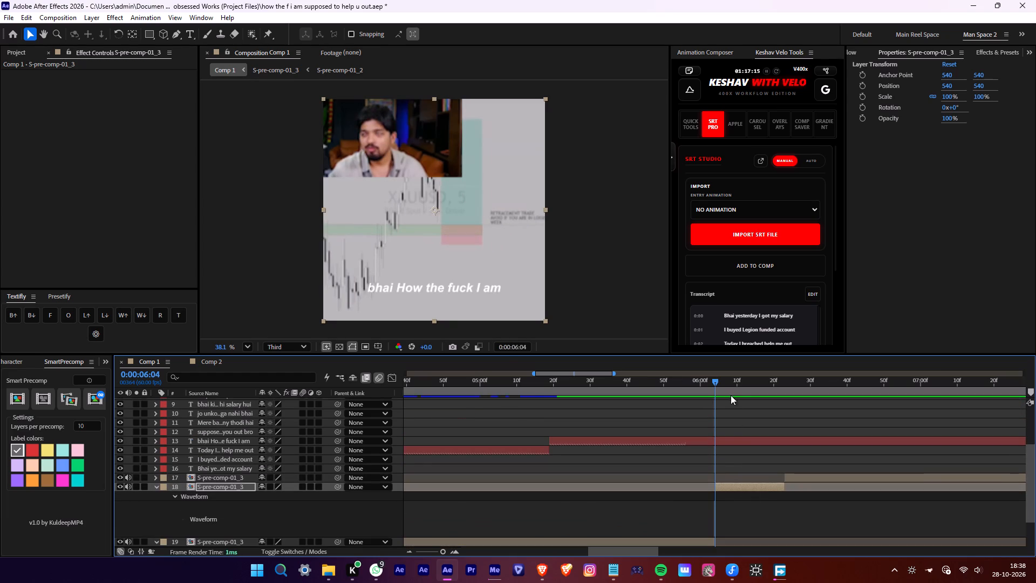
{"action": "left_click_drag", "start_coordinate": [728, 387], "coordinate": [745, 388]}
{"action": "key", "text": "l"}
{"action": "left_click_drag", "start_coordinate": [267, 495], "coordinate": [275, 496]}
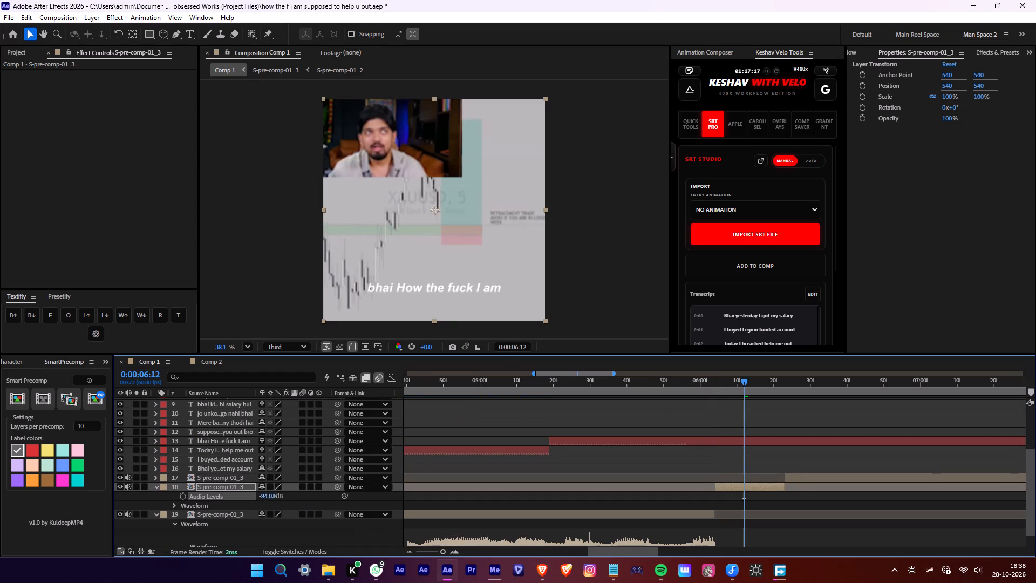
{"action": "left_click_drag", "start_coordinate": [275, 496], "coordinate": [319, 500]}
{"action": "left_click_drag", "start_coordinate": [319, 500], "coordinate": [325, 499]}
{"action": "key", "text": "l"}
{"action": "key", "text": "l"}
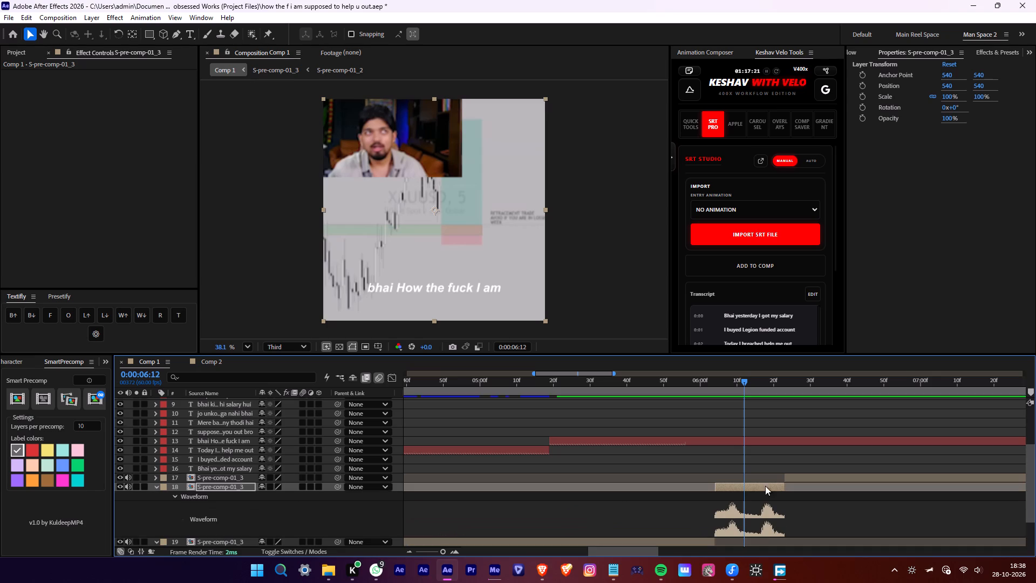
Split the short S-pre-comp-01_3 segment at 0:00:06:12, between its two waveform peaks.
{"action": "left_click", "coordinate": [744, 387]}
{"action": "key", "text": "alt+d"}
Lower the audio level of the S-pre-comp-01_3 segment between 0:00:06:12 and 0:00:06:23 to -78 dB.
{"action": "left_click", "coordinate": [736, 500]}
{"action": "left_click", "coordinate": [747, 490]}
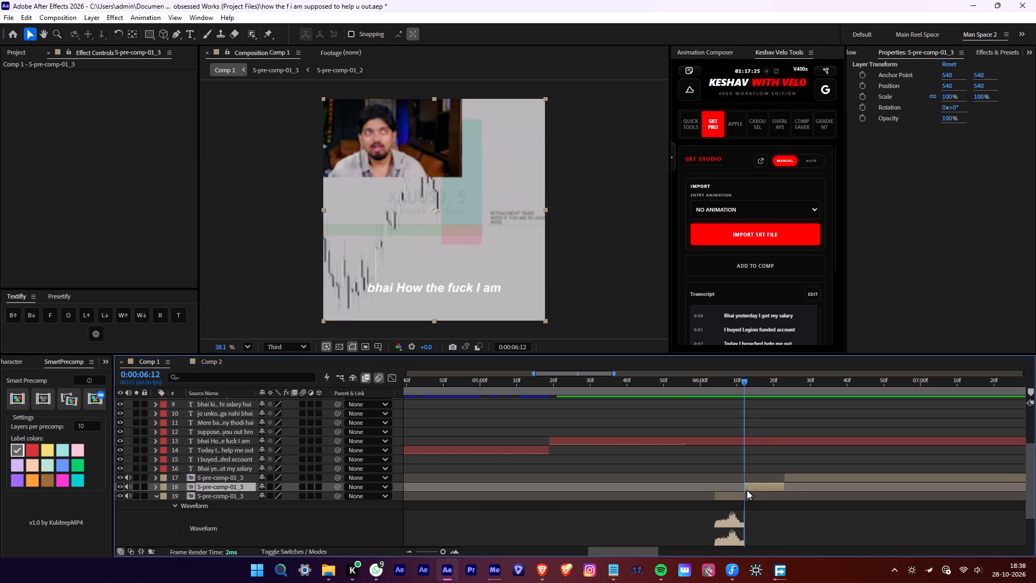
{"action": "key", "text": "l"}
{"action": "left_click_drag", "start_coordinate": [266, 499], "coordinate": [229, 500]}
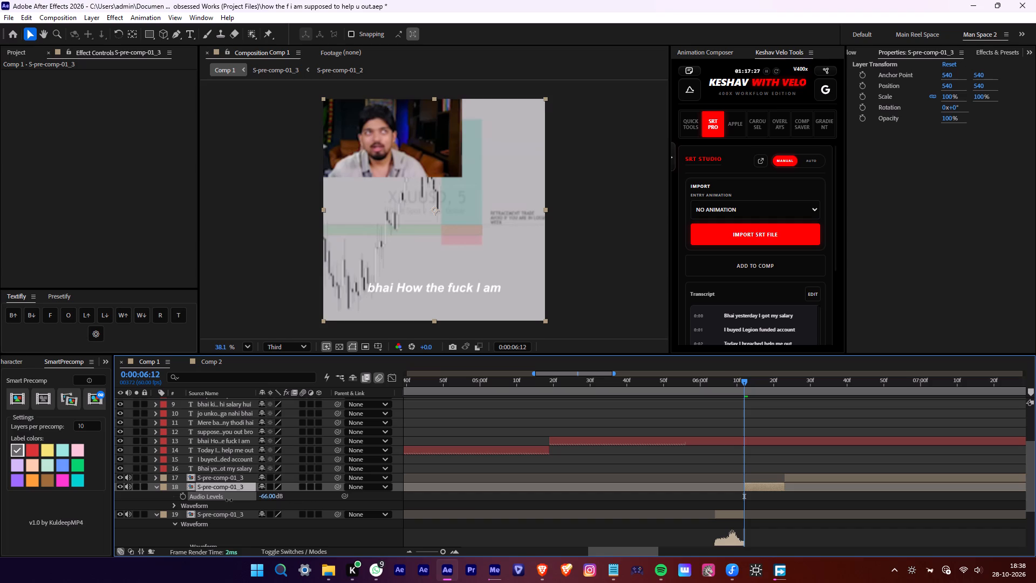
{"action": "left_click_drag", "start_coordinate": [229, 500], "coordinate": [220, 497]}
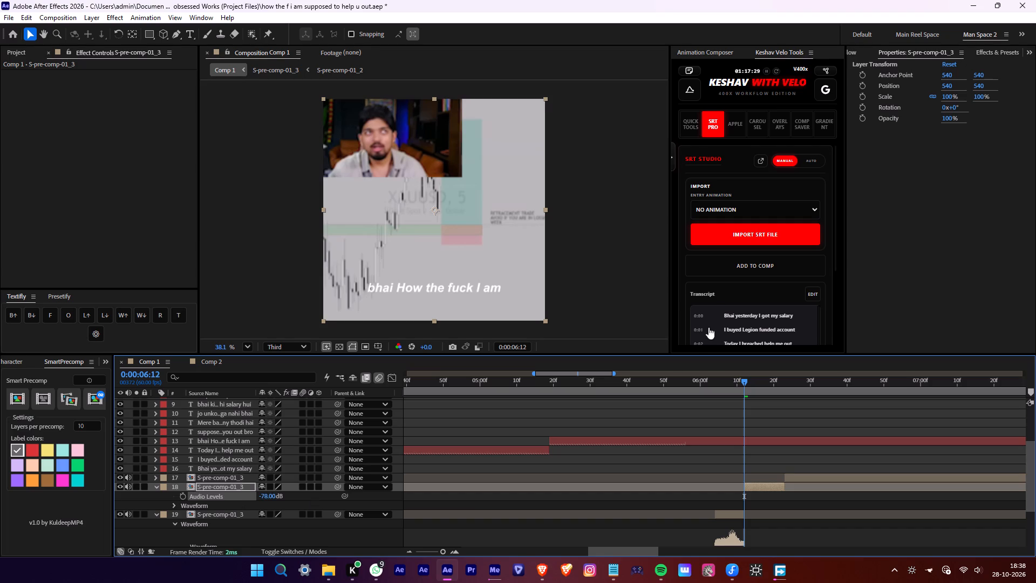
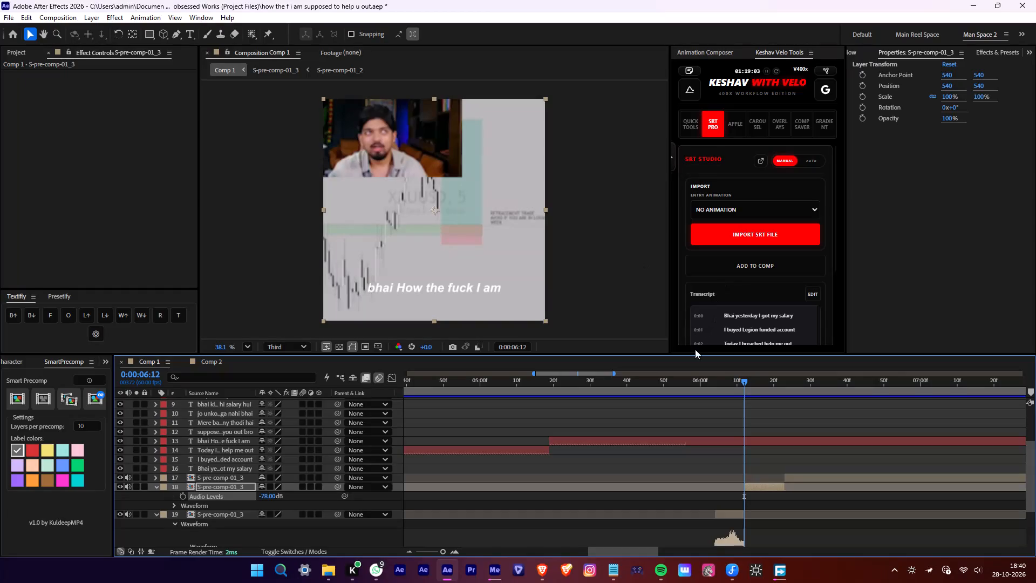
Play back the passage from about 0:00:05:32 to check how the muted segment sounds with the caption.
{"action": "left_click_drag", "start_coordinate": [730, 394], "coordinate": [605, 384]}
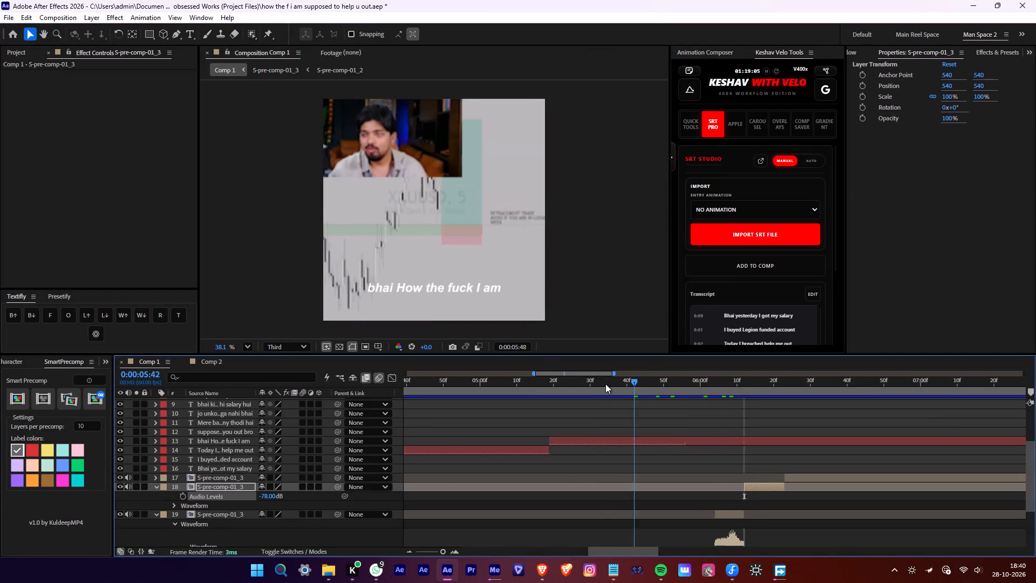
{"action": "left_click_drag", "start_coordinate": [605, 384], "coordinate": [601, 383]}
{"action": "key", "text": "space"}
{"action": "key", "text": "space"}
{"action": "left_click_drag", "start_coordinate": [803, 384], "coordinate": [592, 393]}
{"action": "key", "text": "space"}
{"action": "middle_click_drag", "start_coordinate": [904, 429], "coordinate": [700, 438]}
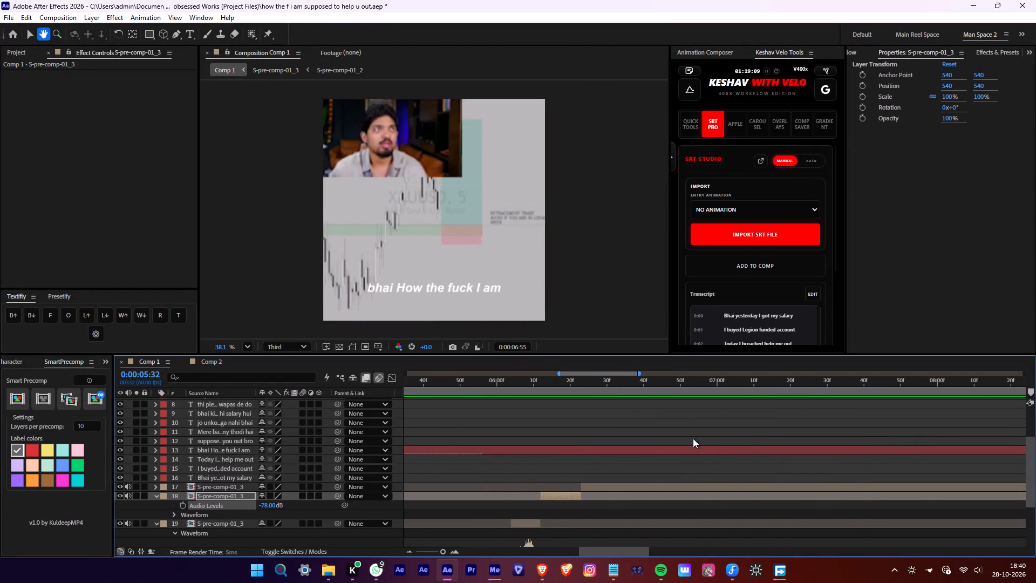
{"action": "key", "text": "space"}
{"action": "left_click", "coordinate": [754, 450]}
{"action": "left_click", "coordinate": [726, 480]}
{"action": "left_click", "coordinate": [730, 485]}
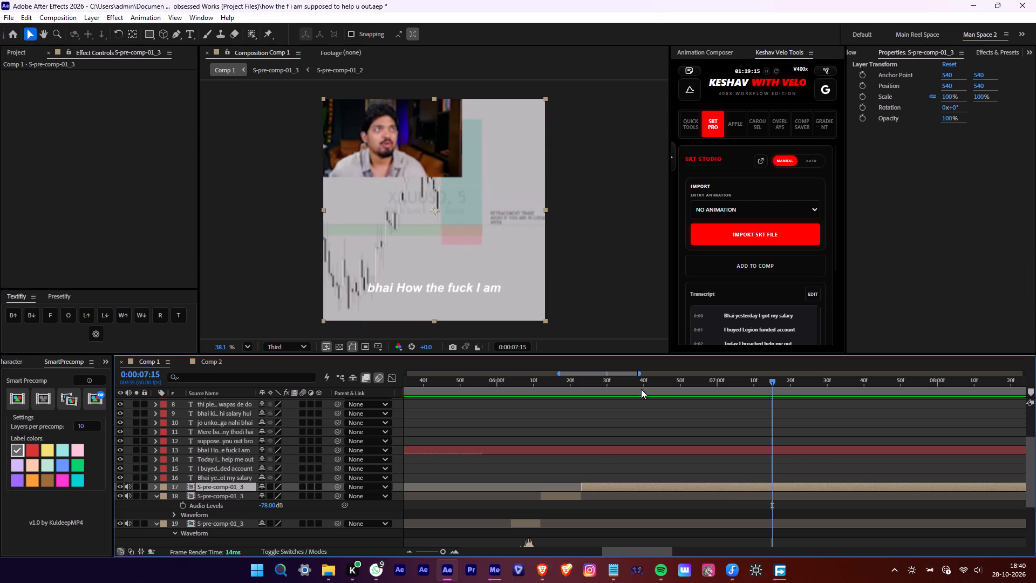
Censor the swear word in the caption at 0:00:06:18 by replacing its letter c with @.
{"action": "left_click_drag", "start_coordinate": [634, 388], "coordinate": [561, 392]}
{"action": "left_click", "coordinate": [569, 451]}
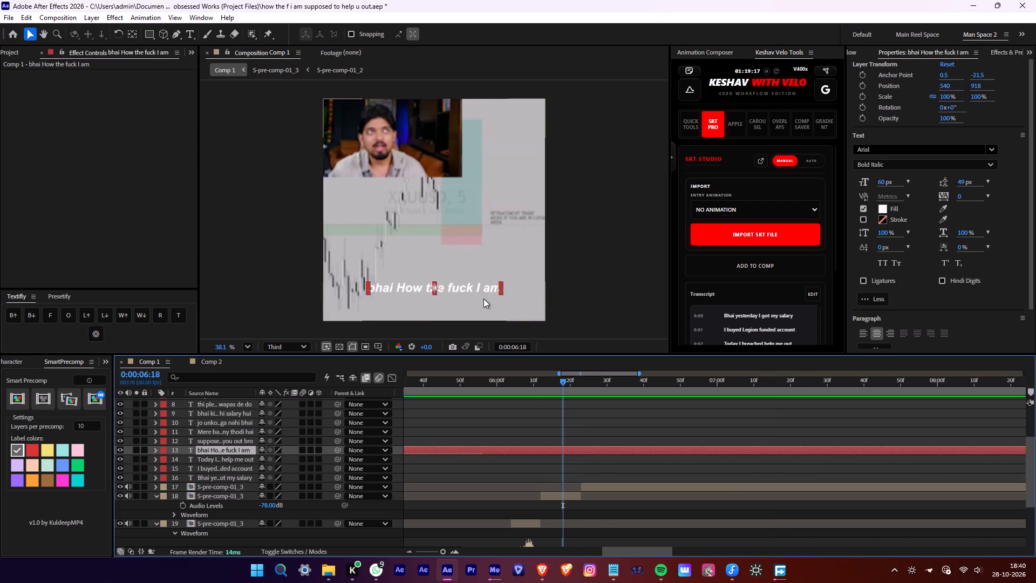
{"action": "double_click", "coordinate": [473, 288]}
{"action": "left_click_drag", "start_coordinate": [471, 289], "coordinate": [460, 296]}
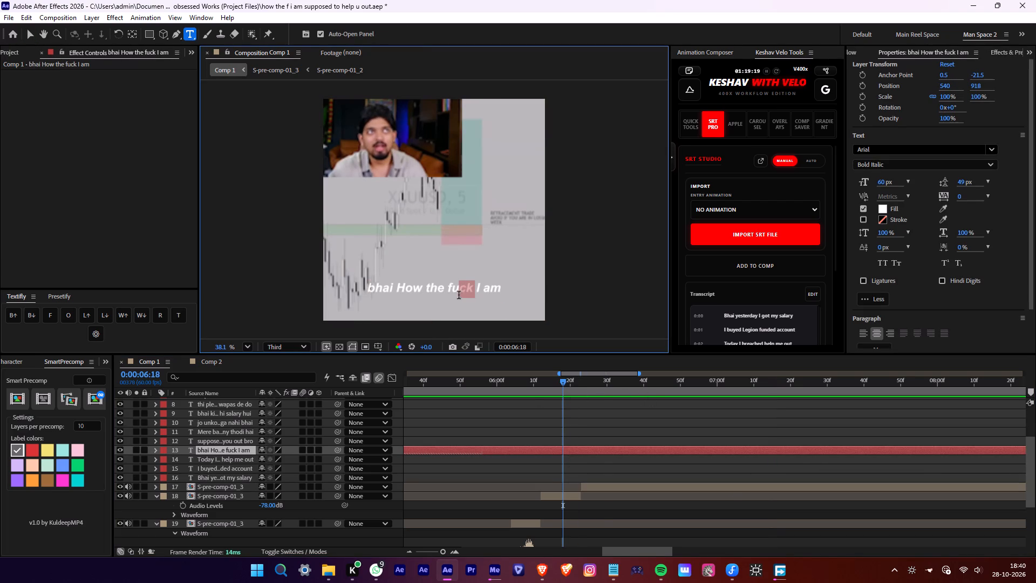
{"action": "left_click", "coordinate": [464, 288]}
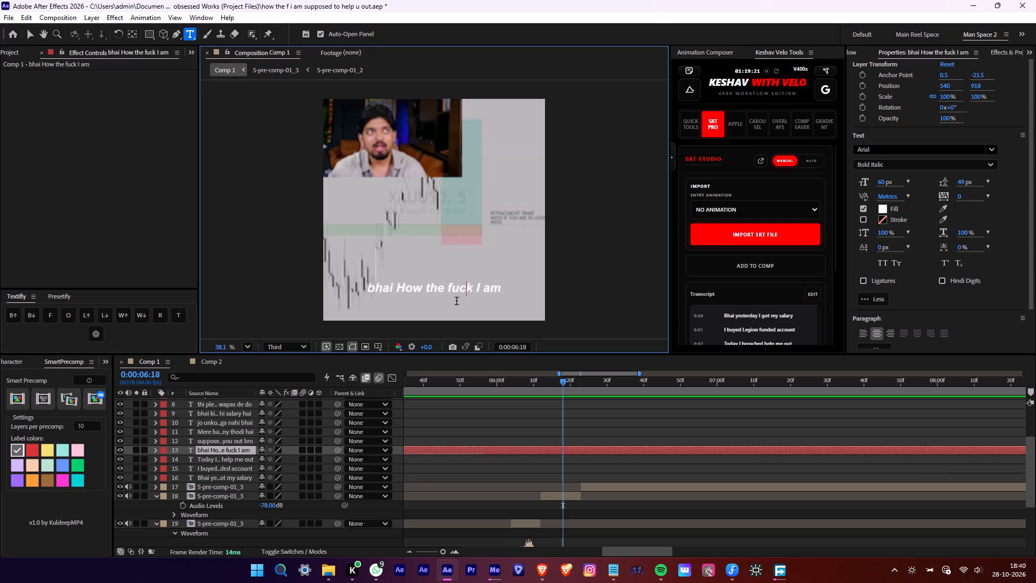
{"action": "key", "text": "BackSpace"}
{"action": "key", "text": "shift+at"}
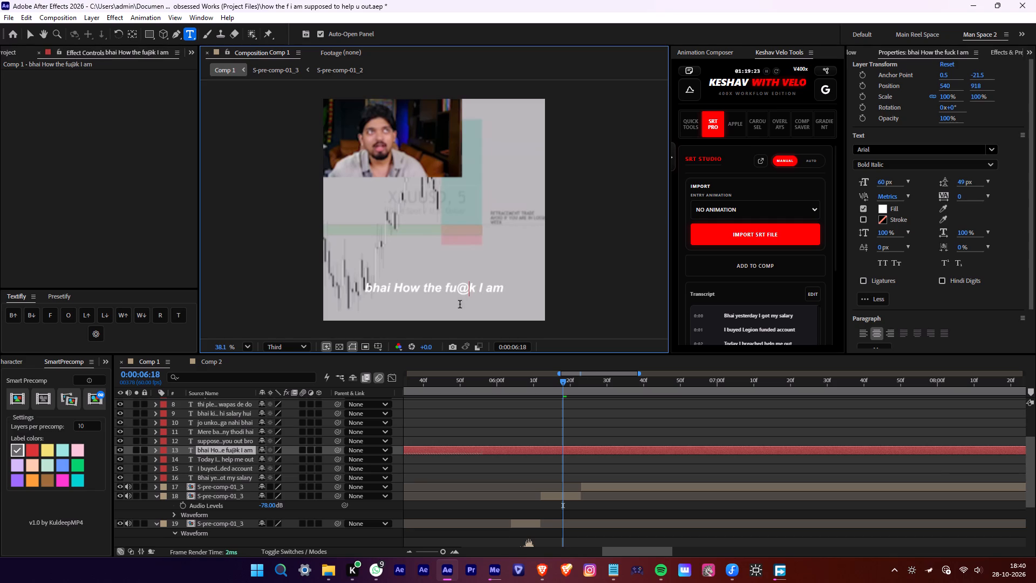
Display the audio waveform of the S-pre-comp-01_3 segment that follows the muted piece.
{"action": "left_click_drag", "start_coordinate": [534, 388], "coordinate": [360, 387]}
{"action": "key", "text": "space"}
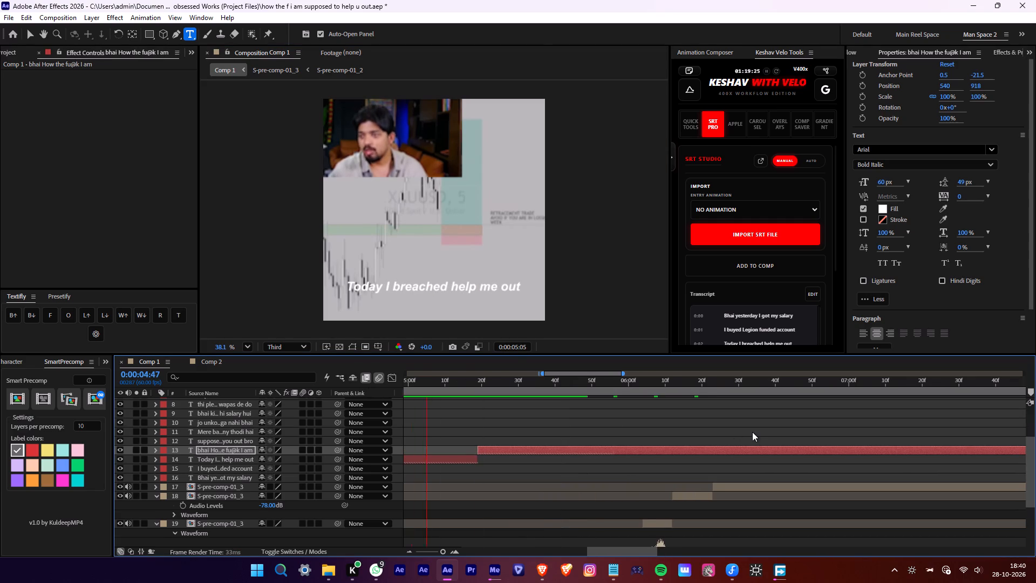
{"action": "middle_click_drag", "start_coordinate": [748, 432], "coordinate": [649, 430]}
{"action": "scroll", "coordinate": [645, 429], "scroll_direction": "down", "scroll_amount": 1, "text": "alt"}
{"action": "key", "text": "space"}
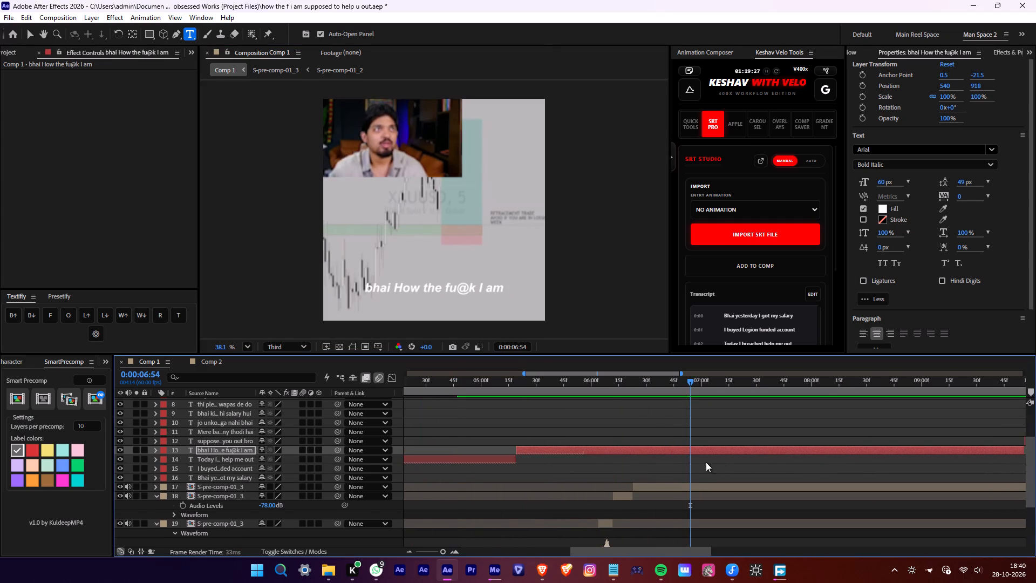
{"action": "scroll", "coordinate": [705, 462], "scroll_direction": "down", "scroll_amount": 2}
{"action": "left_click", "coordinate": [673, 431]}
{"action": "type", "text": "ll"}
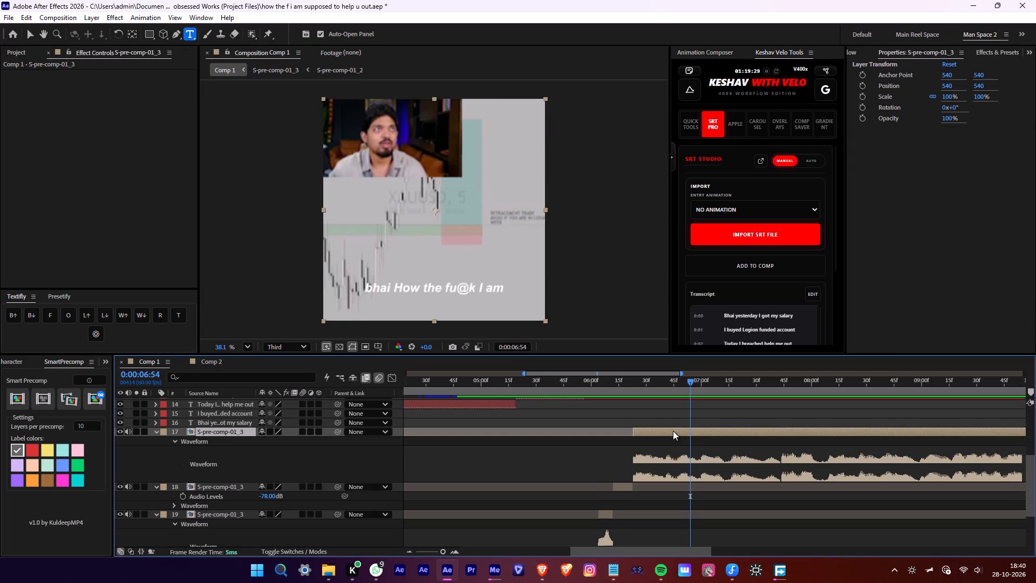
{"action": "key", "text": "i"}
Trim the "bhai How the fu@k I am" caption to end at 0:00:06:41, splitting it there and deleting the remainder.
{"action": "key", "text": "space"}
{"action": "key", "text": "space"}
{"action": "left_click_drag", "start_coordinate": [671, 388], "coordinate": [667, 388]}
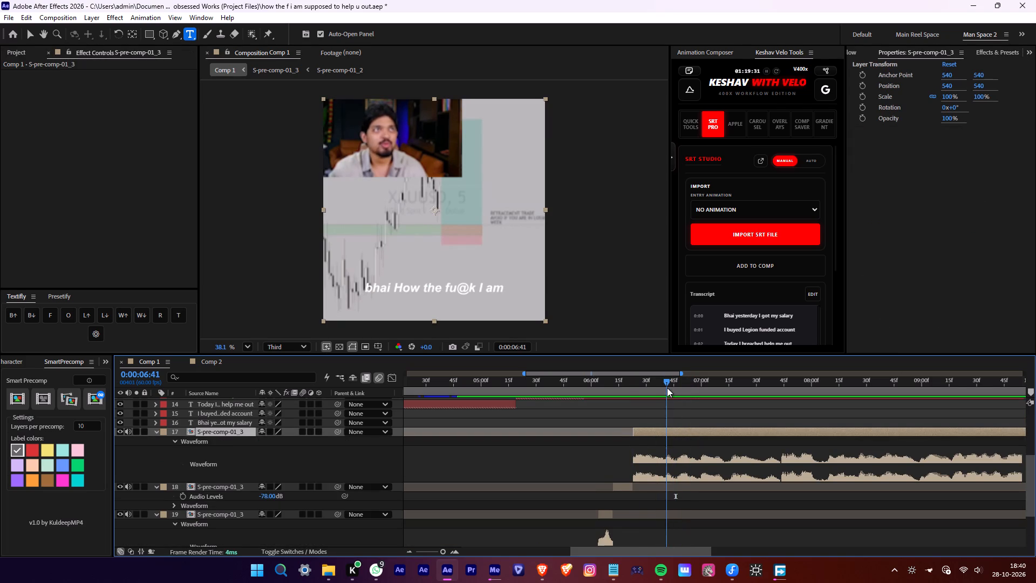
{"action": "left_click_drag", "start_coordinate": [667, 388], "coordinate": [666, 388]}
{"action": "key", "text": "space"}
{"action": "left_click", "coordinate": [666, 388]}
{"action": "scroll", "coordinate": [772, 455], "scroll_direction": "up", "scroll_amount": 4}
{"action": "key", "text": "alt+d"}
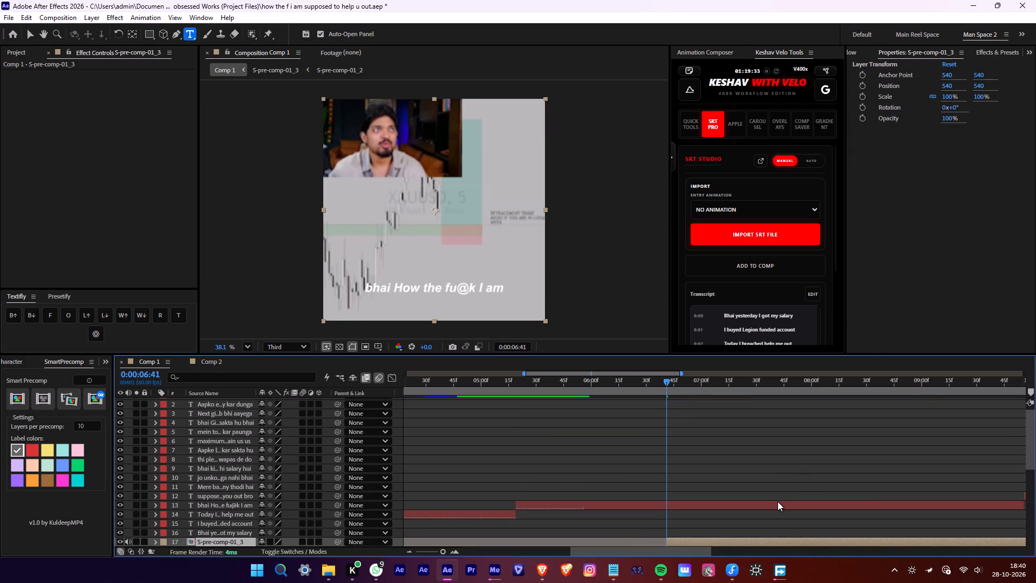
{"action": "key", "text": "ctrl+z"}
{"action": "left_click", "coordinate": [778, 501]}
{"action": "key", "text": "alt+d"}
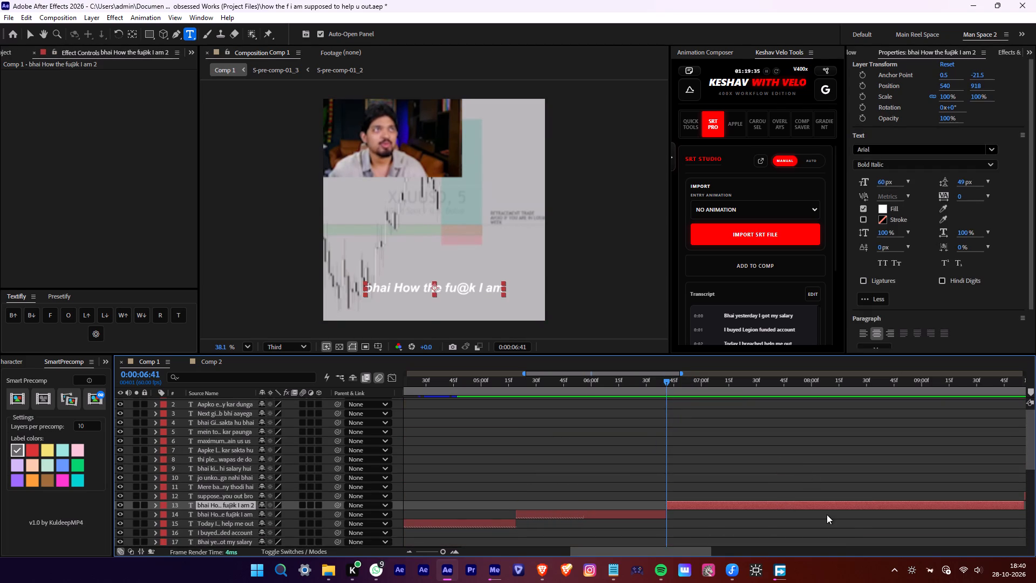
{"action": "key", "text": "Delete"}
Retime the "supposed to help you out bro" caption to run from 0:00:06:41 to 0:00:07:43, following the speech.
{"action": "scroll", "coordinate": [814, 509], "scroll_direction": "down", "scroll_amount": 4}
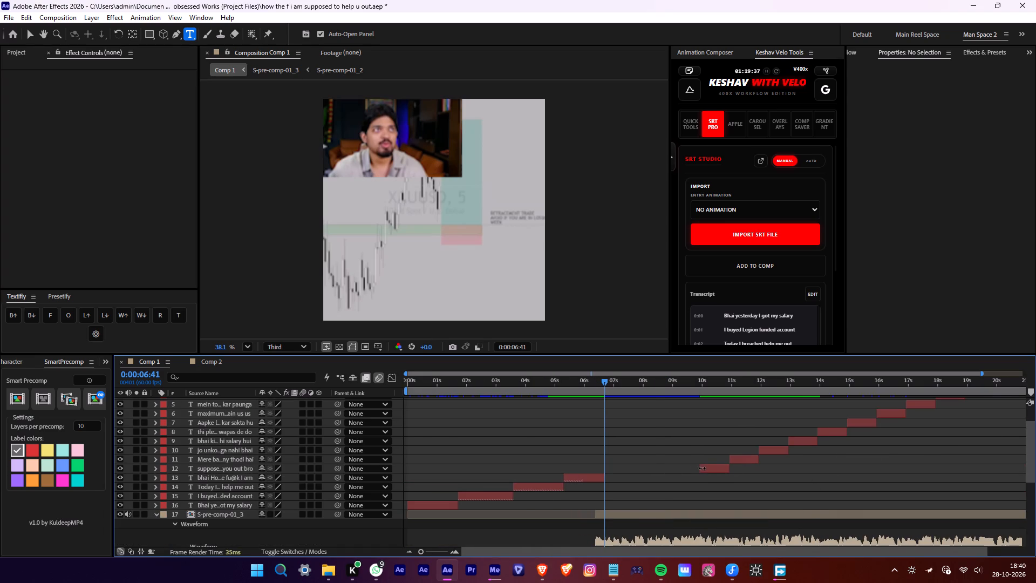
{"action": "left_click_drag", "start_coordinate": [699, 467], "coordinate": [604, 483]}
{"action": "scroll", "coordinate": [603, 480], "scroll_direction": "up", "scroll_amount": 1, "text": "alt"}
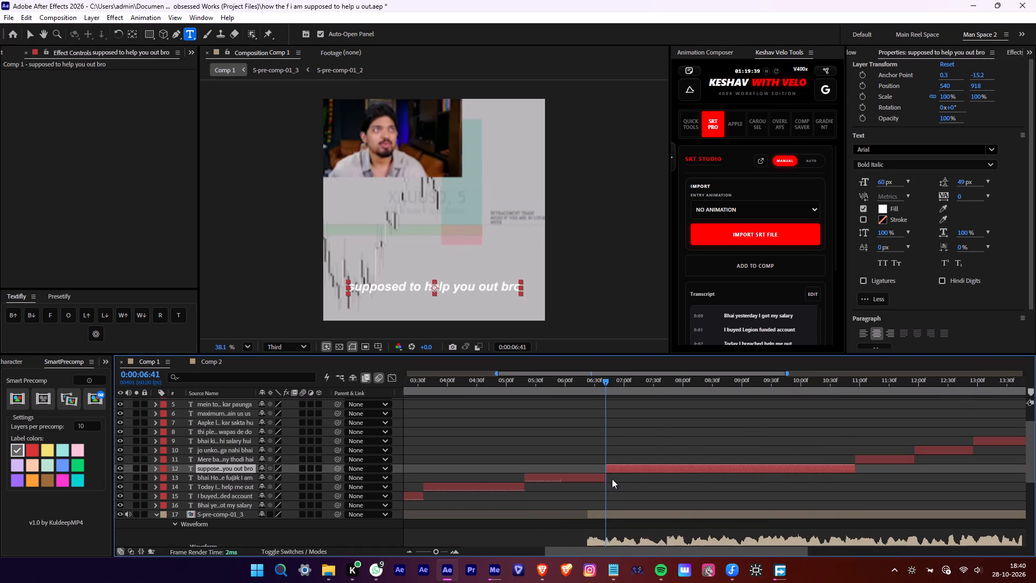
{"action": "key", "text": "space"}
{"action": "middle_click_drag", "start_coordinate": [711, 487], "coordinate": [630, 453]}
{"action": "key", "text": "space"}
{"action": "scroll", "coordinate": [583, 438], "scroll_direction": "up", "scroll_amount": 1, "text": "alt"}
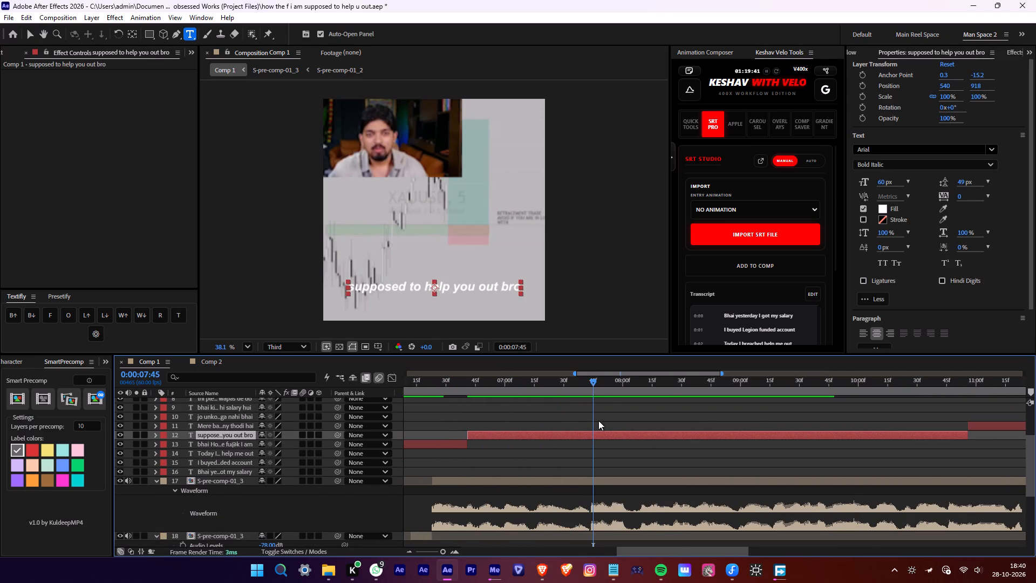
{"action": "left_click", "coordinate": [588, 385]}
{"action": "key", "text": "alt+d"}
{"action": "key", "text": "Delete"}
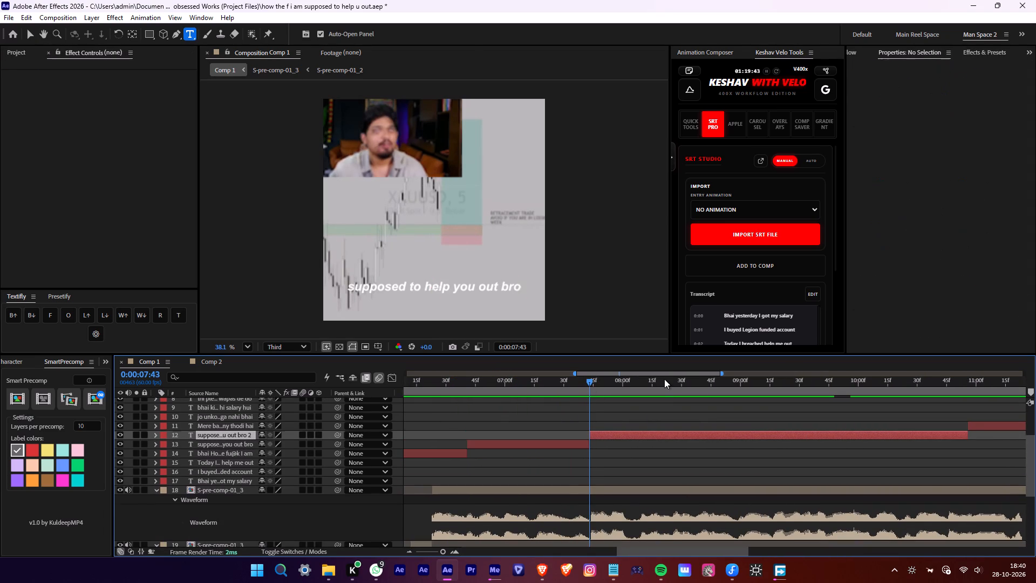
Retime the "Mere baap ki company thodi hai" caption to run from 0:00:07:43 to 0:00:08:58.
{"action": "left_click_drag", "start_coordinate": [967, 428], "coordinate": [585, 446]}
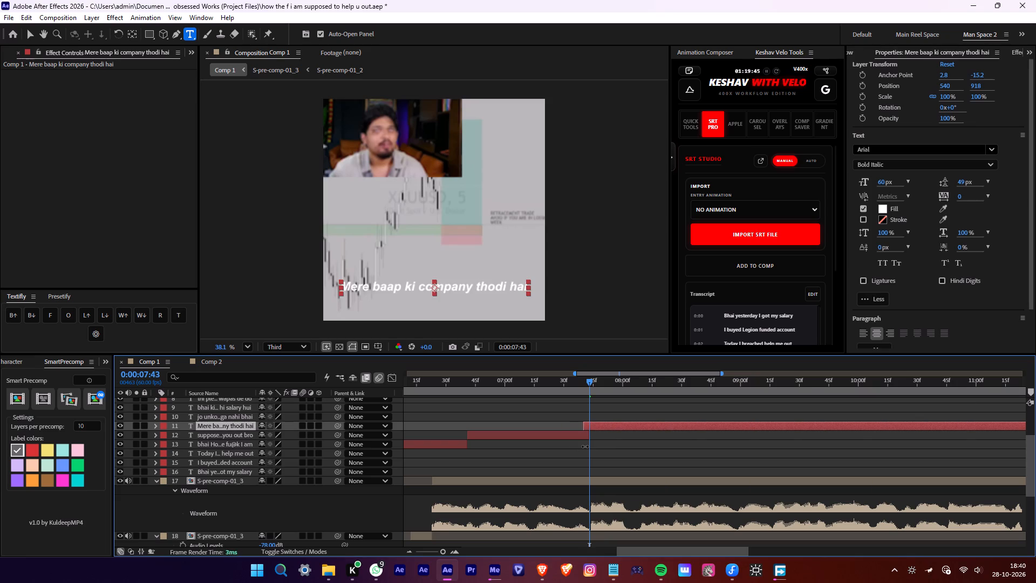
{"action": "left_click_drag", "start_coordinate": [585, 446], "coordinate": [588, 444]}
{"action": "key", "text": "space"}
{"action": "middle_click_drag", "start_coordinate": [774, 459], "coordinate": [766, 459]}
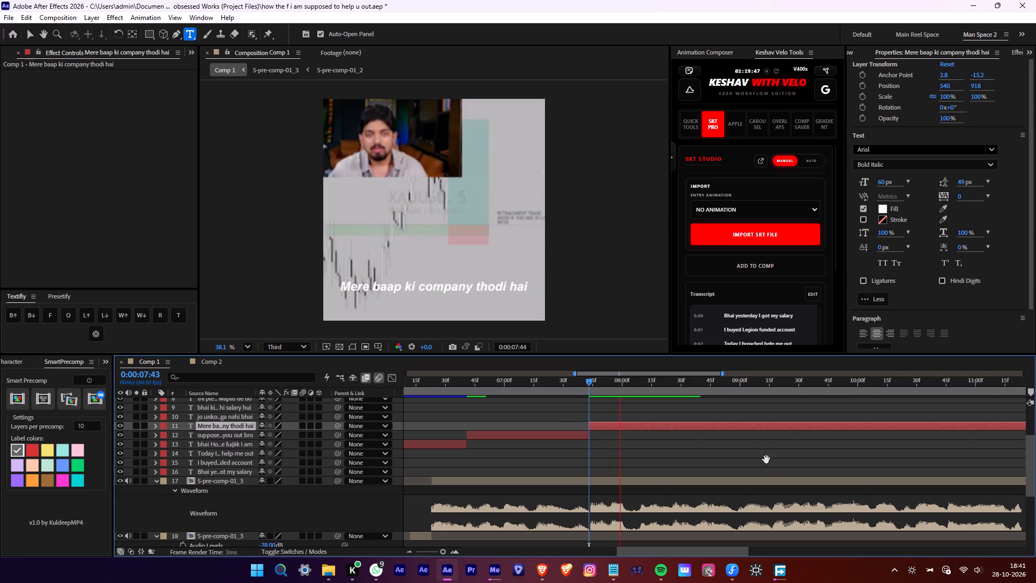
{"action": "middle_click_drag", "start_coordinate": [766, 459], "coordinate": [680, 450]}
{"action": "scroll", "coordinate": [676, 443], "scroll_direction": "down", "scroll_amount": 3}
{"action": "key", "text": "space"}
{"action": "scroll", "coordinate": [754, 430], "scroll_direction": "up", "scroll_amount": 5}
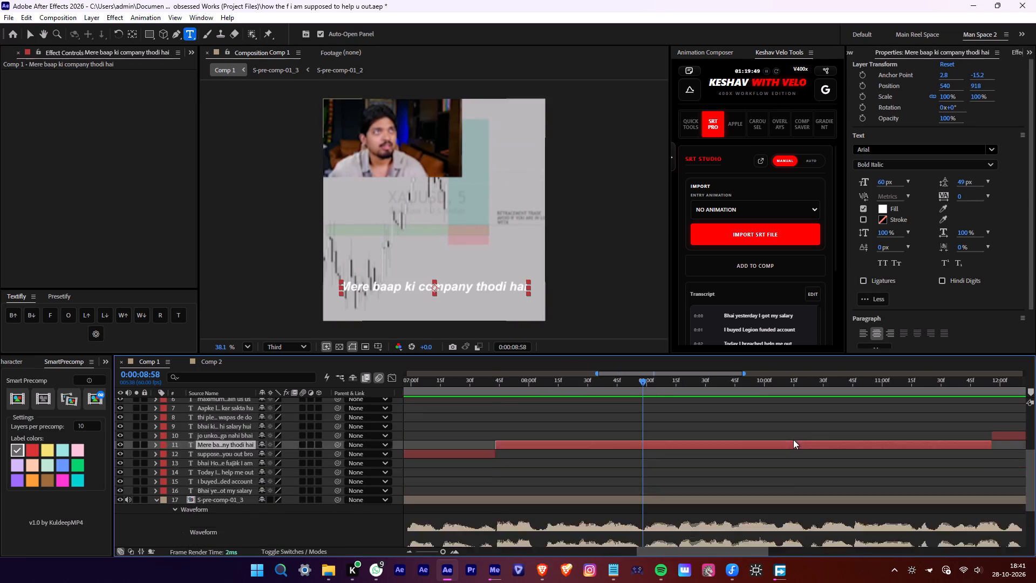
{"action": "scroll", "coordinate": [793, 439], "scroll_direction": "up", "scroll_amount": 1}
{"action": "key", "text": "alt+d"}
{"action": "middle_click_drag", "start_coordinate": [924, 455], "coordinate": [810, 436]}
{"action": "key", "text": "Delete"}
Retime the "jo unko bolunga nahi bhai" caption to run from 0:00:08:58 to 0:00:10:08.
{"action": "left_click_drag", "start_coordinate": [877, 467], "coordinate": [857, 469]}
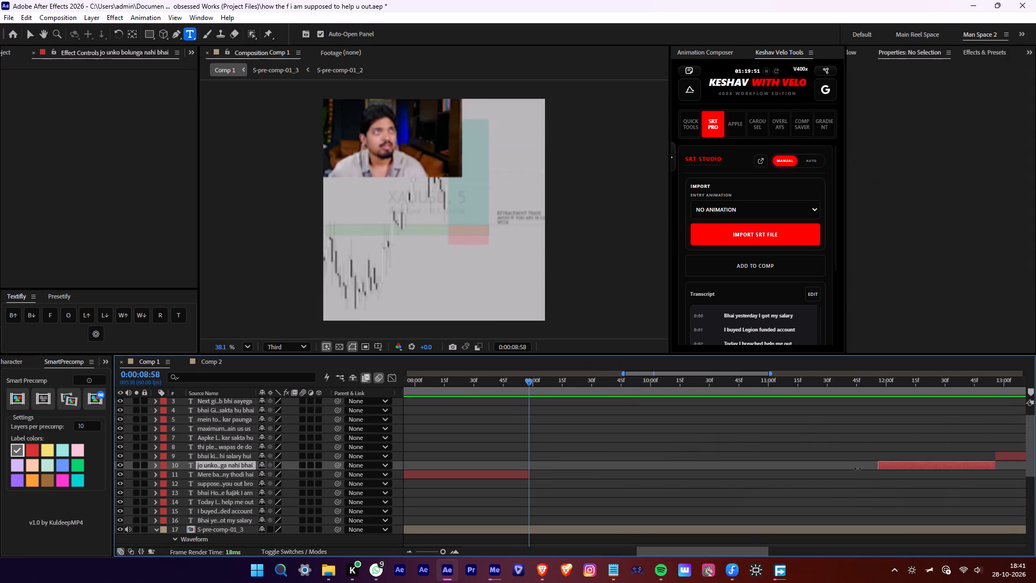
{"action": "left_click_drag", "start_coordinate": [857, 469], "coordinate": [527, 482]}
{"action": "key", "text": "space"}
{"action": "scroll", "coordinate": [810, 498], "scroll_direction": "down", "scroll_amount": 2}
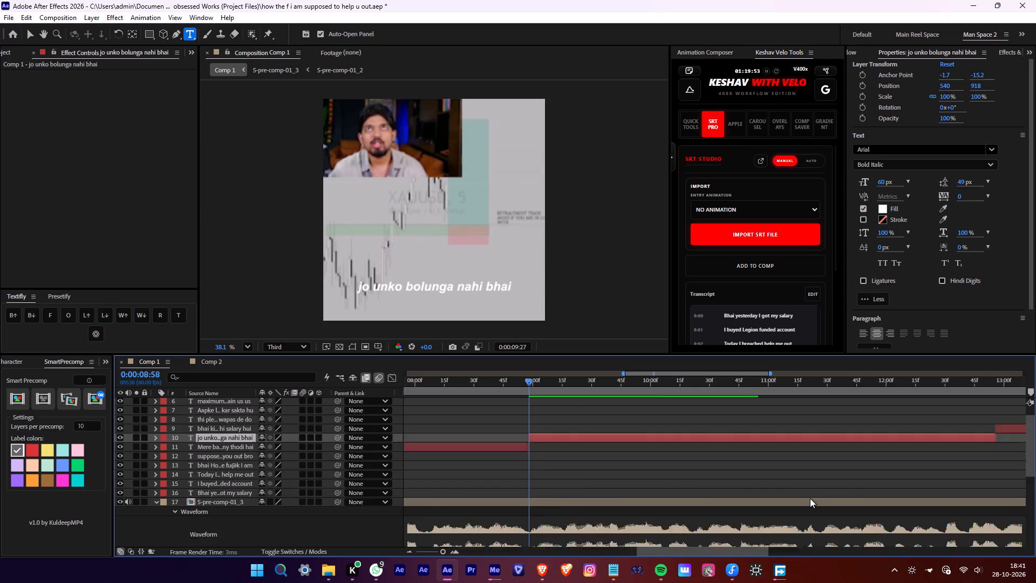
{"action": "scroll", "coordinate": [810, 498], "scroll_direction": "down", "scroll_amount": 2}
{"action": "key", "text": "space"}
{"action": "left_click", "coordinate": [666, 389]}
{"action": "key", "text": "space"}
{"action": "left_click", "coordinate": [666, 389]}
{"action": "scroll", "coordinate": [851, 456], "scroll_direction": "up", "scroll_amount": 3}
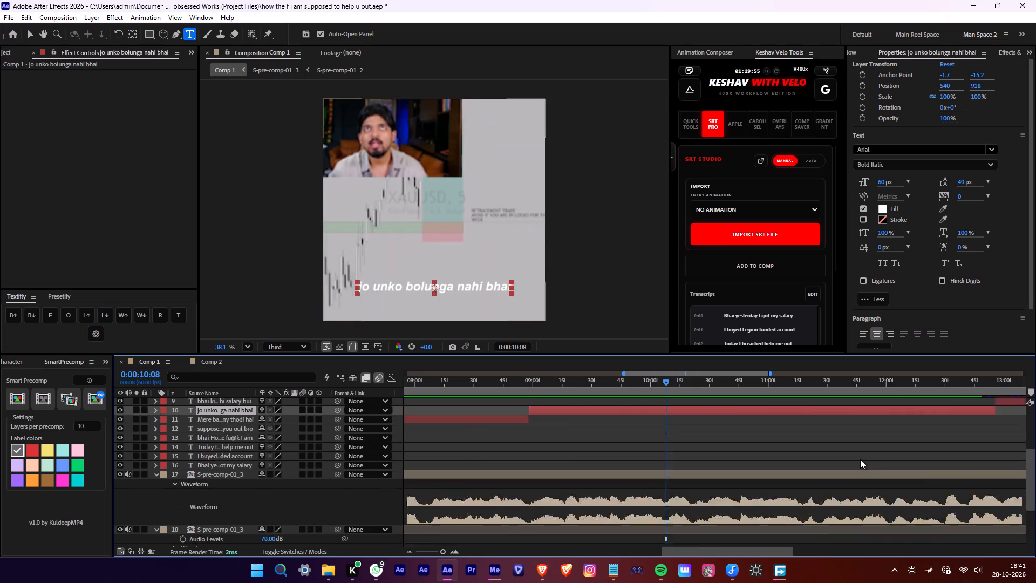
{"action": "scroll", "coordinate": [860, 459], "scroll_direction": "up", "scroll_amount": 1}
{"action": "key", "text": "alt+d"}
{"action": "key", "text": "Delete"}
Retime the "bhai ki kal hi salary hui" caption to run from 0:00:10:08 to 0:00:11:19.
{"action": "scroll", "coordinate": [925, 453], "scroll_direction": "down", "scroll_amount": 3, "text": "alt"}
{"action": "middle_click_drag", "start_coordinate": [922, 453], "coordinate": [880, 471]}
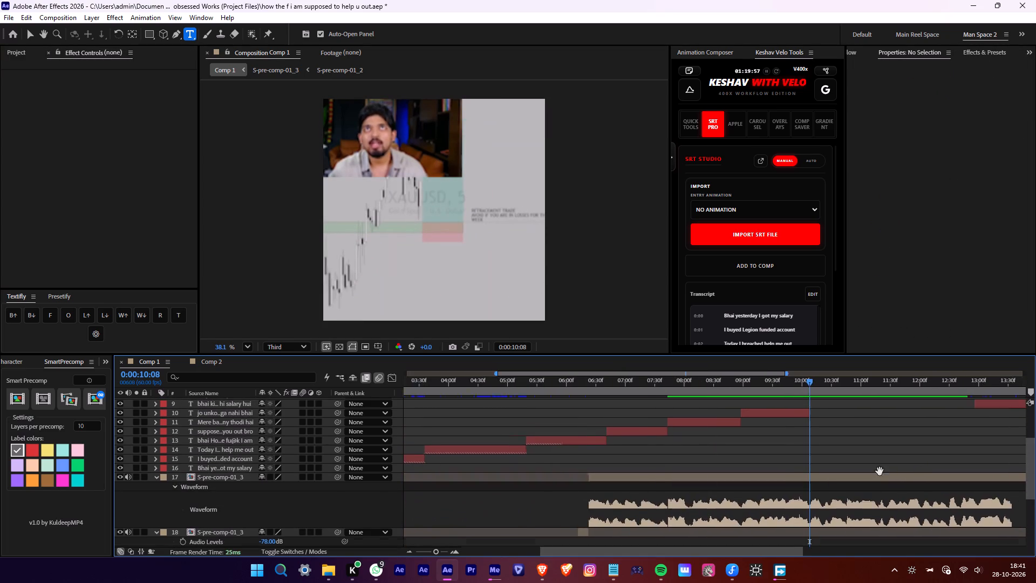
{"action": "middle_click_drag", "start_coordinate": [880, 471], "coordinate": [815, 489]}
{"action": "left_click_drag", "start_coordinate": [875, 438], "coordinate": [710, 455]}
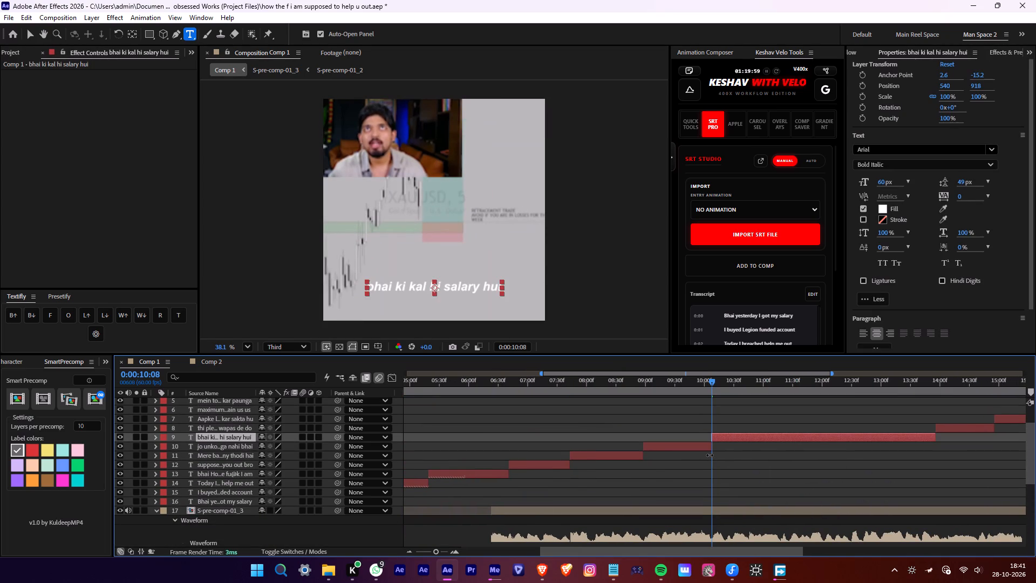
{"action": "left_click_drag", "start_coordinate": [710, 455], "coordinate": [710, 453]}
{"action": "key", "text": "space"}
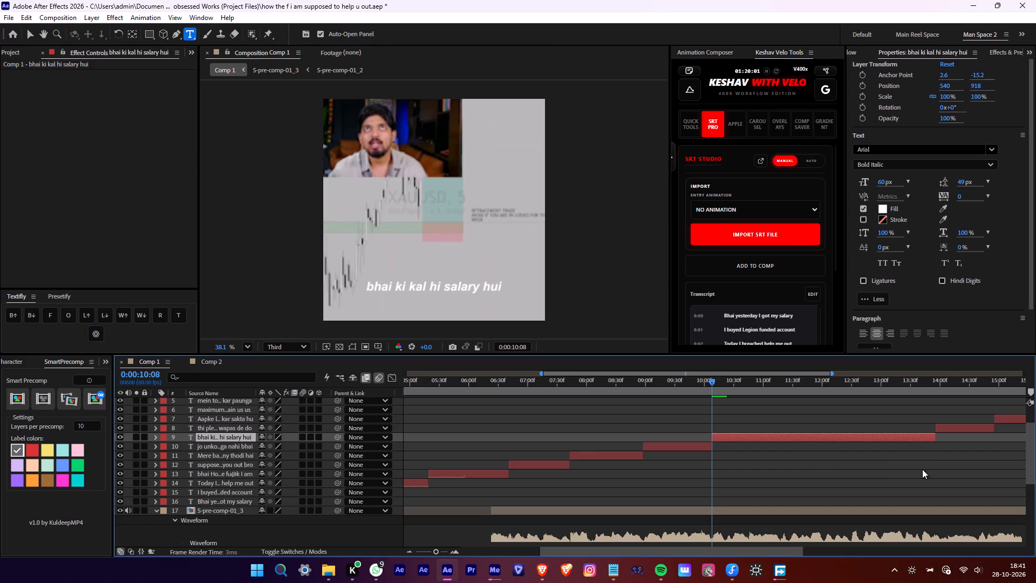
{"action": "middle_click_drag", "start_coordinate": [930, 469], "coordinate": [796, 461]}
{"action": "scroll", "coordinate": [796, 458], "scroll_direction": "down", "scroll_amount": 2}
{"action": "scroll", "coordinate": [686, 433], "scroll_direction": "up", "scroll_amount": 1, "text": "alt"}
{"action": "key", "text": "space"}
{"action": "left_click_drag", "start_coordinate": [633, 384], "coordinate": [616, 385]}
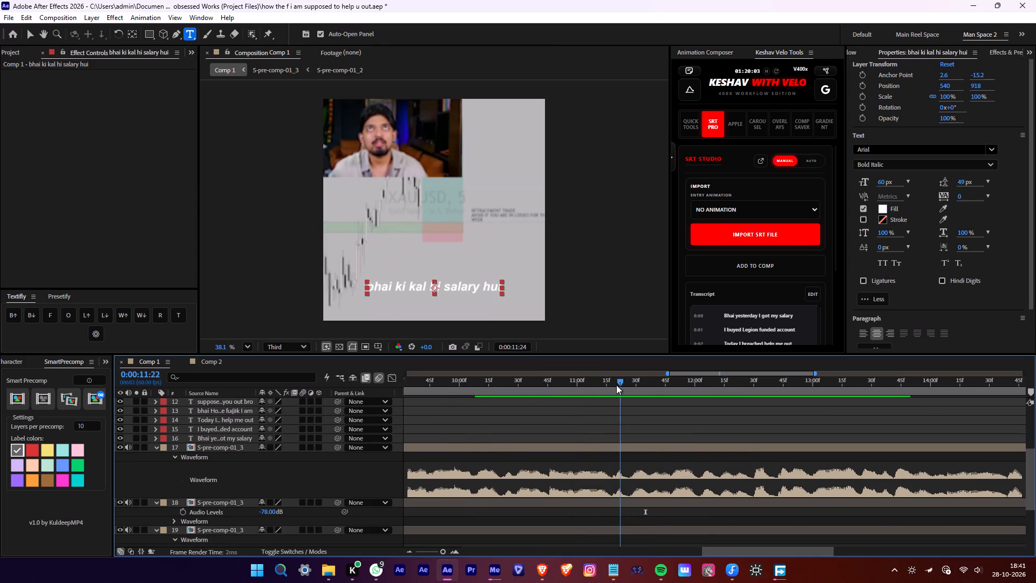
{"action": "left_click_drag", "start_coordinate": [616, 385], "coordinate": [614, 385]}
{"action": "key", "text": "space"}
{"action": "left_click", "coordinate": [613, 385]}
{"action": "scroll", "coordinate": [785, 464], "scroll_direction": "up", "scroll_amount": 3}
{"action": "key", "text": "alt+d"}
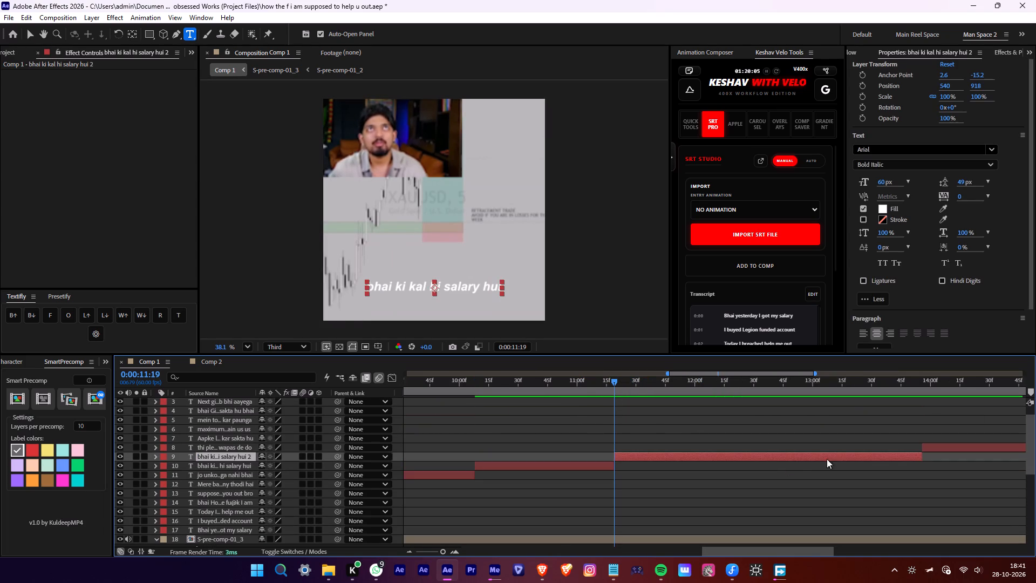
{"action": "key", "text": "Delete"}
Retime the "thi please inko wapas de do" caption to run from 0:00:11:19 to 0:00:12:28.
{"action": "left_click_drag", "start_coordinate": [921, 448], "coordinate": [614, 471]}
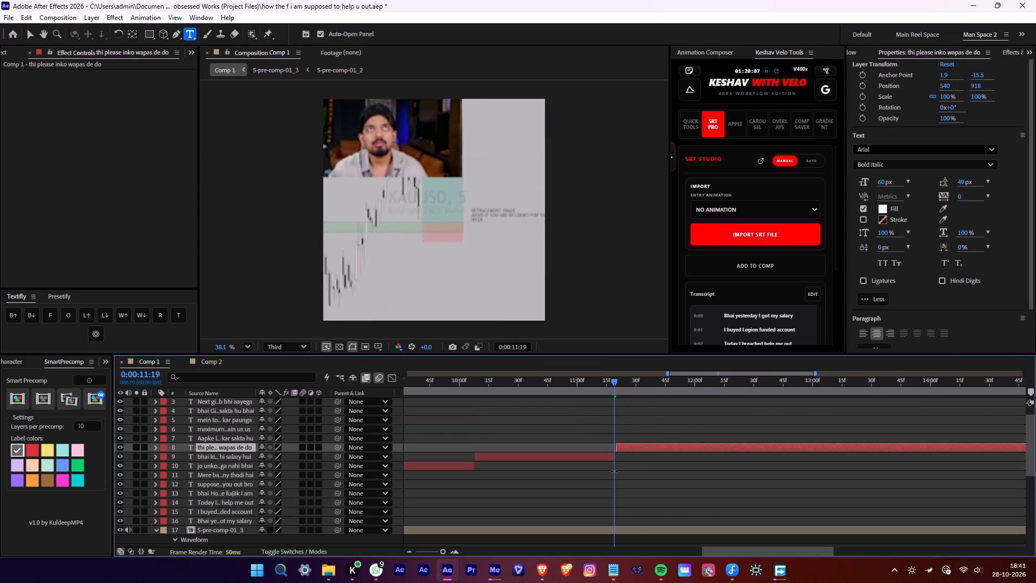
{"action": "left_click_drag", "start_coordinate": [614, 471], "coordinate": [611, 470]}
{"action": "key", "text": "space"}
{"action": "middle_click_drag", "start_coordinate": [826, 476], "coordinate": [705, 467]}
{"action": "scroll", "coordinate": [706, 459], "scroll_direction": "down", "scroll_amount": 4}
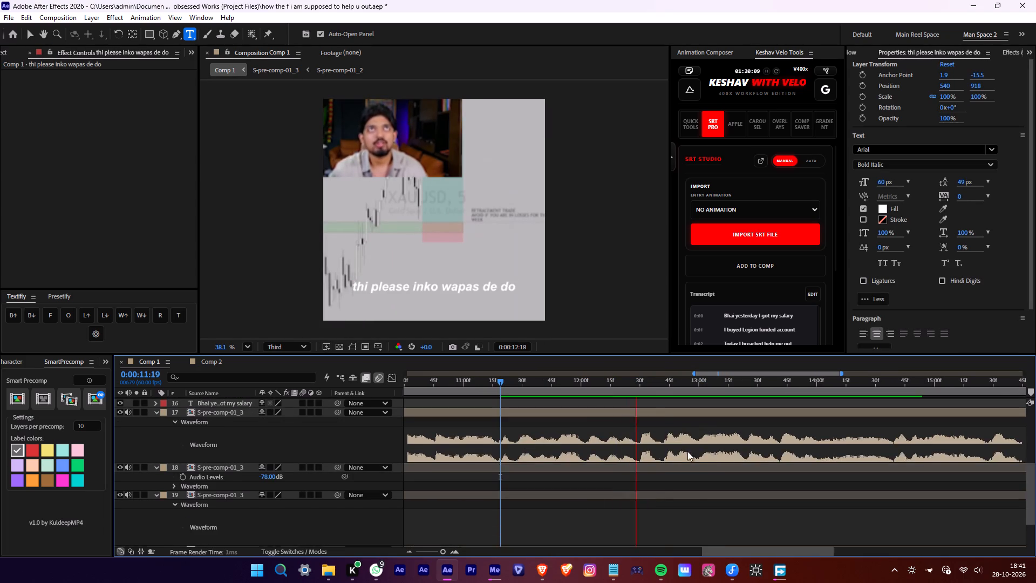
{"action": "key", "text": "space"}
{"action": "left_click_drag", "start_coordinate": [643, 384], "coordinate": [636, 384]}
{"action": "key", "text": "space"}
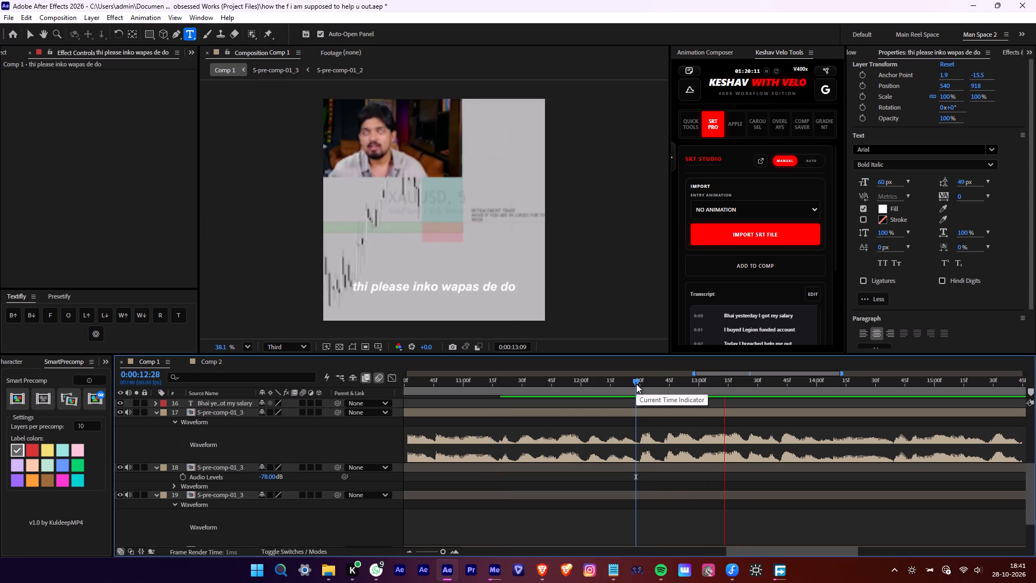
{"action": "left_click", "coordinate": [636, 384]}
{"action": "scroll", "coordinate": [871, 452], "scroll_direction": "up", "scroll_amount": 4}
{"action": "key", "text": "alt+d"}
{"action": "key", "text": "Delete"}
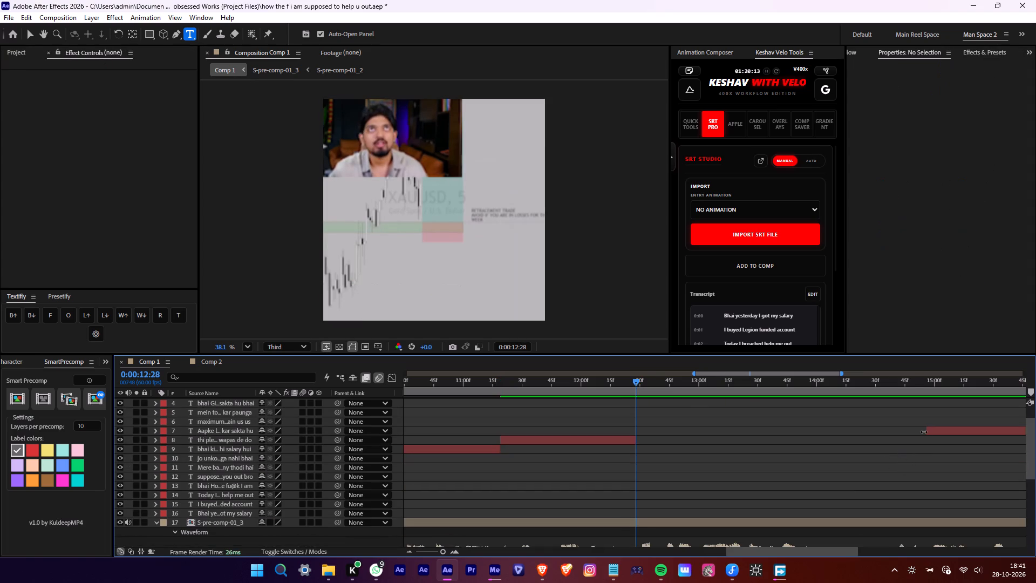
Extend the start of the "Aapke liye giveaway kar sakta hu" caption back to 0:00:12:28 and play it.
{"action": "left_click_drag", "start_coordinate": [924, 432], "coordinate": [634, 453]}
{"action": "key", "text": "space"}
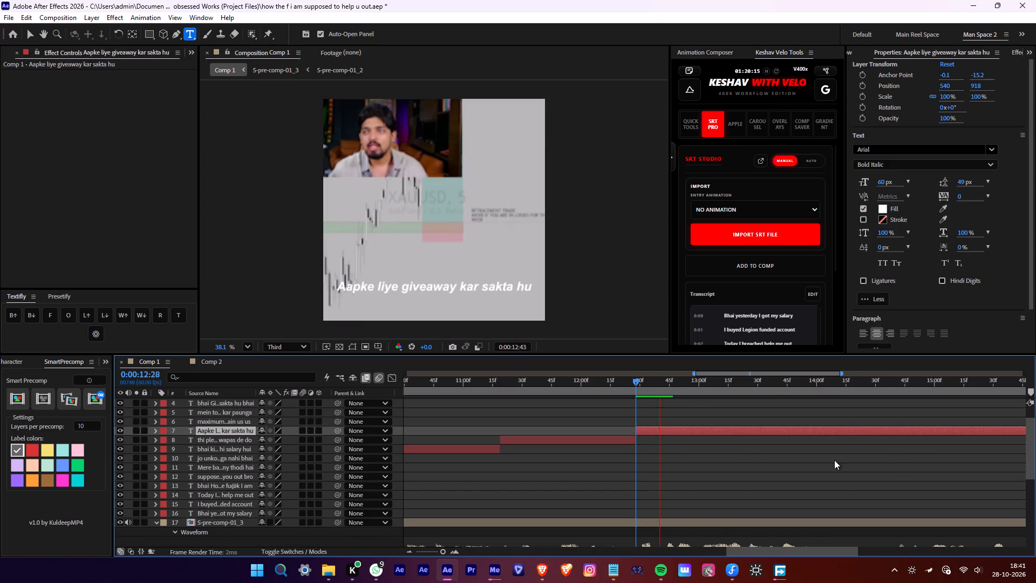
{"action": "key", "text": "space"}
Break the giveaway caption into two lines before "kar sakta hu".
{"action": "left_click", "coordinate": [459, 286]}
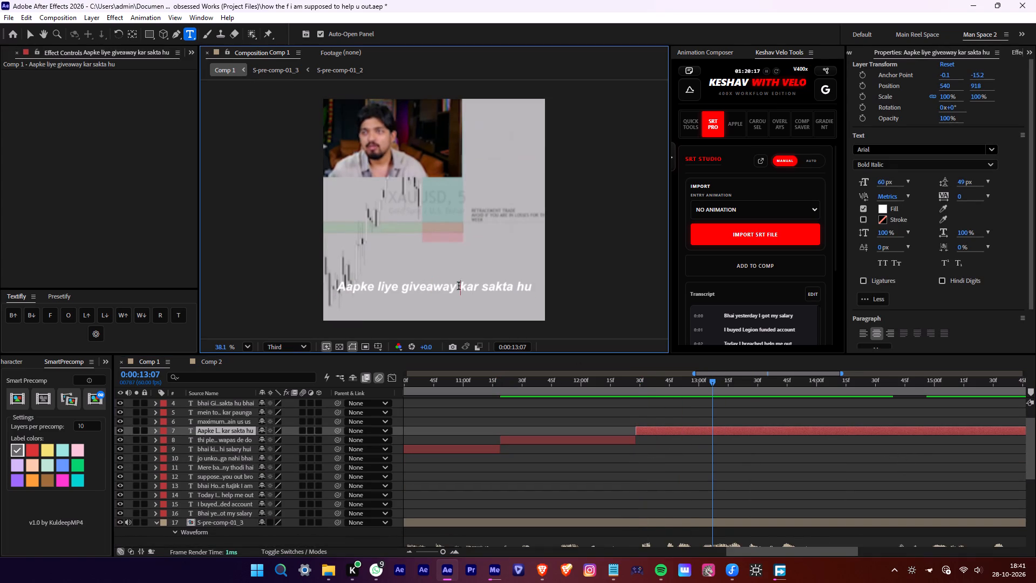
{"action": "key", "text": "Return"}
{"action": "left_click", "coordinate": [704, 478]}
Play the "Aapke liye giveaway kar sakta hu" caption and cut its end at 0:00:13:54, removing the leftover piece.
{"action": "left_click", "coordinate": [707, 430]}
{"action": "key", "text": "space"}
{"action": "scroll", "coordinate": [814, 465], "scroll_direction": "down", "scroll_amount": 2}
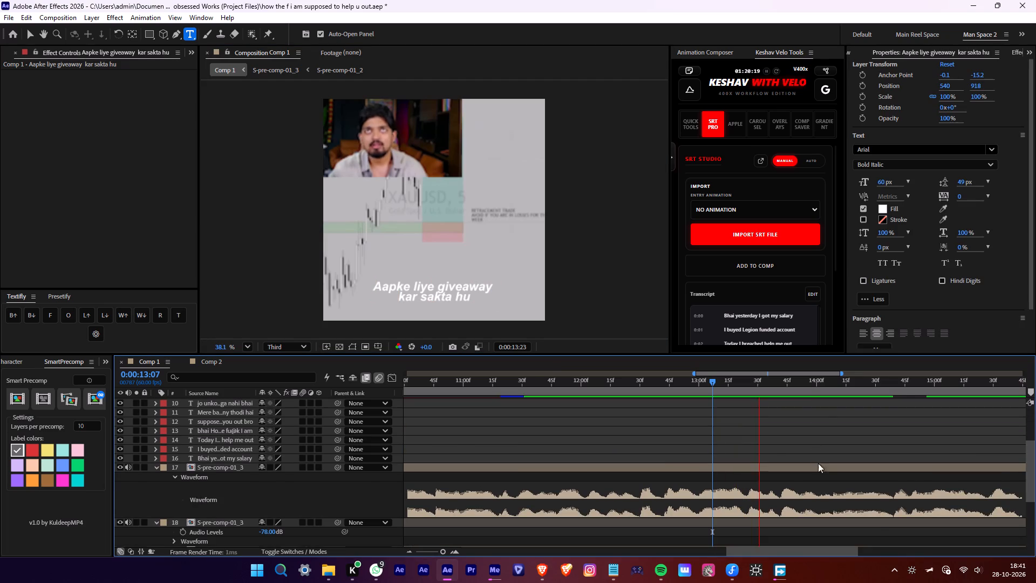
{"action": "key", "text": "space"}
{"action": "left_click", "coordinate": [806, 386]}
{"action": "scroll", "coordinate": [932, 459], "scroll_direction": "up", "scroll_amount": 5}
{"action": "key", "text": "alt+d"}
{"action": "middle_click_drag", "start_coordinate": [931, 459], "coordinate": [598, 453]}
{"action": "scroll", "coordinate": [908, 459], "scroll_direction": "up", "scroll_amount": 1}
{"action": "key", "text": "Delete"}
Extend the start of the "maximum bhai Lekin main us us" caption back to 0:00:13:54 and play it.
{"action": "left_click_drag", "start_coordinate": [711, 442], "coordinate": [501, 470]}
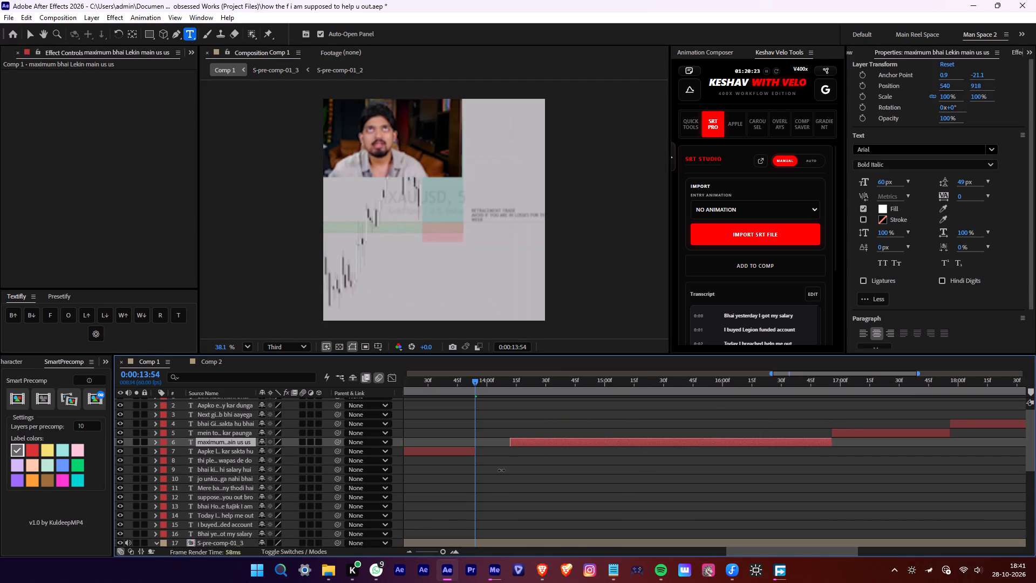
{"action": "left_click_drag", "start_coordinate": [501, 470], "coordinate": [471, 465]}
{"action": "key", "text": "space"}
{"action": "key", "text": "space"}
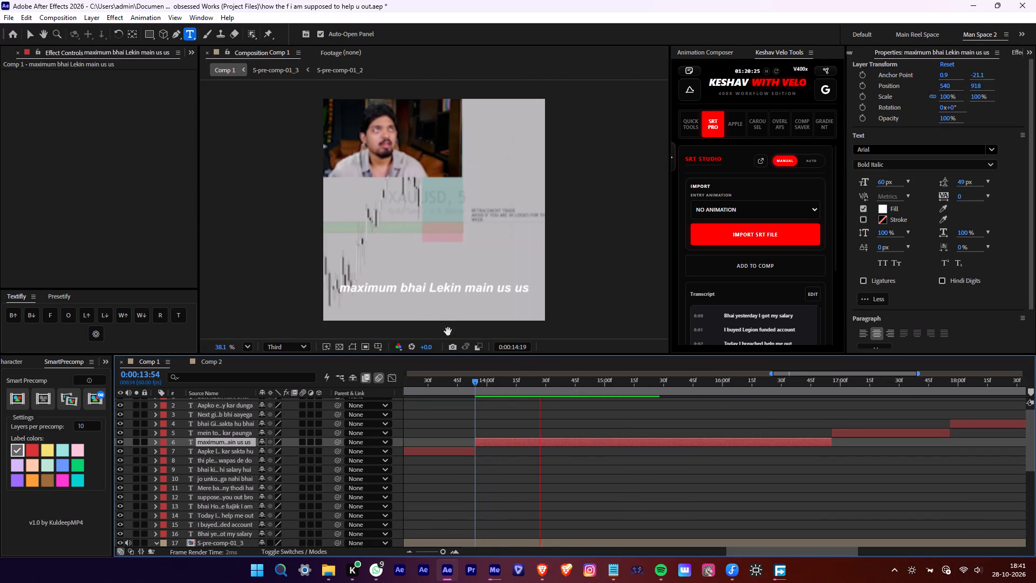
Break the "maximum bhai" caption into two lines before "Lekin" and correct "main" to "mein".
{"action": "left_click", "coordinate": [428, 289]}
{"action": "key", "text": "Return"}
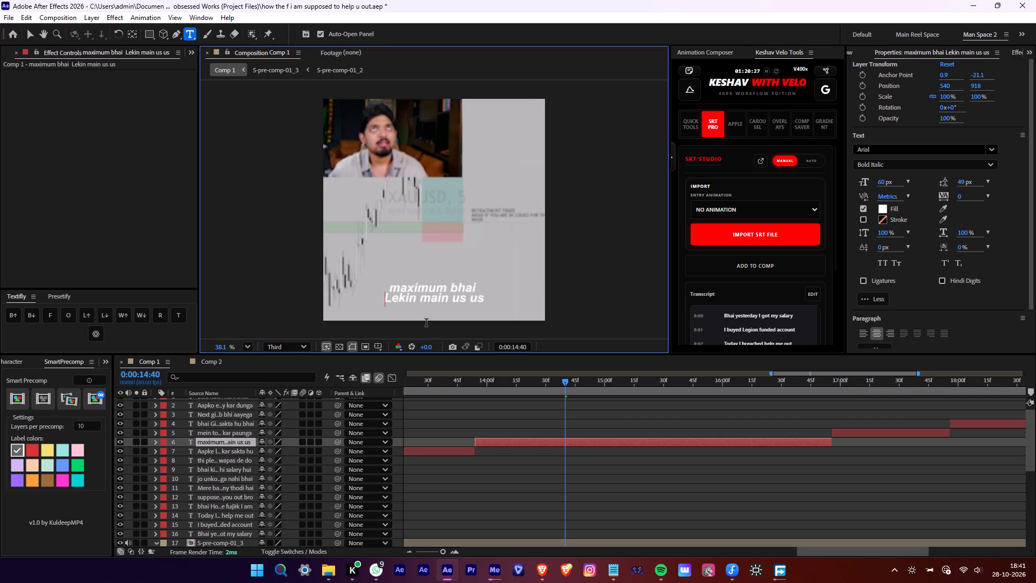
{"action": "left_click_drag", "start_coordinate": [432, 302], "coordinate": [434, 308]}
{"action": "key", "text": "e"}
{"action": "left_click", "coordinate": [511, 435]}
Play the "maximum bhai Lekin mein us us" caption and cut its end at 0:00:15:59, removing the leftover piece.
{"action": "left_click", "coordinate": [510, 442]}
{"action": "key", "text": "space"}
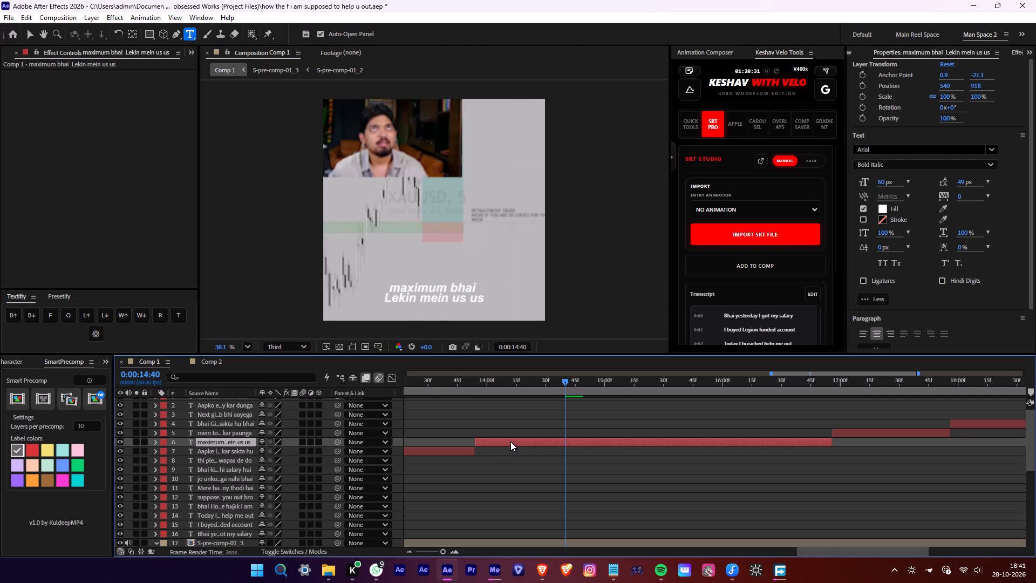
{"action": "scroll", "coordinate": [733, 468], "scroll_direction": "down", "scroll_amount": 7}
{"action": "key", "text": "space"}
{"action": "left_click_drag", "start_coordinate": [663, 379], "coordinate": [668, 378]}
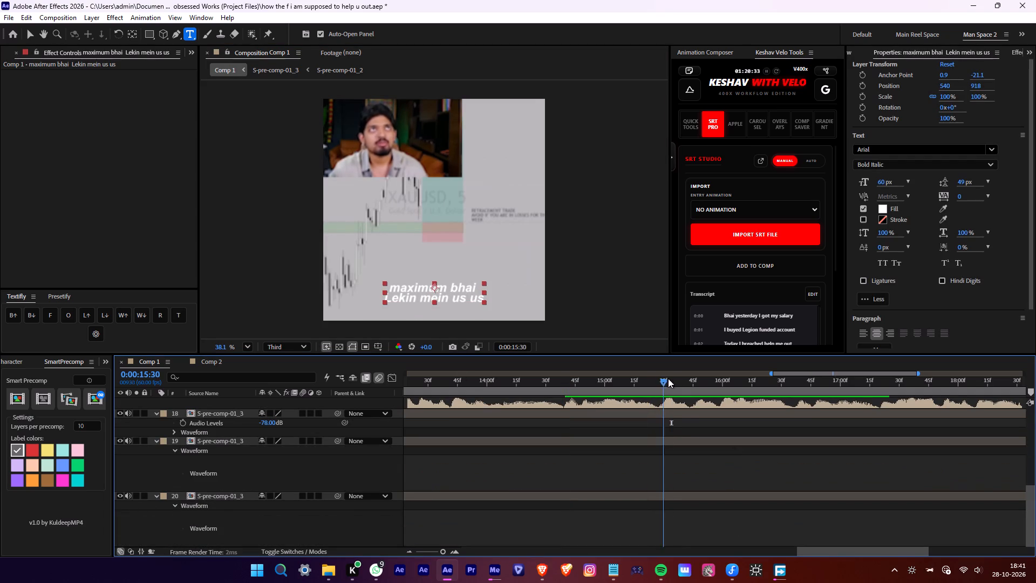
{"action": "left_click_drag", "start_coordinate": [668, 378], "coordinate": [688, 378]}
{"action": "key", "text": "space"}
{"action": "scroll", "coordinate": [693, 395], "scroll_direction": "up", "scroll_amount": 5}
{"action": "key", "text": "space"}
{"action": "left_click_drag", "start_coordinate": [688, 391], "coordinate": [666, 390]}
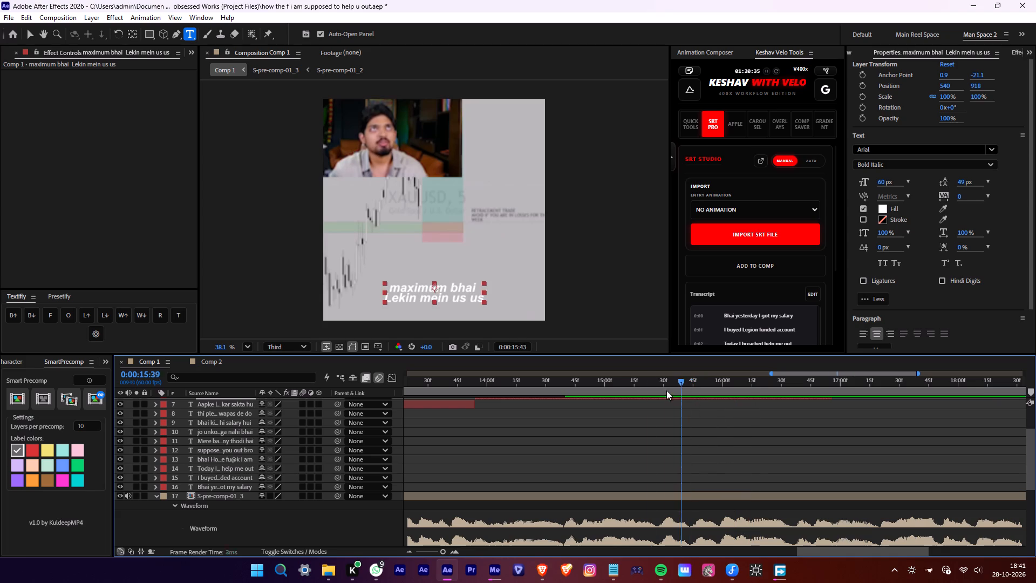
{"action": "left_click_drag", "start_coordinate": [666, 390], "coordinate": [619, 390]}
{"action": "key", "text": "space"}
{"action": "left_click_drag", "start_coordinate": [710, 390], "coordinate": [719, 394]}
{"action": "scroll", "coordinate": [800, 415], "scroll_direction": "up", "scroll_amount": 3}
{"action": "key", "text": "alt+d"}
{"action": "key", "text": "Delete"}
Extend the start of the "mein to nahi help kar paunga" caption back to 0:00:15:59 and play it.
{"action": "left_click_drag", "start_coordinate": [828, 441], "coordinate": [760, 455]}
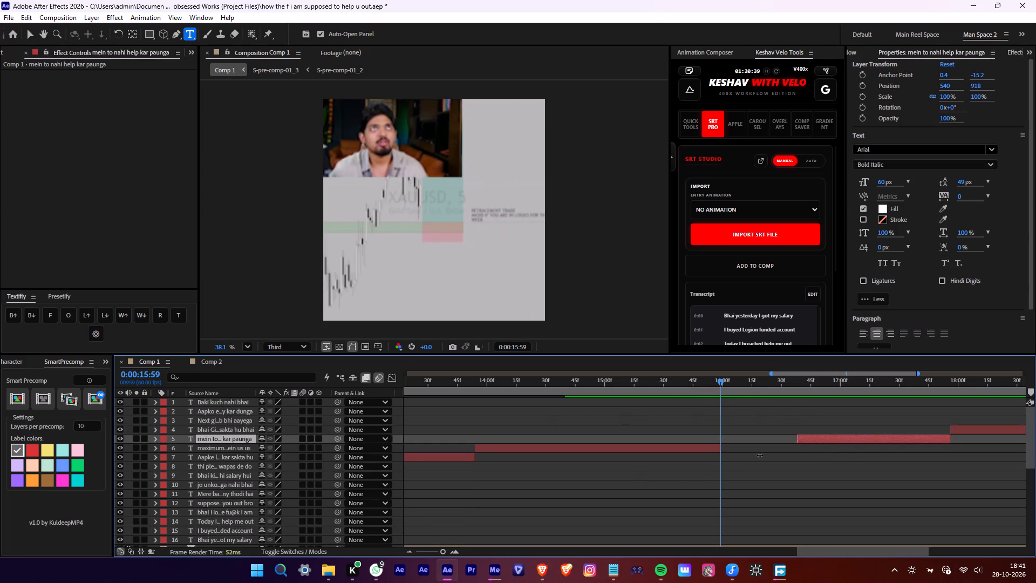
{"action": "left_click_drag", "start_coordinate": [760, 455], "coordinate": [715, 457]}
{"action": "key", "text": "space"}
{"action": "middle_click_drag", "start_coordinate": [846, 477], "coordinate": [689, 476]}
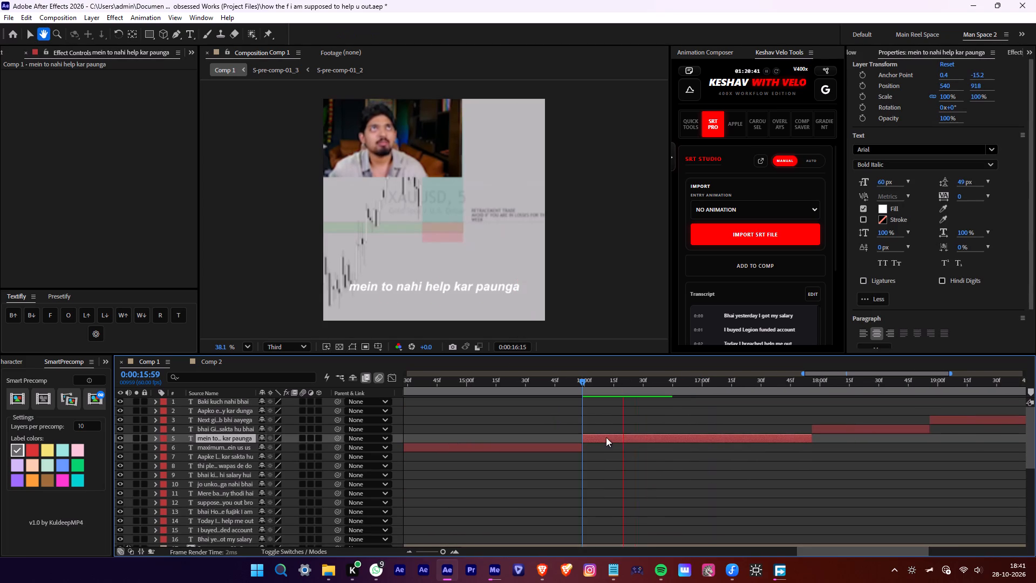
{"action": "key", "text": "space"}
Break the "mein to nahi help kar paunga" caption into two lines before "help" and correct "to" to "toh".
{"action": "left_click", "coordinate": [425, 288]}
{"action": "key", "text": "Return"}
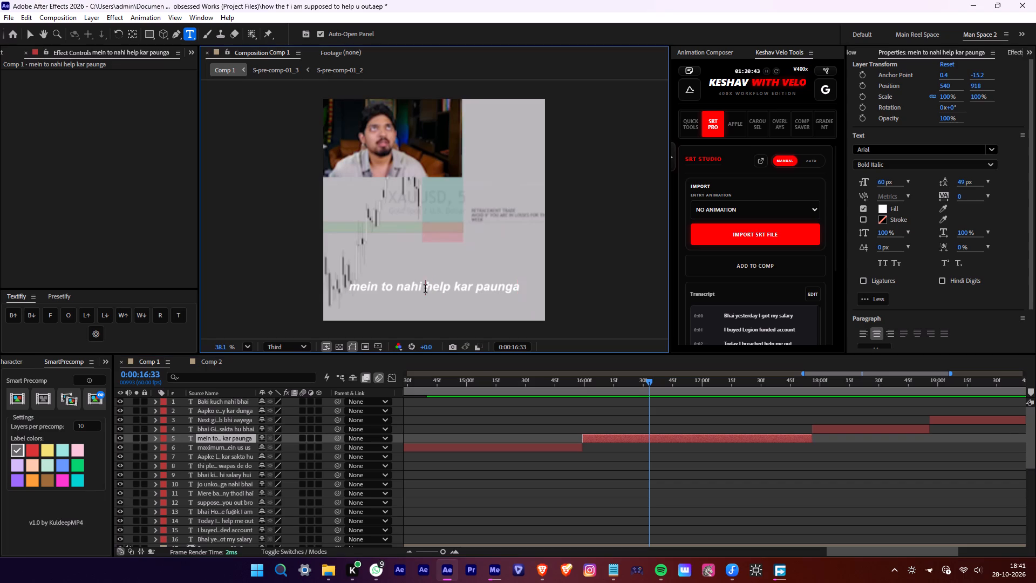
{"action": "left_click", "coordinate": [438, 287]}
{"action": "key", "text": "g"}
{"action": "key", "text": "h"}
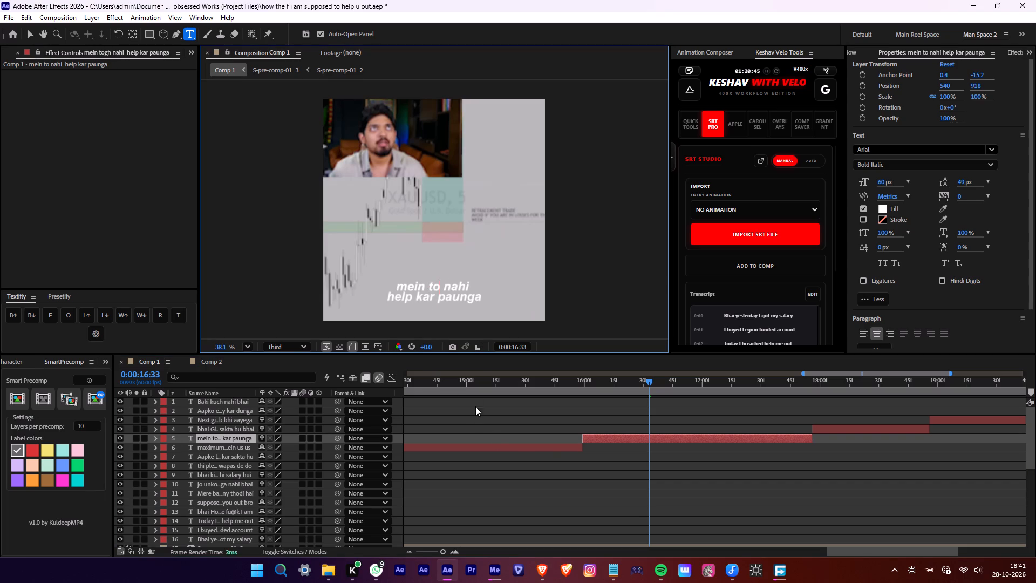
{"action": "key", "text": "BackSpace"}
{"action": "key", "text": "BackSpace"}
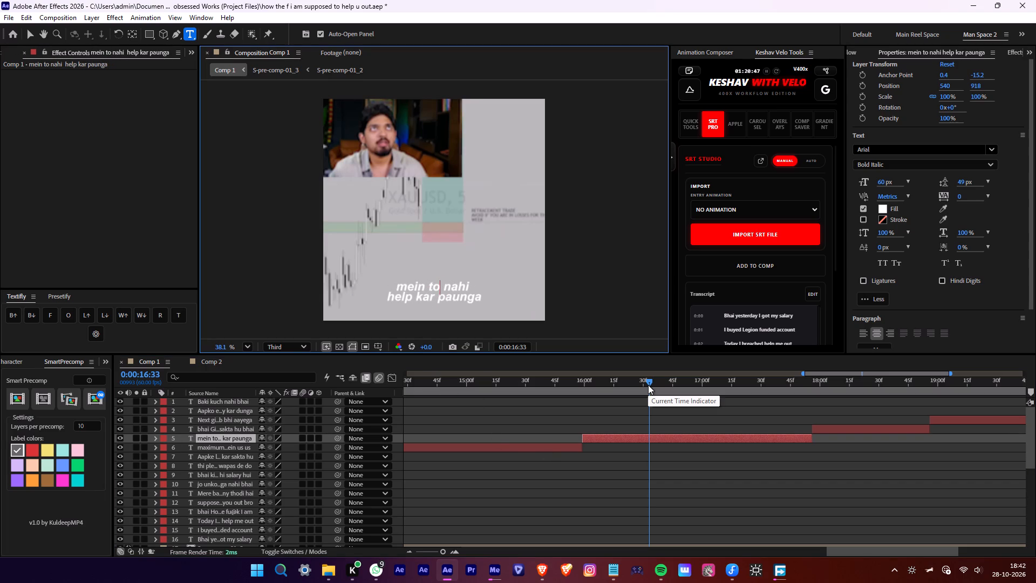
{"action": "key", "text": "h"}
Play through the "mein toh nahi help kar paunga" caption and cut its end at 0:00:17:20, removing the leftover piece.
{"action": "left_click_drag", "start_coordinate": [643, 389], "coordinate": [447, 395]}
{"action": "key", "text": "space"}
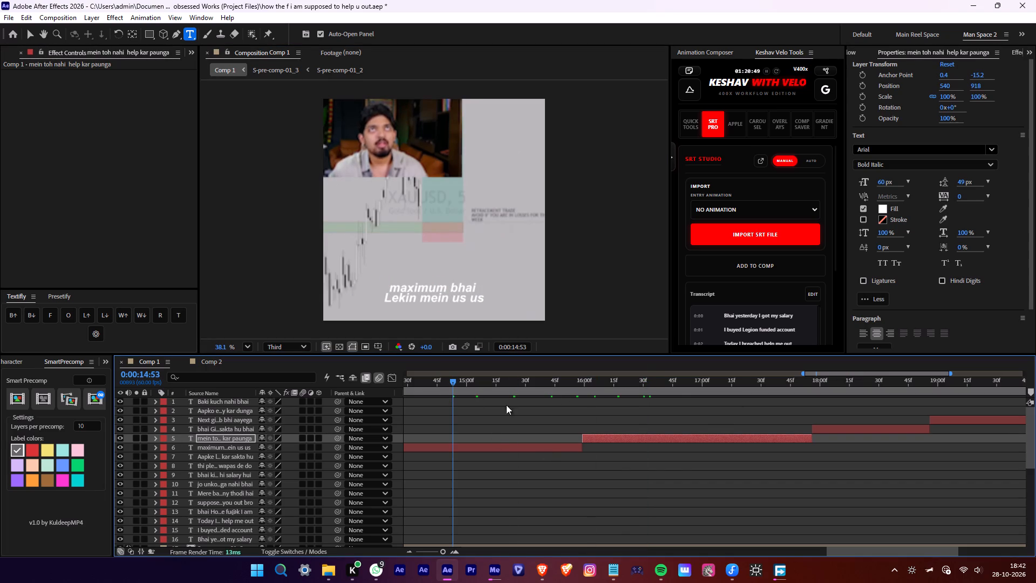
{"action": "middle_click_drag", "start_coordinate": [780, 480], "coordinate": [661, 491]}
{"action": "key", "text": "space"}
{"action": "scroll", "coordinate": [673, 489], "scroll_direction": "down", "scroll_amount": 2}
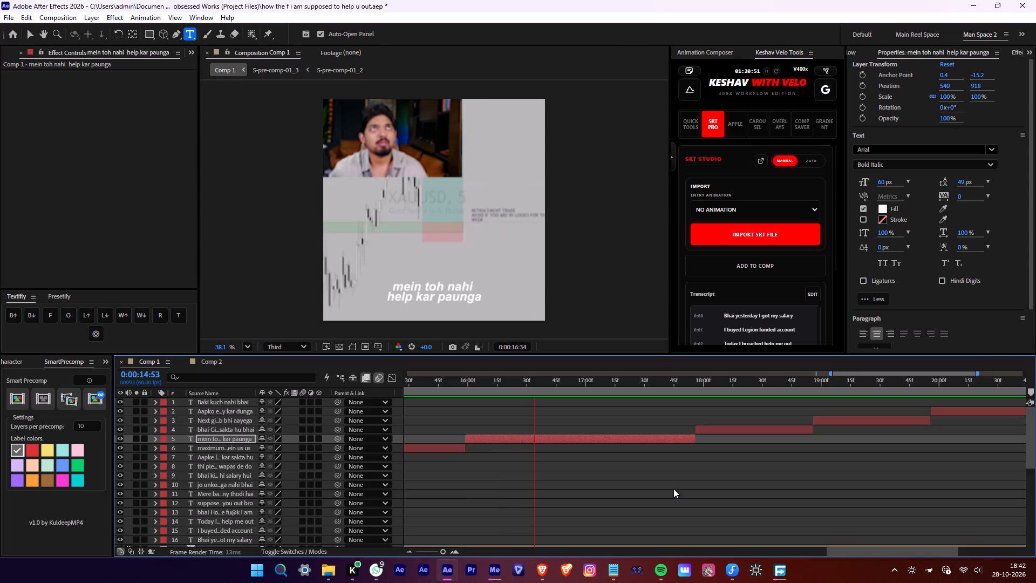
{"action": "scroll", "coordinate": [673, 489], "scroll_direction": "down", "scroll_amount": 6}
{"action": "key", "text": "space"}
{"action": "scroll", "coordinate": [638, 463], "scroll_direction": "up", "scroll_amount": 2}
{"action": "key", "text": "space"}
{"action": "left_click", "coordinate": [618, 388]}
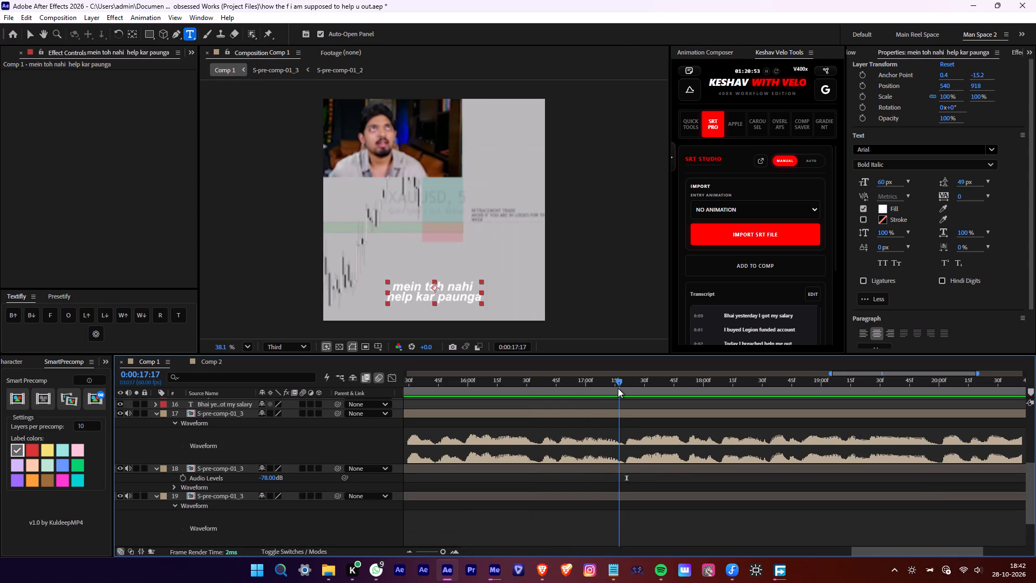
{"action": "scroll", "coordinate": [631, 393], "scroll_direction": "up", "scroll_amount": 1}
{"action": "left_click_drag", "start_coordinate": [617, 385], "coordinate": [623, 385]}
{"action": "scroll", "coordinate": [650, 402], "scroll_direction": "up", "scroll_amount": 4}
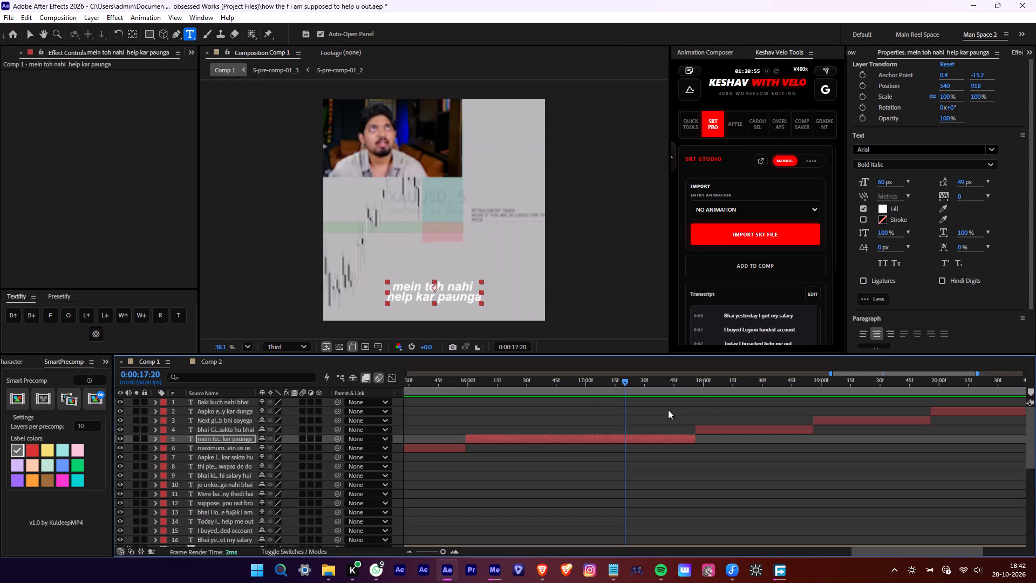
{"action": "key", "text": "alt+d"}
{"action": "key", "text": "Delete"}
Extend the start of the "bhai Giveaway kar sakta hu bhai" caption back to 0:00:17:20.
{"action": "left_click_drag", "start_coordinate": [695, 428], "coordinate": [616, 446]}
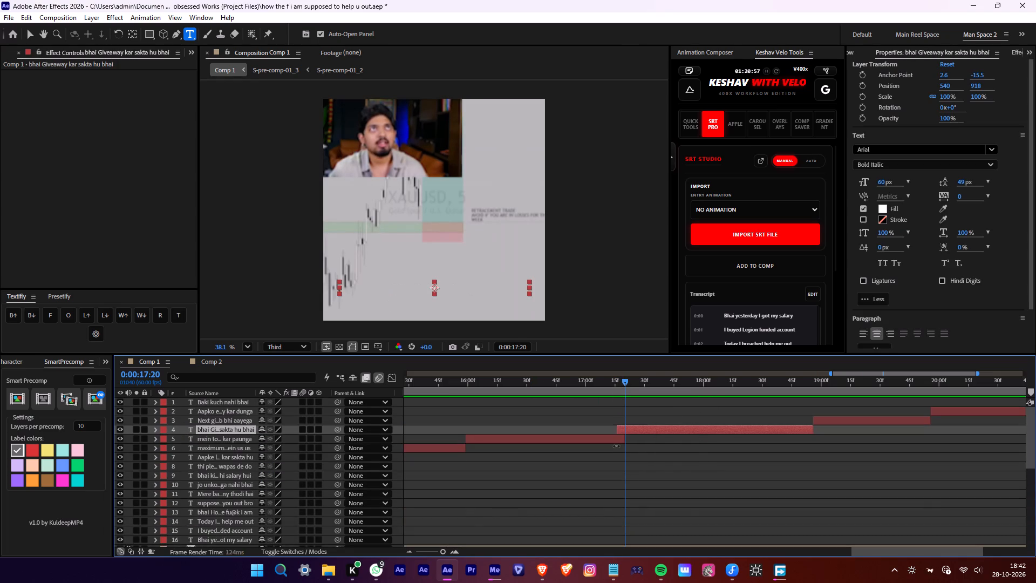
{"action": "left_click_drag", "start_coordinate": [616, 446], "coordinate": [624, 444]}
Replay the "mein toh nahi help kar paunga" caption and trim its end to 0:00:17:04.
{"action": "left_click_drag", "start_coordinate": [609, 380], "coordinate": [490, 383]}
{"action": "key", "text": "space"}
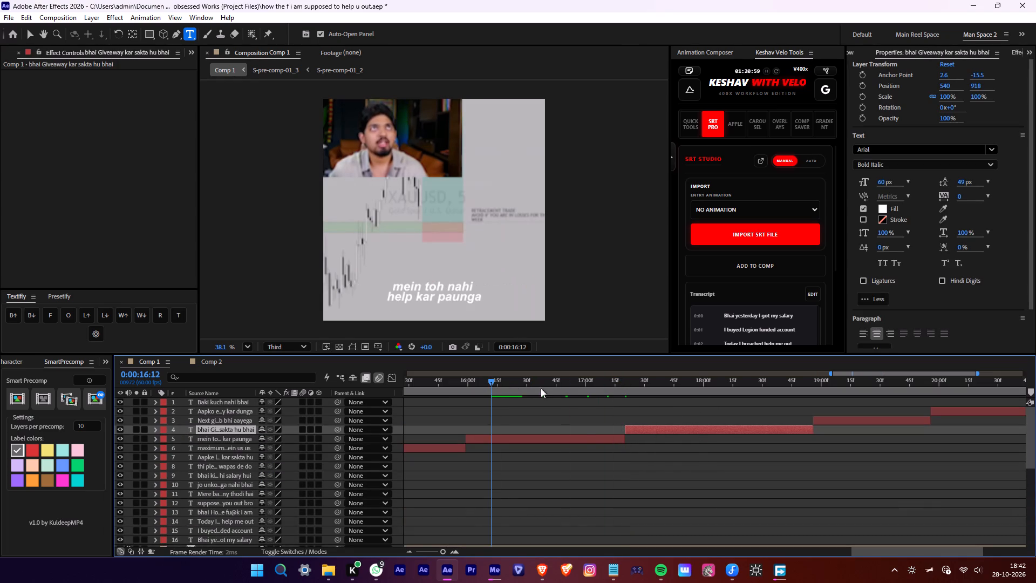
{"action": "key", "text": "space"}
{"action": "left_click", "coordinate": [594, 387]}
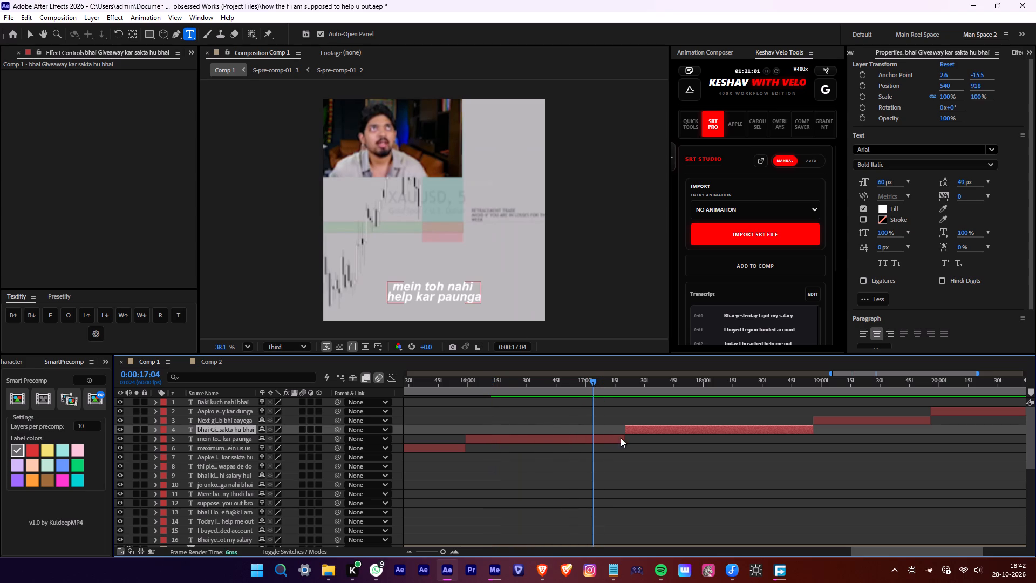
{"action": "left_click_drag", "start_coordinate": [625, 439], "coordinate": [594, 446]}
Extend the start of the "bhai Giveaway kar sakta hu bhai" caption back to 0:00:17:04 and play it.
{"action": "left_click_drag", "start_coordinate": [619, 429], "coordinate": [597, 440]}
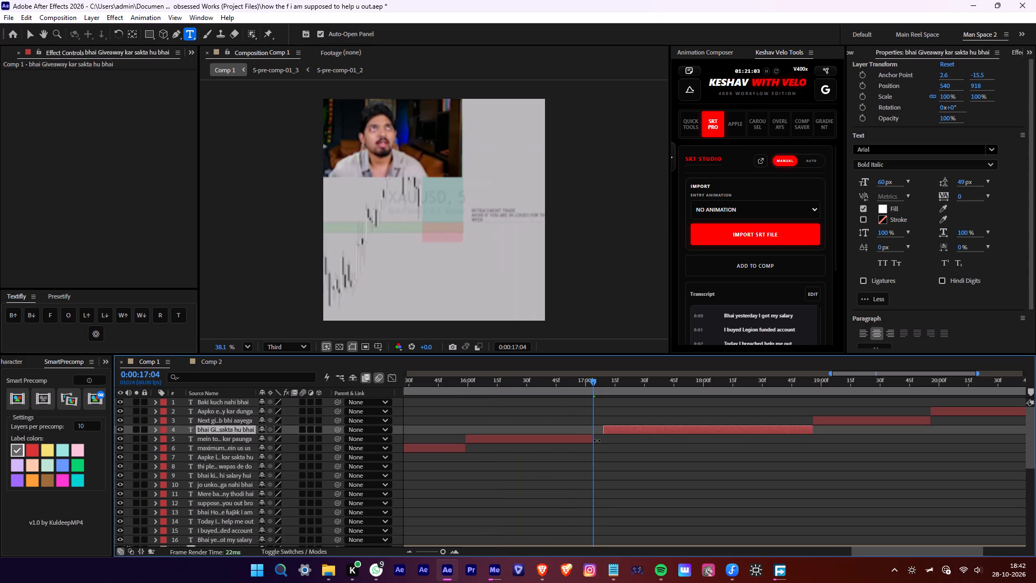
{"action": "left_click_drag", "start_coordinate": [597, 440], "coordinate": [589, 439]}
{"action": "key", "text": "space"}
{"action": "key", "text": "space"}
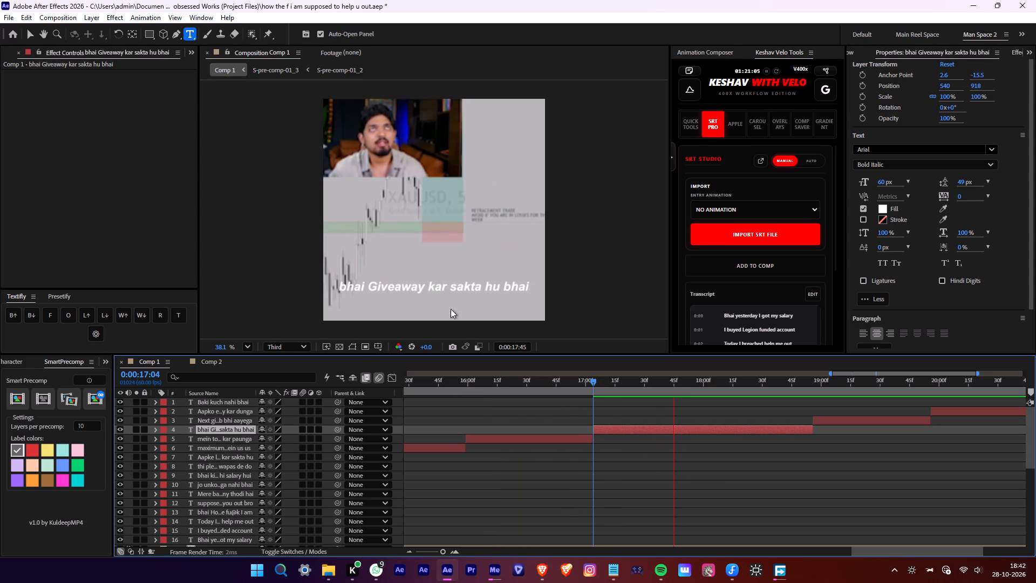
Break the "bhai Giveaway kar sakta hu bhai" caption into two lines before "sakta hu bhai".
{"action": "left_click", "coordinate": [452, 287]}
{"action": "key", "text": "Return"}
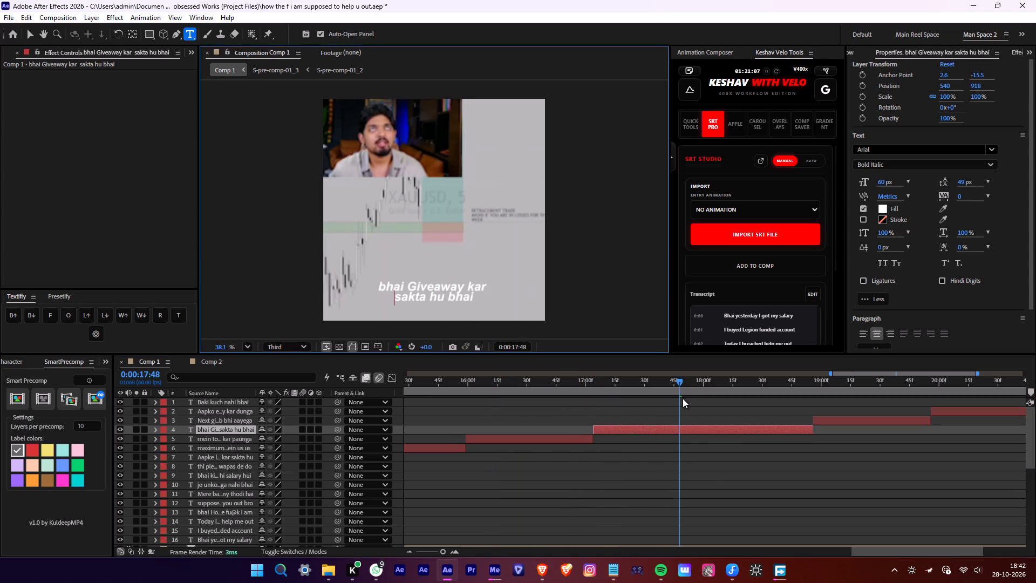
Play the "bhai Giveaway kar sakta hu bhai" caption and cut its end at 0:00:18:34, removing the leftover piece.
{"action": "left_click_drag", "start_coordinate": [678, 384], "coordinate": [555, 385]}
{"action": "key", "text": "space"}
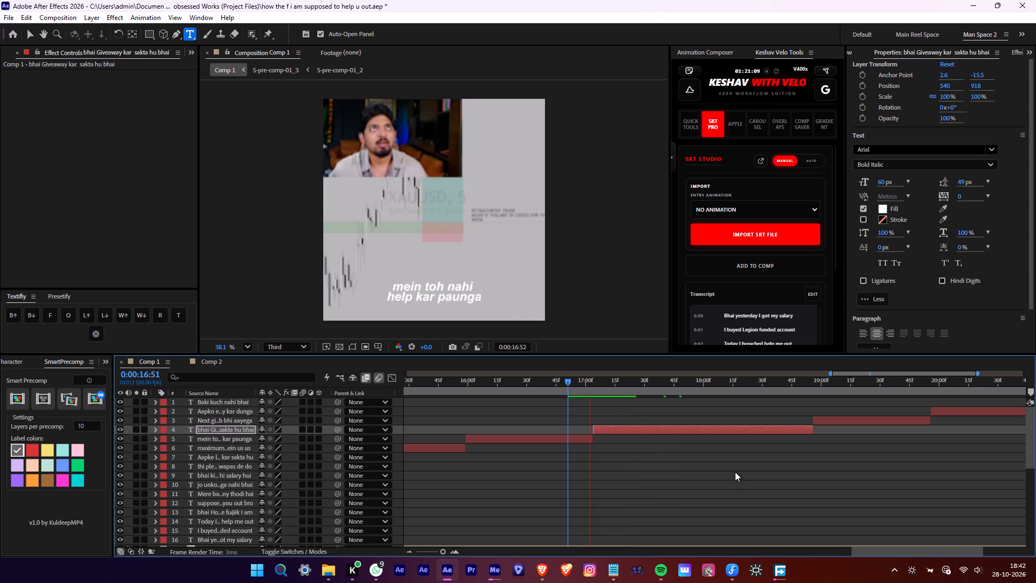
{"action": "scroll", "coordinate": [735, 471], "scroll_direction": "down", "scroll_amount": 8}
{"action": "scroll", "coordinate": [735, 471], "scroll_direction": "up", "scroll_amount": 3}
{"action": "key", "text": "space"}
{"action": "left_click", "coordinate": [768, 389]}
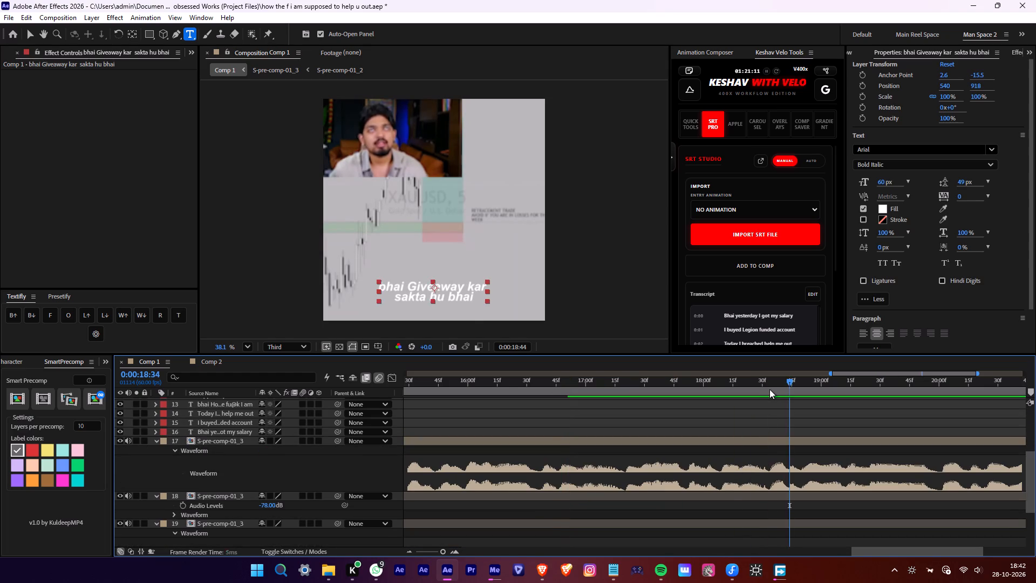
{"action": "key", "text": "space"}
{"action": "left_click", "coordinate": [771, 387]}
{"action": "scroll", "coordinate": [842, 417], "scroll_direction": "up", "scroll_amount": 5}
{"action": "key", "text": "alt+d"}
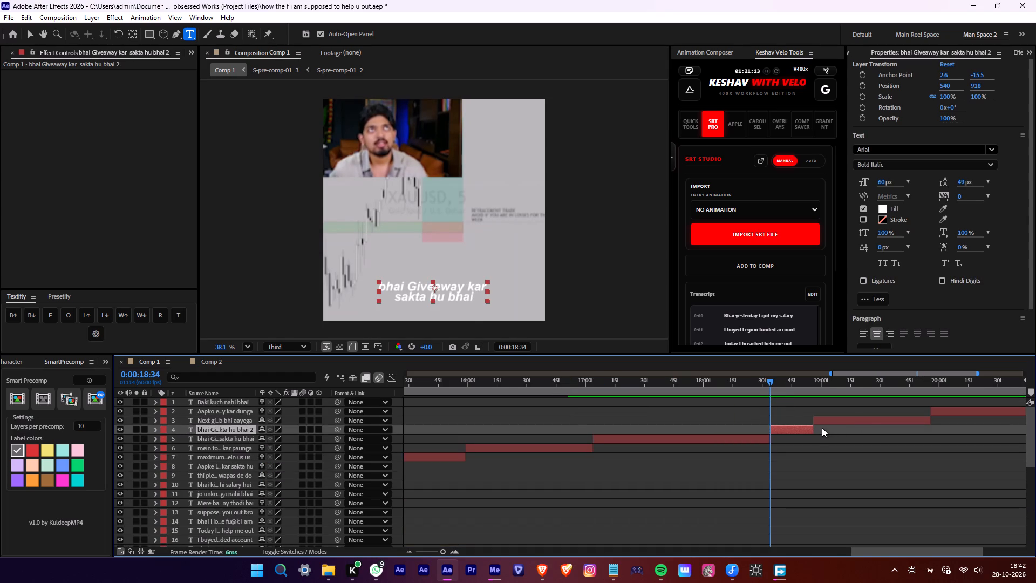
{"action": "key", "text": "Delete"}
Extend the start of the "Next giveaway jab bhi aayega" caption back to 0:00:18:34 and play it.
{"action": "left_click_drag", "start_coordinate": [810, 417], "coordinate": [769, 432]}
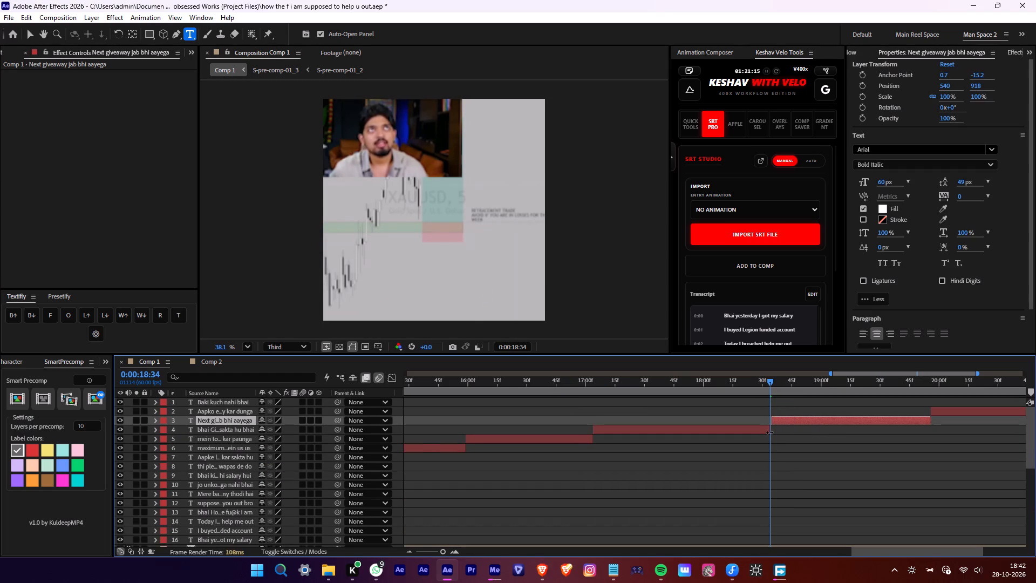
{"action": "left_click_drag", "start_coordinate": [769, 432], "coordinate": [767, 431]}
{"action": "key", "text": "space"}
{"action": "scroll", "coordinate": [831, 437], "scroll_direction": "up", "scroll_amount": 1}
{"action": "middle_click_drag", "start_coordinate": [829, 443], "coordinate": [706, 449]}
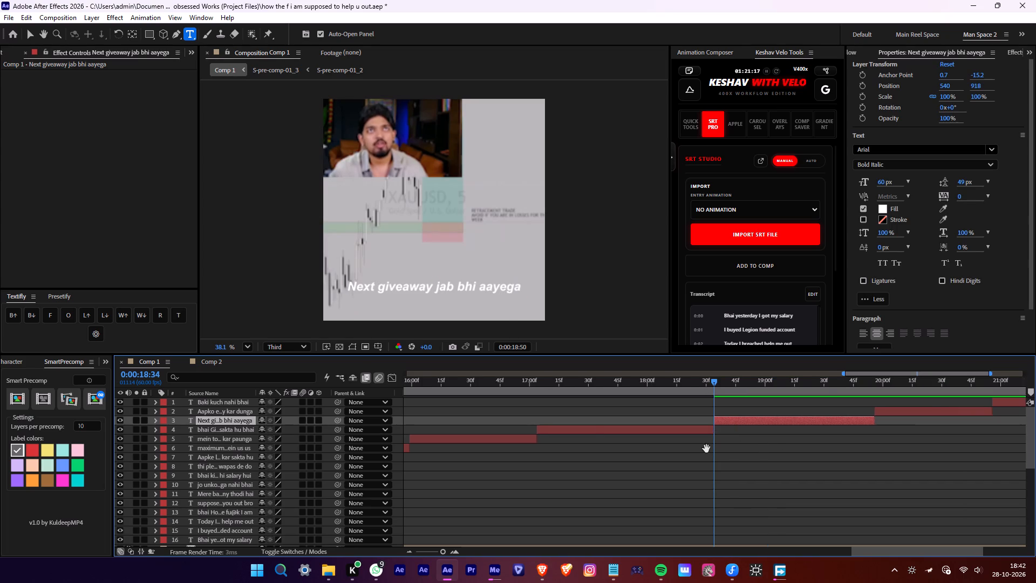
{"action": "middle_click_drag", "start_coordinate": [706, 449], "coordinate": [560, 444]}
{"action": "key", "text": "space"}
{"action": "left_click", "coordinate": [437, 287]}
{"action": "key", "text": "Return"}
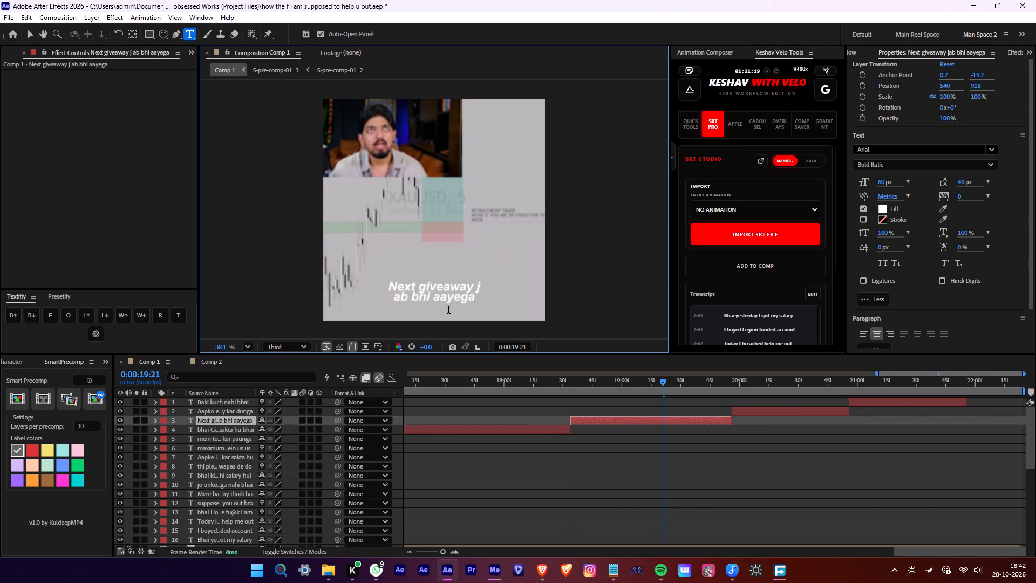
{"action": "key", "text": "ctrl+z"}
Break the "Next giveaway jab bhi aayega" caption into two lines before "jab".
{"action": "left_click", "coordinate": [435, 291]}
{"action": "key", "text": "Return"}
Play the "Next giveaway jab bhi aayega" caption and extend its end to 0:00:19:58.
{"action": "left_click_drag", "start_coordinate": [628, 385], "coordinate": [473, 386]}
{"action": "key", "text": "space"}
{"action": "scroll", "coordinate": [762, 455], "scroll_direction": "down", "scroll_amount": 7}
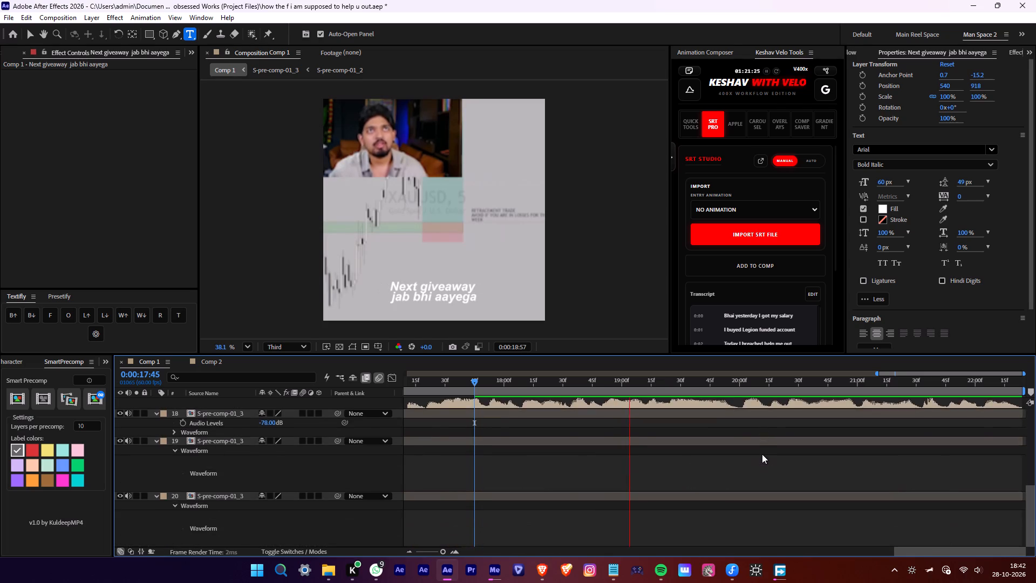
{"action": "scroll", "coordinate": [761, 453], "scroll_direction": "up", "scroll_amount": 3}
{"action": "key", "text": "space"}
{"action": "left_click_drag", "start_coordinate": [719, 378], "coordinate": [735, 380]}
{"action": "key", "text": "space"}
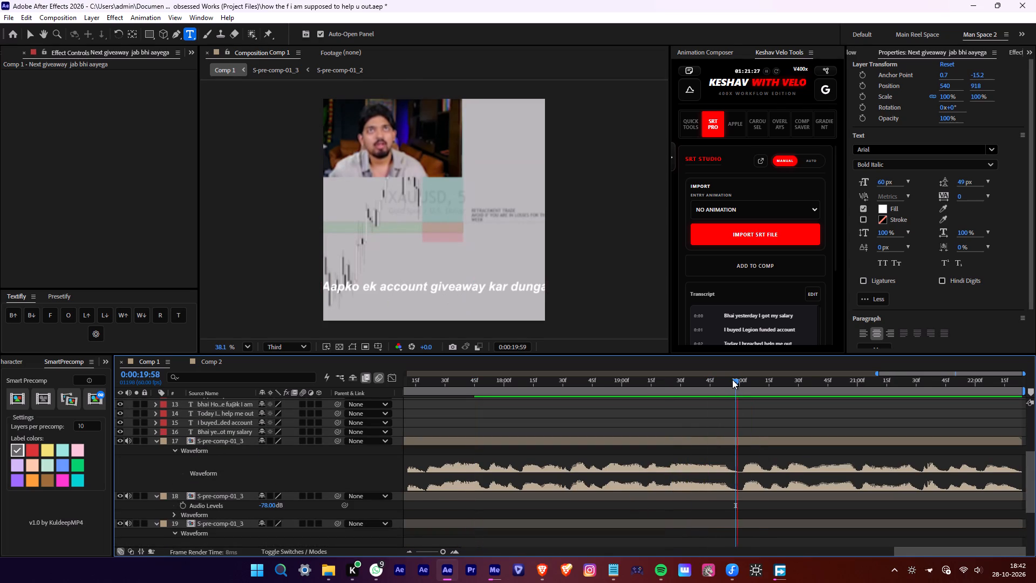
{"action": "left_click", "coordinate": [732, 379]}
{"action": "scroll", "coordinate": [744, 396], "scroll_direction": "up", "scroll_amount": 4}
{"action": "left_click_drag", "start_coordinate": [732, 419], "coordinate": [735, 424]}
Shift the "Aapko ek account giveaway kar dunga" and "Baki kuch nahi bhai" captions later together, starting the first at about 0:00:20:40.
{"action": "left_click", "coordinate": [745, 413]}
{"action": "scroll", "coordinate": [745, 421], "scroll_direction": "down", "scroll_amount": 2, "text": "alt"}
{"action": "scroll", "coordinate": [894, 443], "scroll_direction": "up", "scroll_amount": 3}
{"action": "left_click", "coordinate": [967, 402], "text": "shift"}
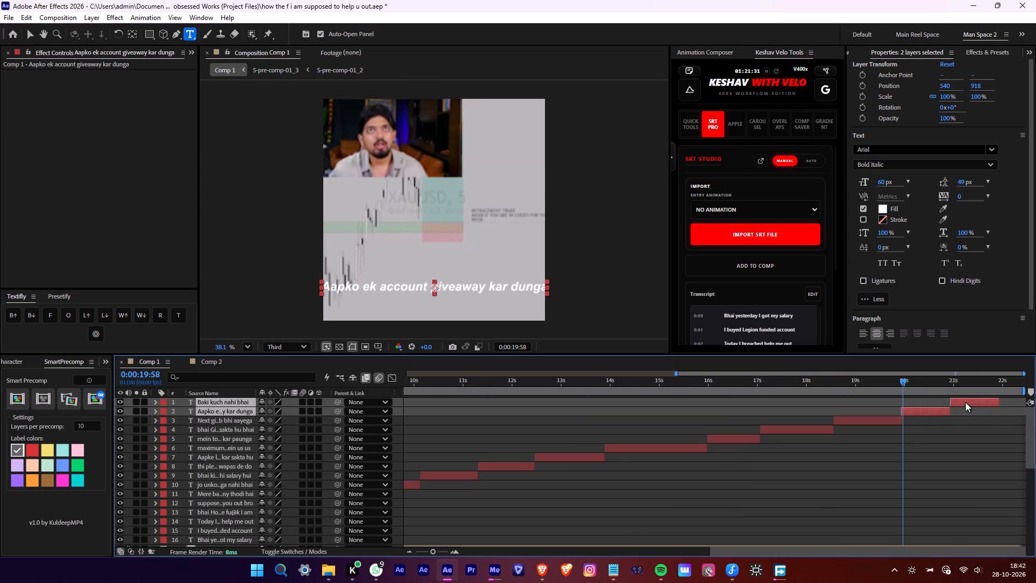
{"action": "left_click_drag", "start_coordinate": [965, 402], "coordinate": [1002, 404]}
{"action": "left_click", "coordinate": [995, 436]}
Extend the start of the "Aapko ek account giveaway kar dunga" caption back to 0:00:19:58 and play it.
{"action": "scroll", "coordinate": [982, 435], "scroll_direction": "up", "scroll_amount": 2, "text": "alt"}
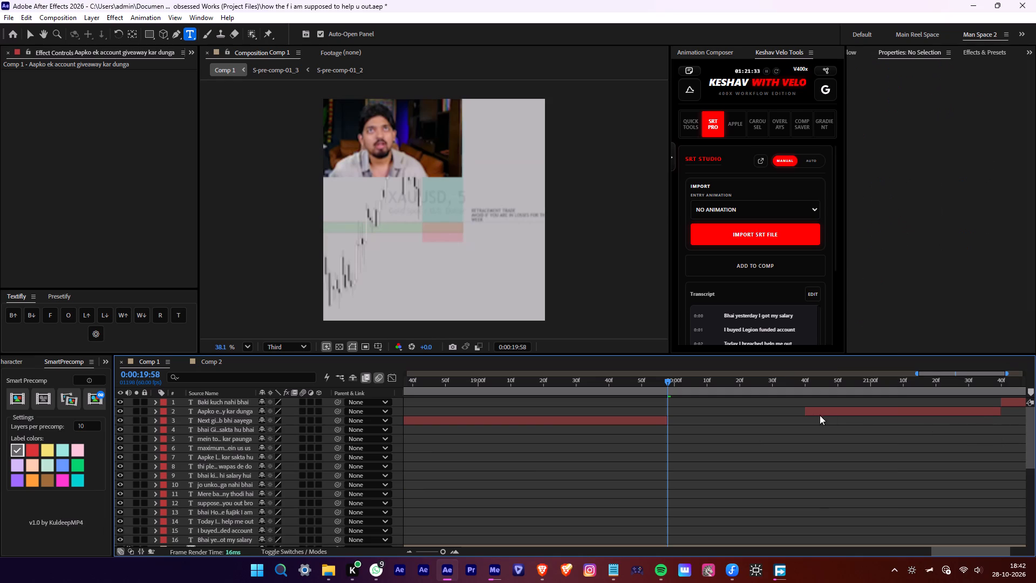
{"action": "left_click_drag", "start_coordinate": [805, 411], "coordinate": [669, 425]}
{"action": "key", "text": "space"}
{"action": "middle_click_drag", "start_coordinate": [850, 456], "coordinate": [562, 463]}
{"action": "key", "text": "space"}
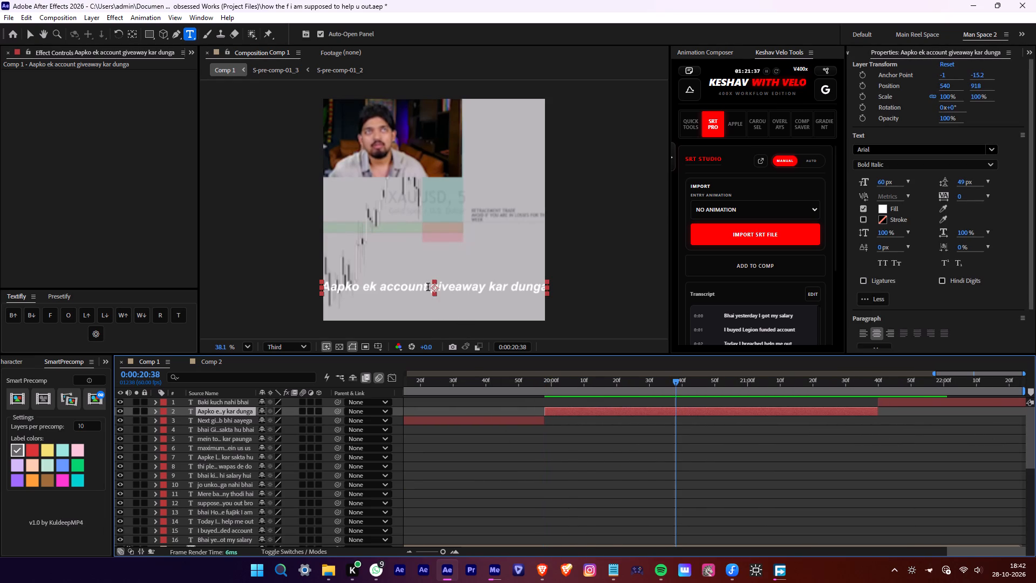
Break the "Aapko ek account giveaway kar dunga" caption into two lines before "giveaway".
{"action": "left_click", "coordinate": [428, 287]}
{"action": "key", "text": "Return"}
{"action": "left_click", "coordinate": [717, 459]}
Play the "Aapko ek account giveaway kar dunga" caption and cut its end back to 0:00:21:32.
{"action": "key", "text": "space"}
{"action": "scroll", "coordinate": [778, 447], "scroll_direction": "down", "scroll_amount": 7}
{"action": "scroll", "coordinate": [799, 451], "scroll_direction": "up", "scroll_amount": 4}
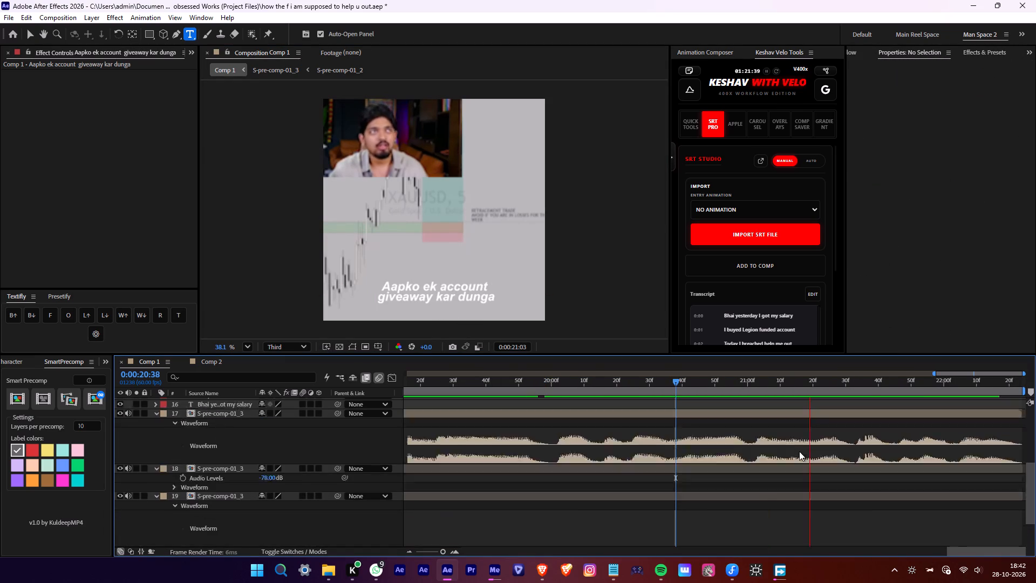
{"action": "scroll", "coordinate": [799, 451], "scroll_direction": "up", "scroll_amount": 1}
{"action": "key", "text": "space"}
{"action": "left_click_drag", "start_coordinate": [863, 387], "coordinate": [852, 387]}
{"action": "scroll", "coordinate": [862, 403], "scroll_direction": "down", "scroll_amount": 1, "text": "alt"}
{"action": "scroll", "coordinate": [929, 426], "scroll_direction": "up", "scroll_amount": 3}
{"action": "left_click", "coordinate": [917, 411]}
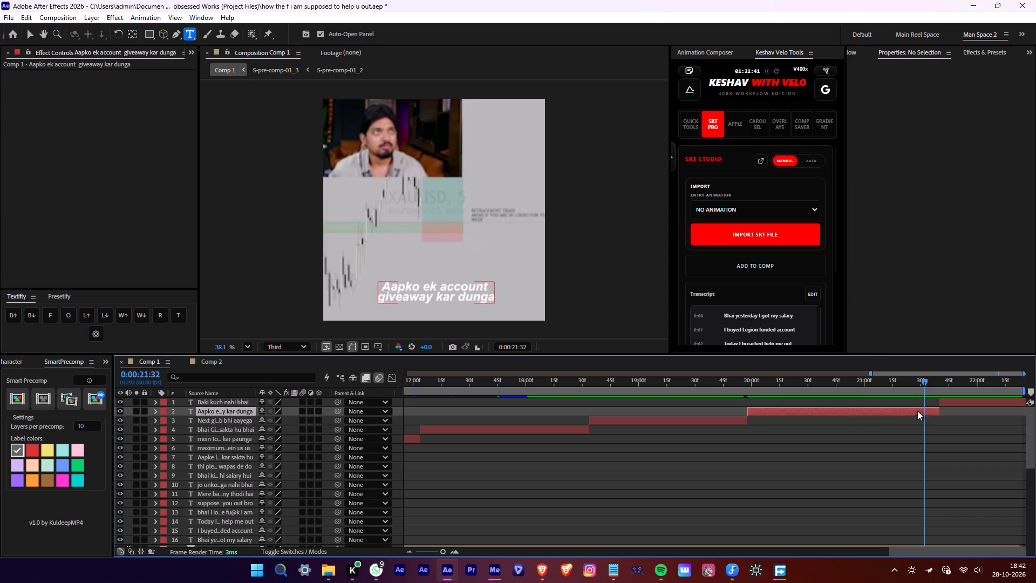
{"action": "key", "text": "alt+d"}
{"action": "key", "text": "Delete"}
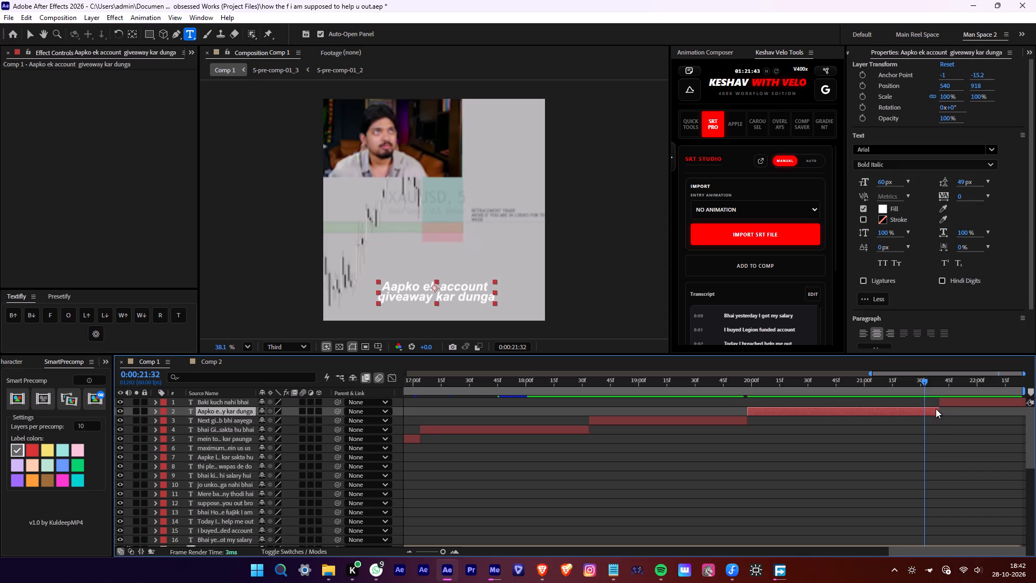
{"action": "left_click", "coordinate": [936, 409]}
{"action": "key", "text": "alt+d"}
{"action": "left_click", "coordinate": [937, 418]}
{"action": "scroll", "coordinate": [936, 419], "scroll_direction": "down", "scroll_amount": 3}
{"action": "scroll", "coordinate": [936, 419], "scroll_direction": "up", "scroll_amount": 3}
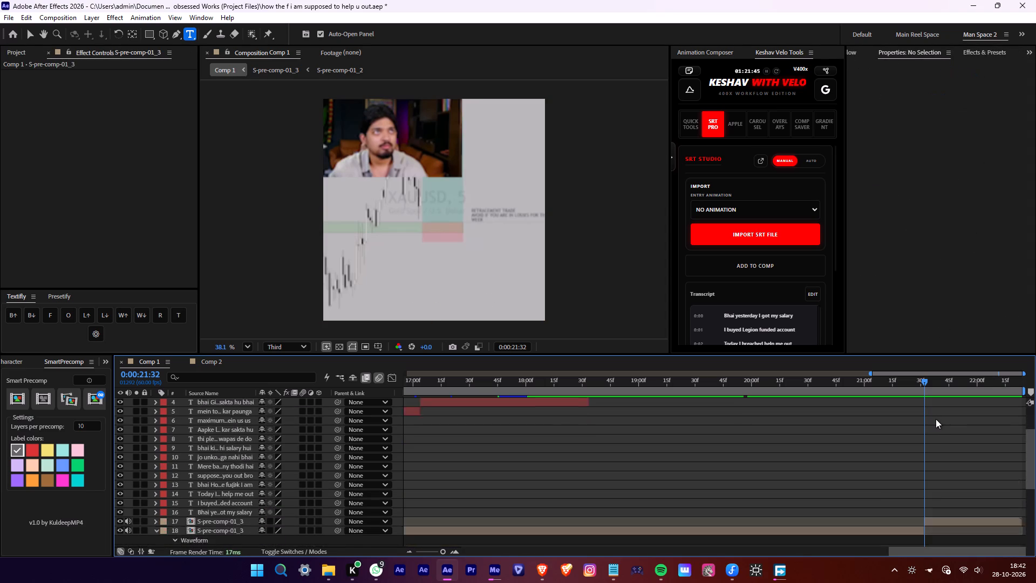
Extend the start of the "Baki kuch nahi bhai" caption back to 0:00:21:32 and play it.
{"action": "scroll", "coordinate": [936, 419], "scroll_direction": "up", "scroll_amount": 1}
{"action": "left_click", "coordinate": [939, 406]}
{"action": "left_click_drag", "start_coordinate": [938, 405], "coordinate": [925, 410]}
{"action": "left_click", "coordinate": [937, 408]}
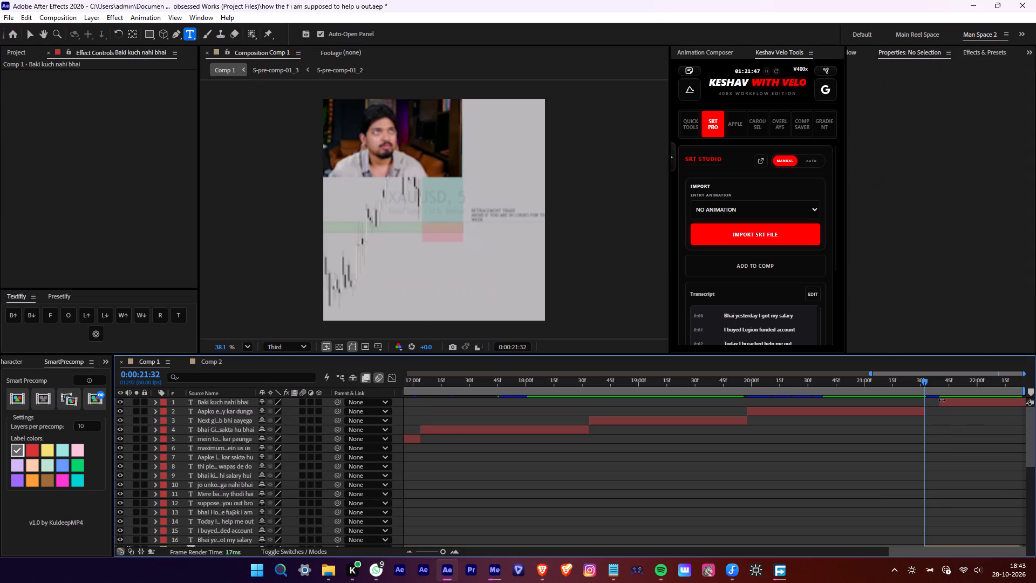
{"action": "left_click_drag", "start_coordinate": [942, 399], "coordinate": [926, 411]}
{"action": "key", "text": "space"}
{"action": "middle_click_drag", "start_coordinate": [926, 446], "coordinate": [794, 451]}
{"action": "key", "text": "space"}
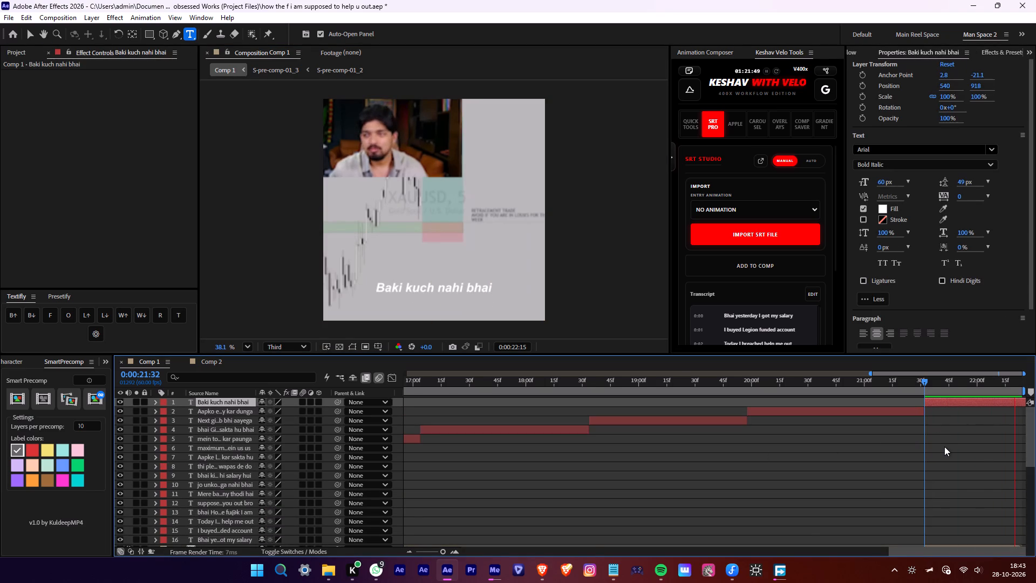
Trim Comp 1 to its work area and check the end of the timeline at 0:00:22:23.
{"action": "scroll", "coordinate": [946, 447], "scroll_direction": "down", "scroll_amount": 6, "text": "alt"}
{"action": "key", "text": "ctrl+shift+x"}
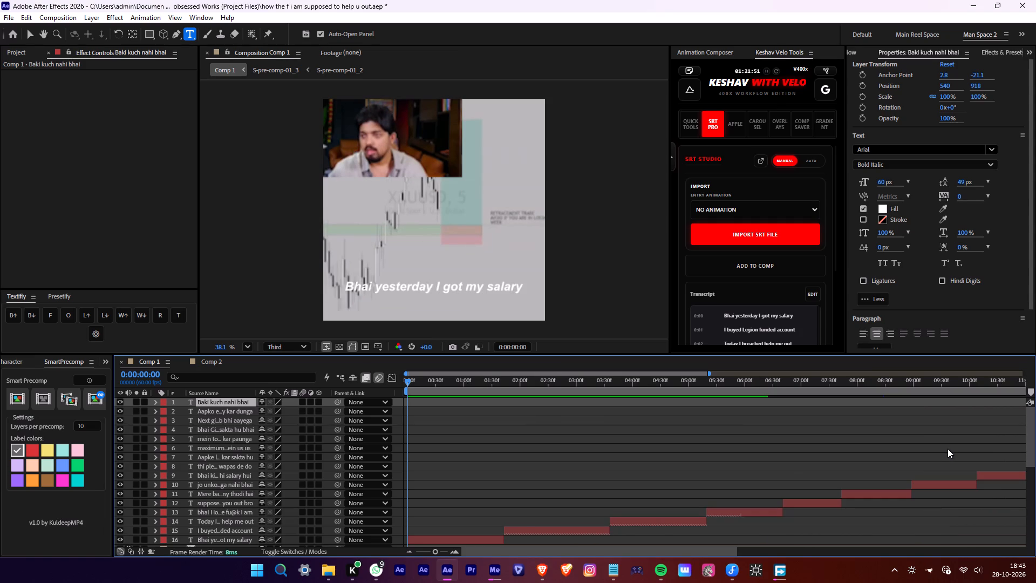
{"action": "scroll", "coordinate": [948, 450], "scroll_direction": "down", "scroll_amount": 7, "text": "alt"}
{"action": "left_click_drag", "start_coordinate": [994, 389], "coordinate": [1035, 404]}
{"action": "scroll", "coordinate": [999, 435], "scroll_direction": "down", "scroll_amount": 1}
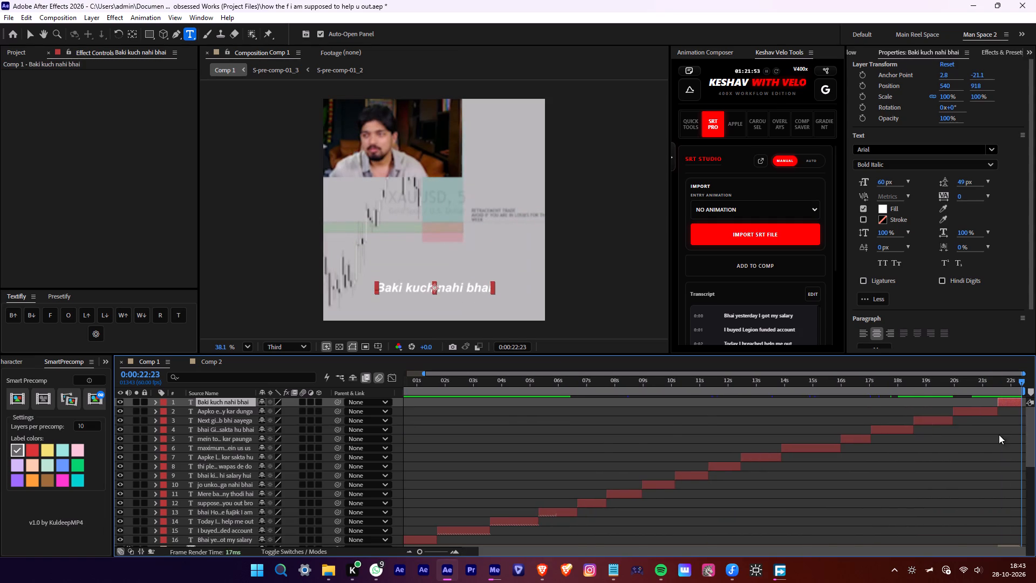
{"action": "scroll", "coordinate": [999, 435], "scroll_direction": "down", "scroll_amount": 1}
{"action": "scroll", "coordinate": [1017, 441], "scroll_direction": "up", "scroll_amount": 4, "text": "alt"}
{"action": "middle_click_drag", "start_coordinate": [1013, 444], "coordinate": [677, 445]}
Collapse the open audio waveforms on all the S-pre-comp-01_3 footage layers together, leaving nothing selected.
{"action": "key", "text": "ctrl+a"}
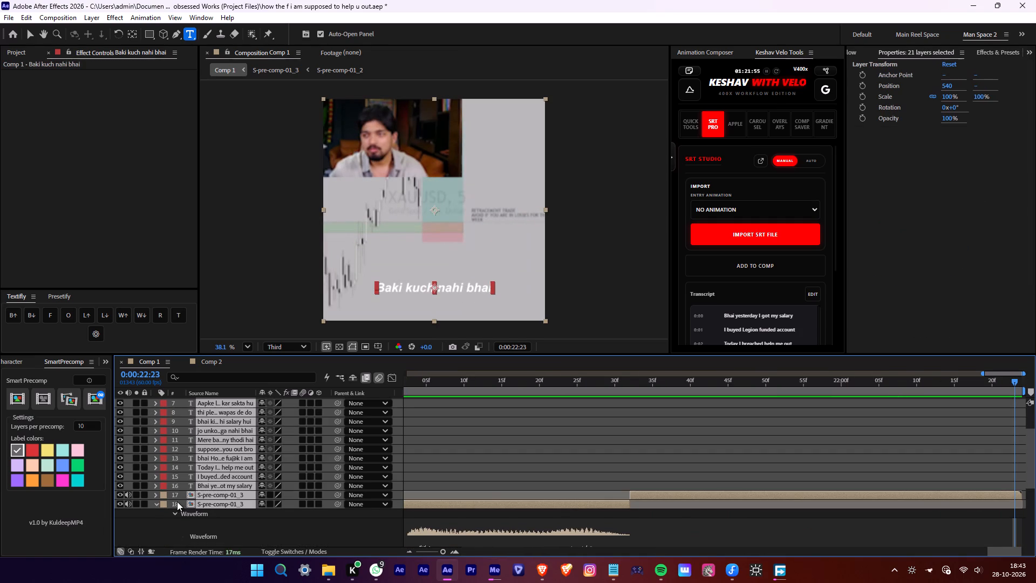
{"action": "left_click", "coordinate": [156, 503]}
{"action": "scroll", "coordinate": [693, 477], "scroll_direction": "down", "scroll_amount": 7, "text": "alt"}
{"action": "left_click", "coordinate": [906, 467]}
{"action": "scroll", "coordinate": [915, 448], "scroll_direction": "down", "scroll_amount": 1, "text": "alt"}
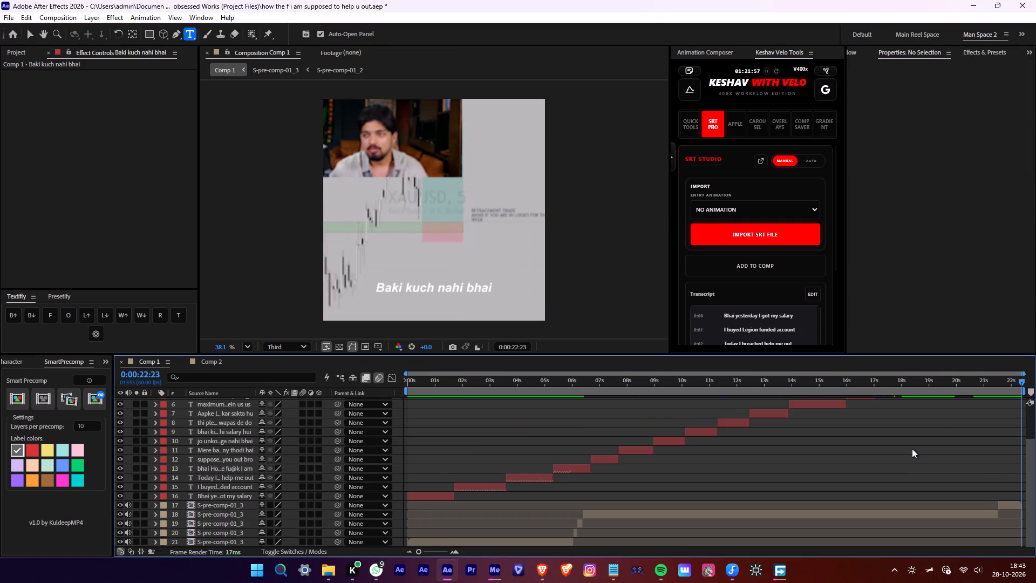
{"action": "scroll", "coordinate": [912, 450], "scroll_direction": "down", "scroll_amount": 6, "text": "alt"}
{"action": "left_click", "coordinate": [909, 453]}
Add an adjustment layer and place it below all the captions, directly above the S-pre-comp-01_3 footage layers.
{"action": "left_click", "coordinate": [691, 127]}
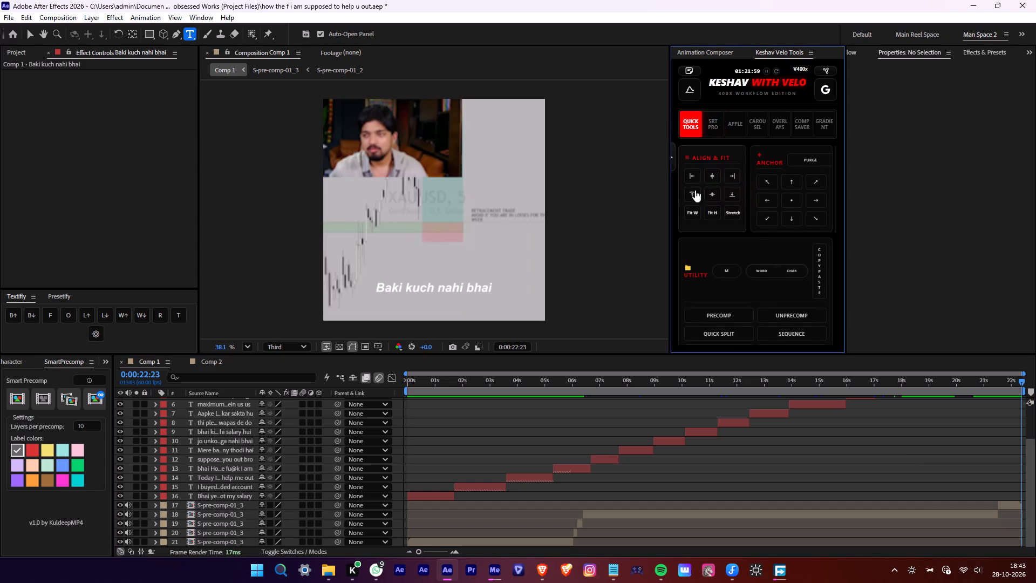
{"action": "scroll", "coordinate": [760, 246], "scroll_direction": "up", "scroll_amount": 3}
{"action": "scroll", "coordinate": [741, 283], "scroll_direction": "down", "scroll_amount": 4}
{"action": "left_click", "coordinate": [705, 180]}
{"action": "left_click", "coordinate": [703, 190]}
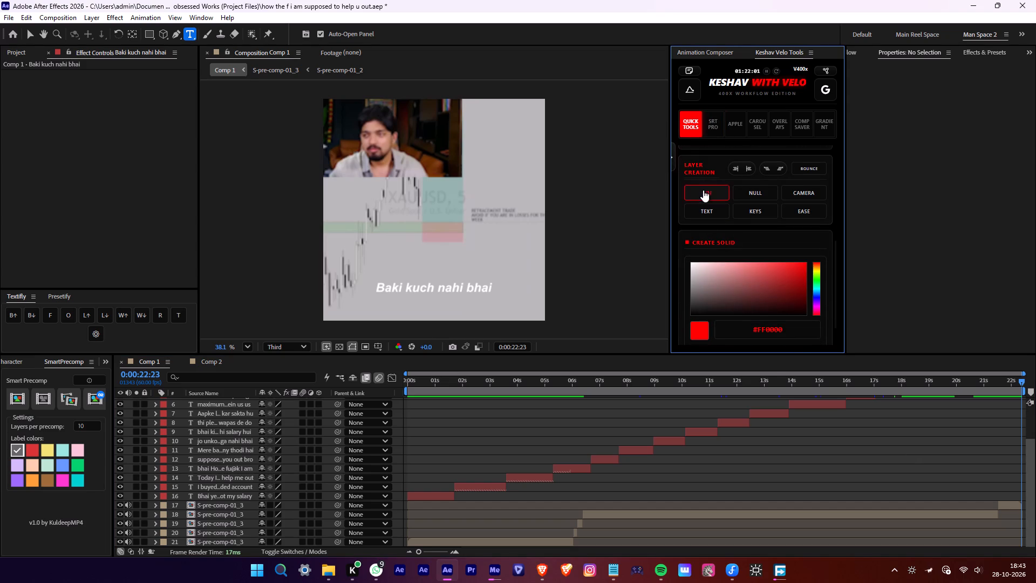
{"action": "scroll", "coordinate": [269, 401], "scroll_direction": "up", "scroll_amount": 2}
{"action": "left_click_drag", "start_coordinate": [221, 401], "coordinate": [210, 537]}
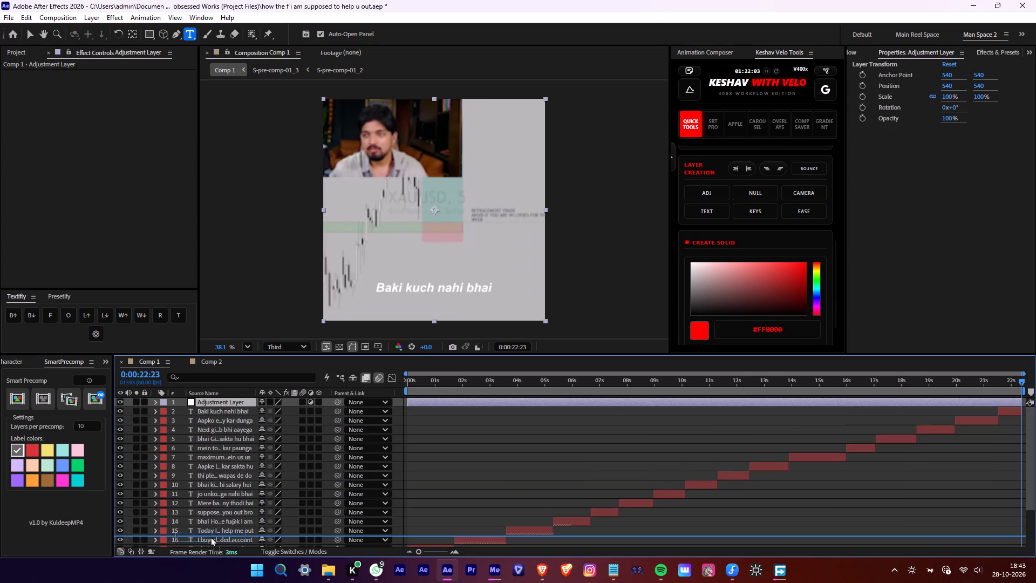
{"action": "left_click_drag", "start_coordinate": [210, 537], "coordinate": [236, 502]}
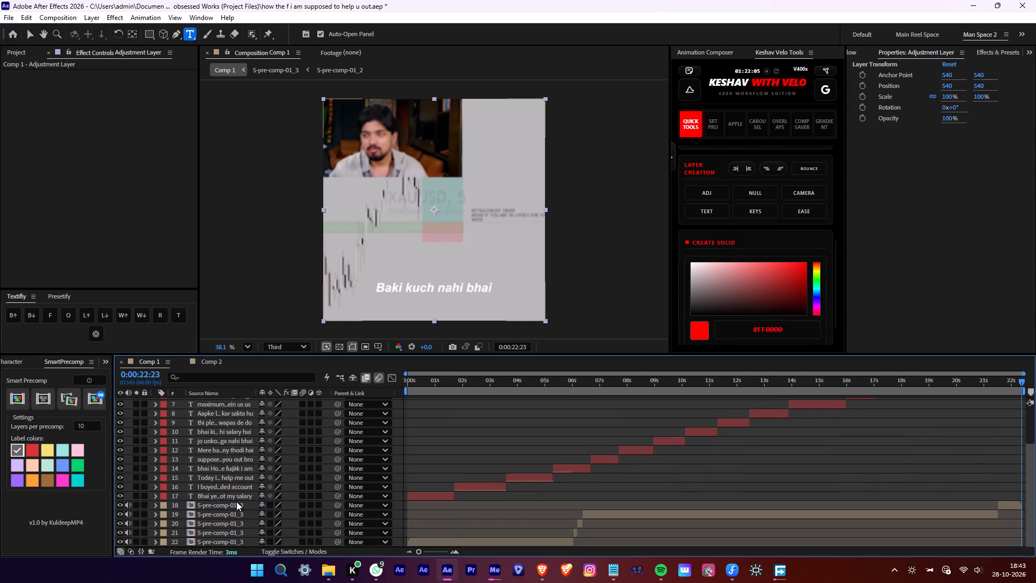
Apply the saved "ae" effects favorite to the adjustment layer and dismiss the missing-effects notice.
{"action": "key", "text": "ctrl+space"}
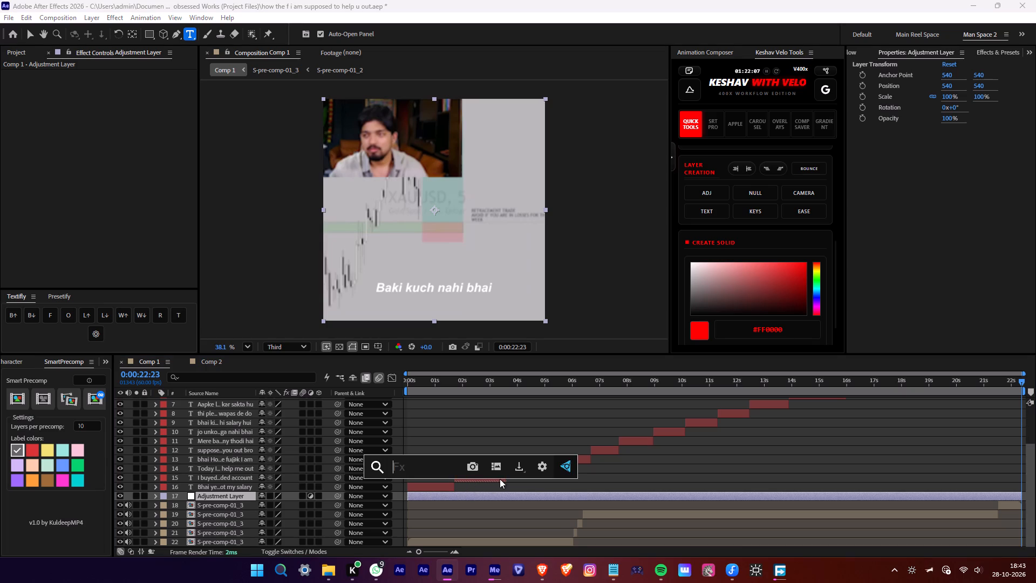
{"action": "key", "text": "a"}
{"action": "key", "text": "e"}
{"action": "key", "text": "space"}
{"action": "left_click", "coordinate": [493, 466]}
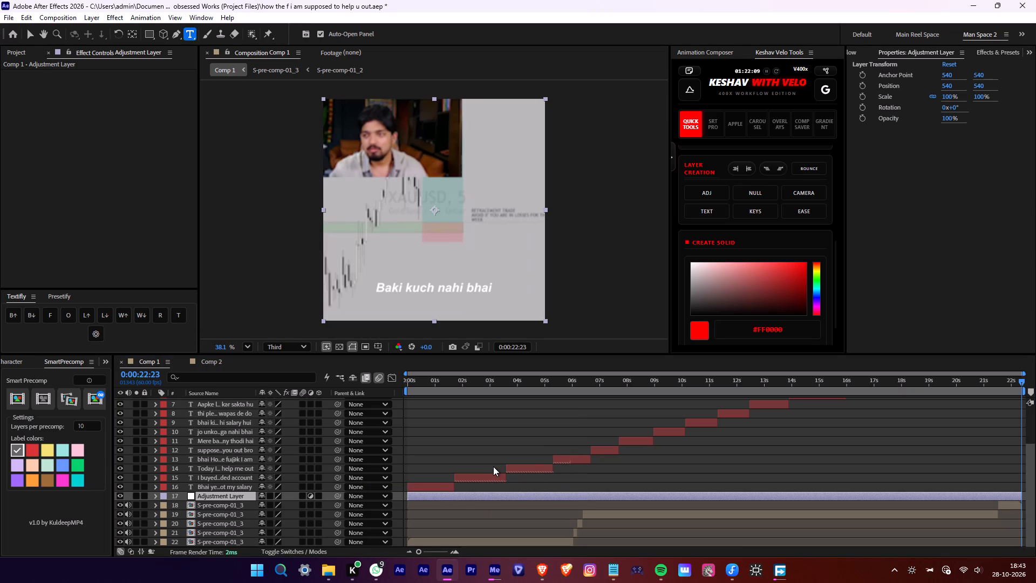
{"action": "left_click", "coordinate": [672, 478]}
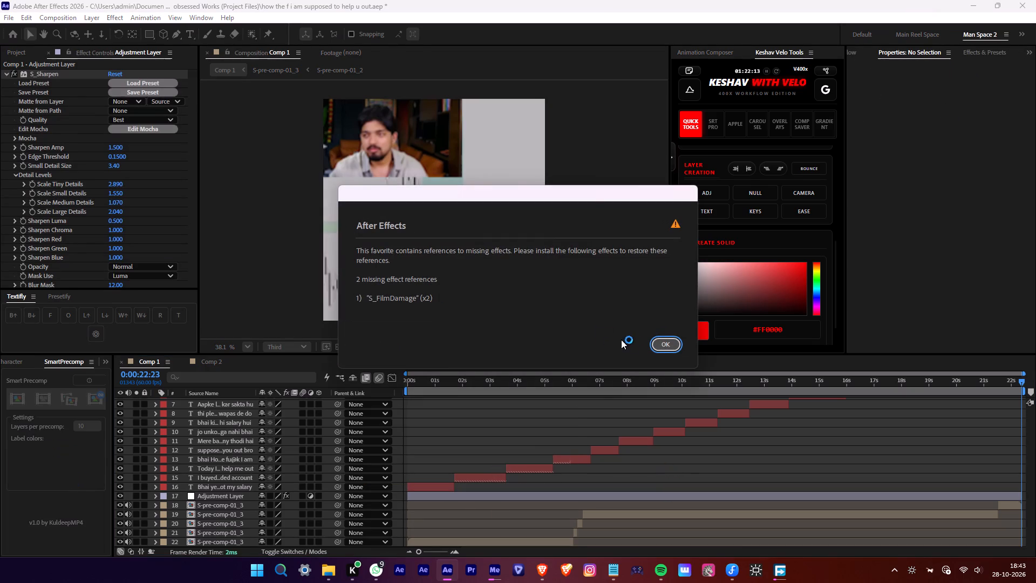
{"action": "left_click", "coordinate": [670, 338]}
Collapse all the adjustment layer's effects and switch off the missing S_FilmDamage 2 effect.
{"action": "left_click", "coordinate": [5, 86]}
{"action": "key", "text": "ctrl+a"}
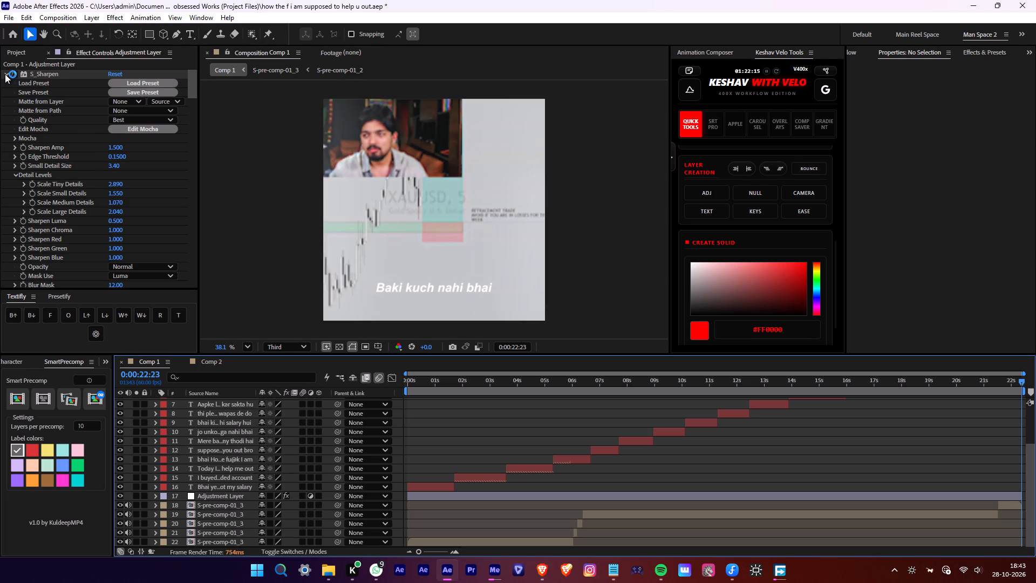
{"action": "left_click", "coordinate": [4, 73]}
{"action": "left_click", "coordinate": [32, 189]}
{"action": "left_click", "coordinate": [14, 146]}
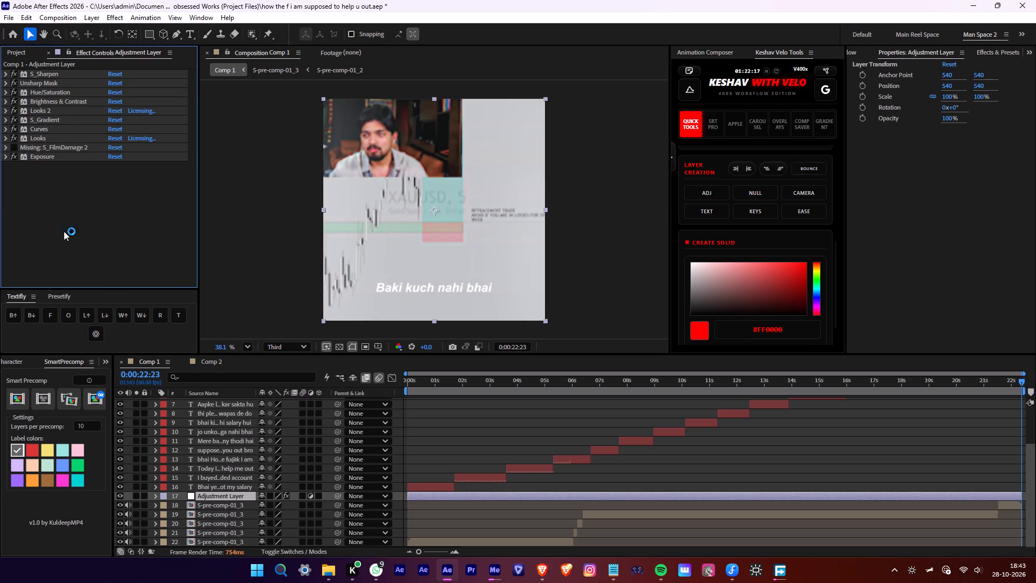
{"action": "left_click", "coordinate": [515, 449]}
At 0:00:00:50, break the "Bhai yesterday I got my salary" caption into two lines before "I".
{"action": "left_click_drag", "start_coordinate": [486, 390], "coordinate": [430, 382]}
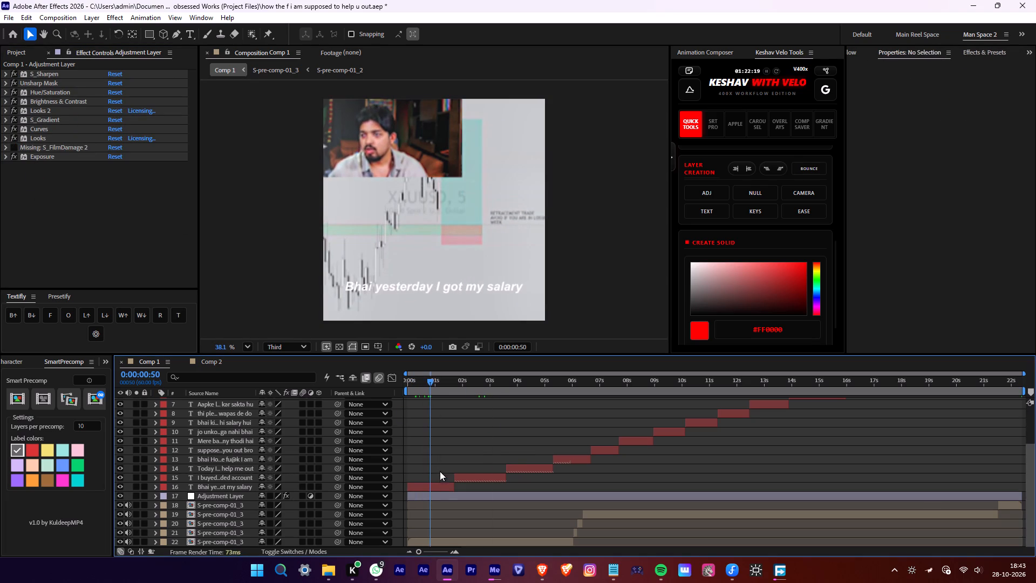
{"action": "left_click", "coordinate": [442, 484]}
{"action": "double_click", "coordinate": [447, 286]}
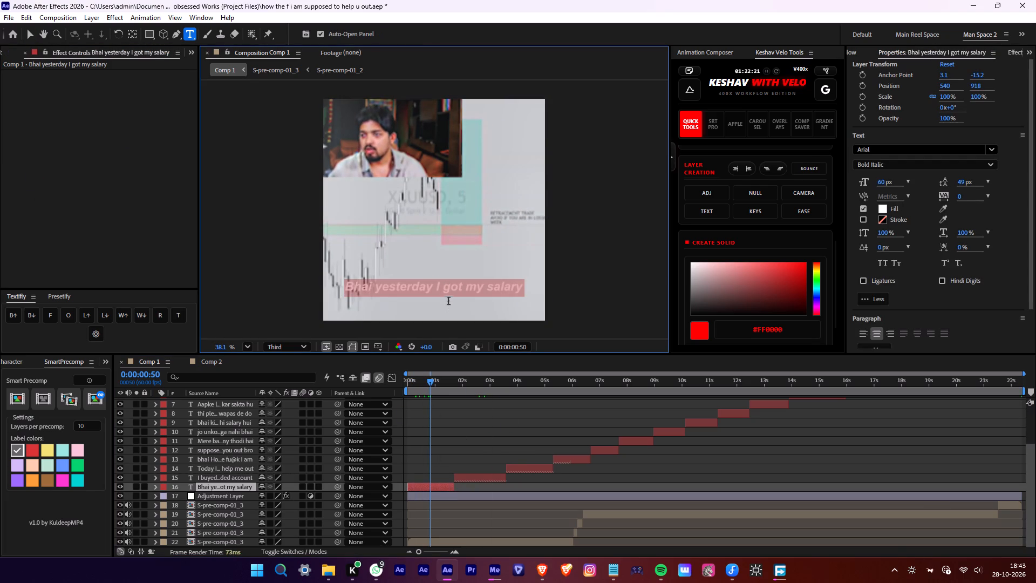
{"action": "left_click", "coordinate": [433, 286]}
{"action": "key", "text": "Return"}
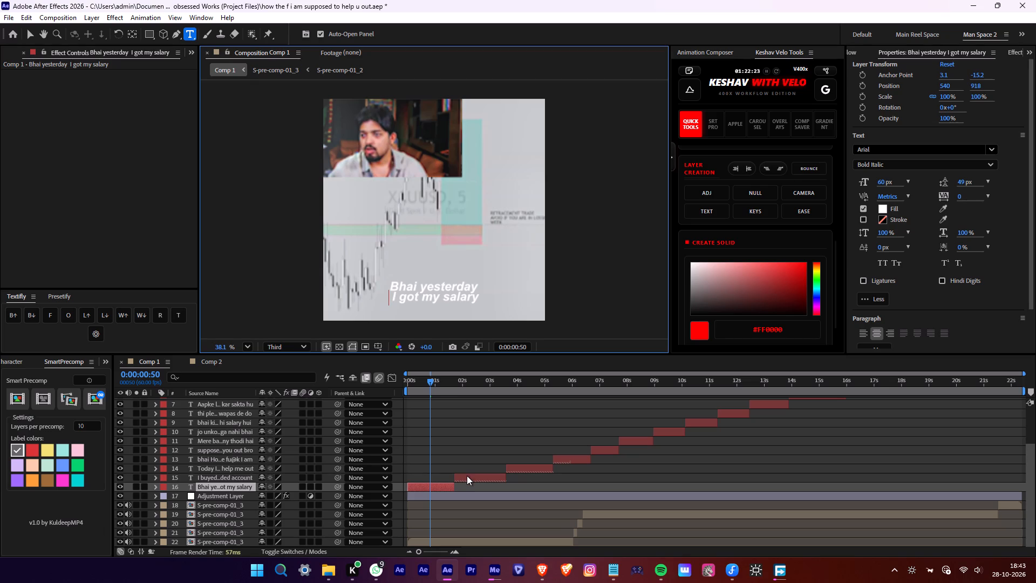
{"action": "left_click", "coordinate": [467, 476]}
Select all 16 captions, centre their anchor points and align them to the middle of the frame both ways.
{"action": "double_click", "coordinate": [449, 482]}
{"action": "scroll", "coordinate": [781, 516], "scroll_direction": "up", "scroll_amount": 7}
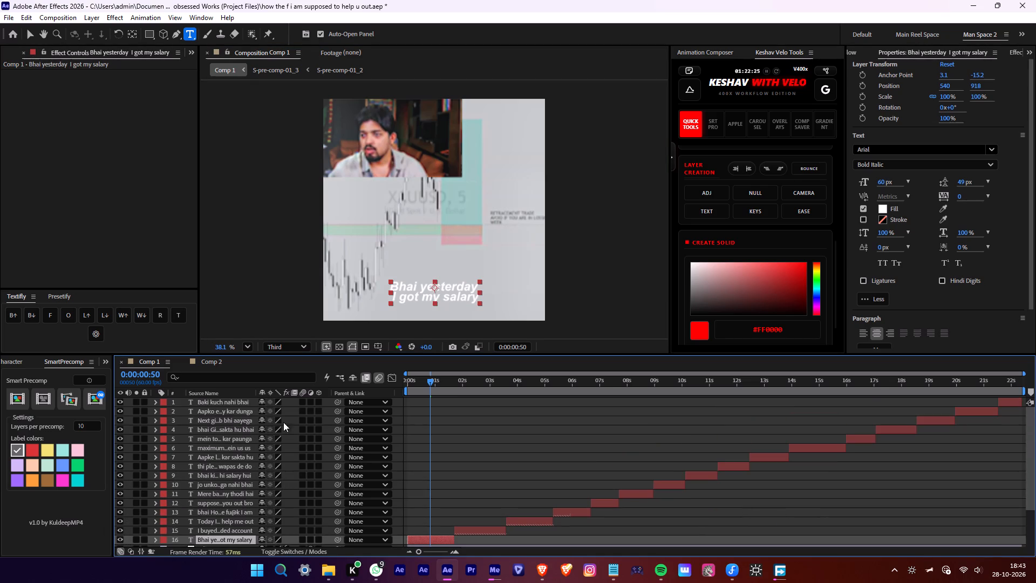
{"action": "left_click", "coordinate": [242, 401], "text": "shift"}
{"action": "scroll", "coordinate": [739, 211], "scroll_direction": "up", "scroll_amount": 5}
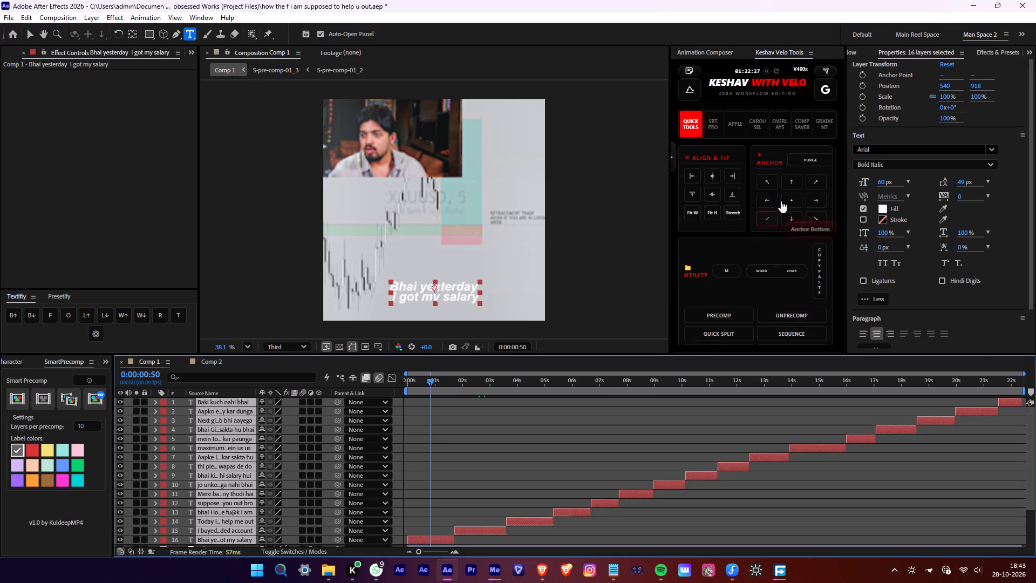
{"action": "left_click", "coordinate": [786, 199]}
{"action": "left_click", "coordinate": [718, 189]}
{"action": "left_click", "coordinate": [711, 174]}
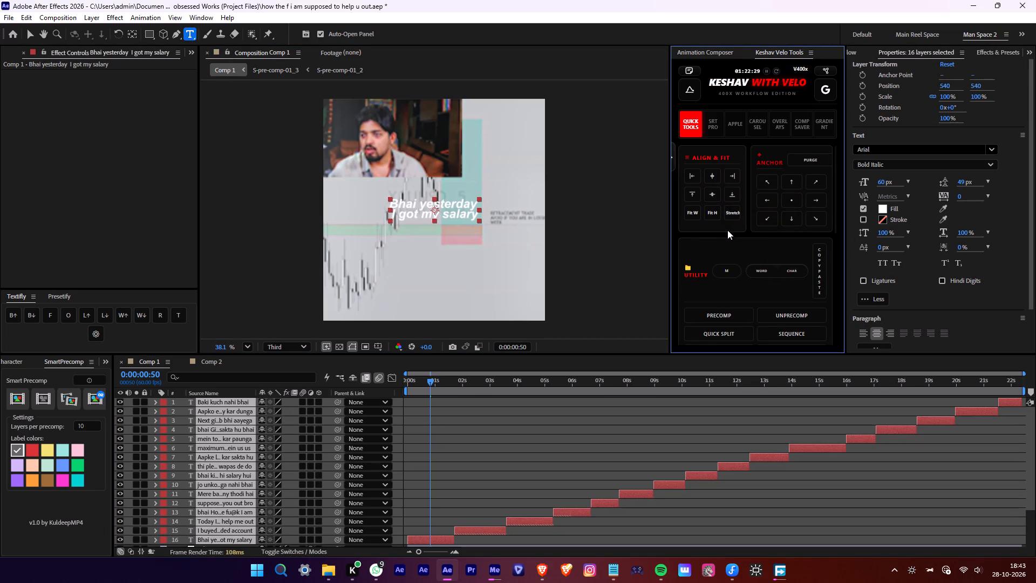
Look through the Quick Tools utilities and layer-creation options for the selected captions, with more width to show them.
{"action": "left_click_drag", "start_coordinate": [727, 230], "coordinate": [727, 246]}
{"action": "triple_click", "coordinate": [726, 238]}
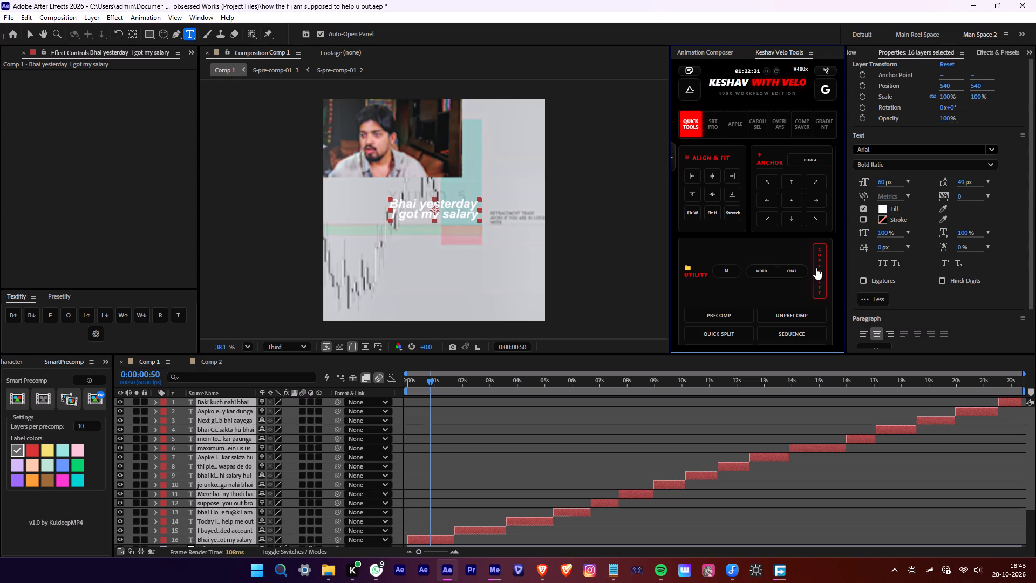
{"action": "left_click_drag", "start_coordinate": [816, 268], "coordinate": [751, 299]}
{"action": "scroll", "coordinate": [726, 284], "scroll_direction": "down", "scroll_amount": 1}
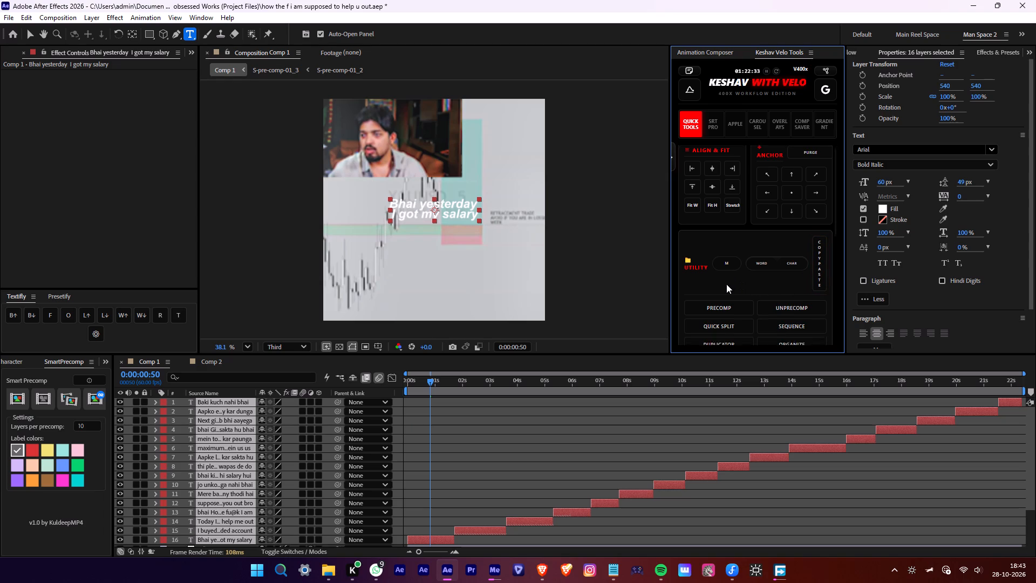
{"action": "scroll", "coordinate": [726, 284], "scroll_direction": "down", "scroll_amount": 2}
{"action": "left_click_drag", "start_coordinate": [670, 246], "coordinate": [637, 246]}
{"action": "scroll", "coordinate": [761, 275], "scroll_direction": "up", "scroll_amount": 2}
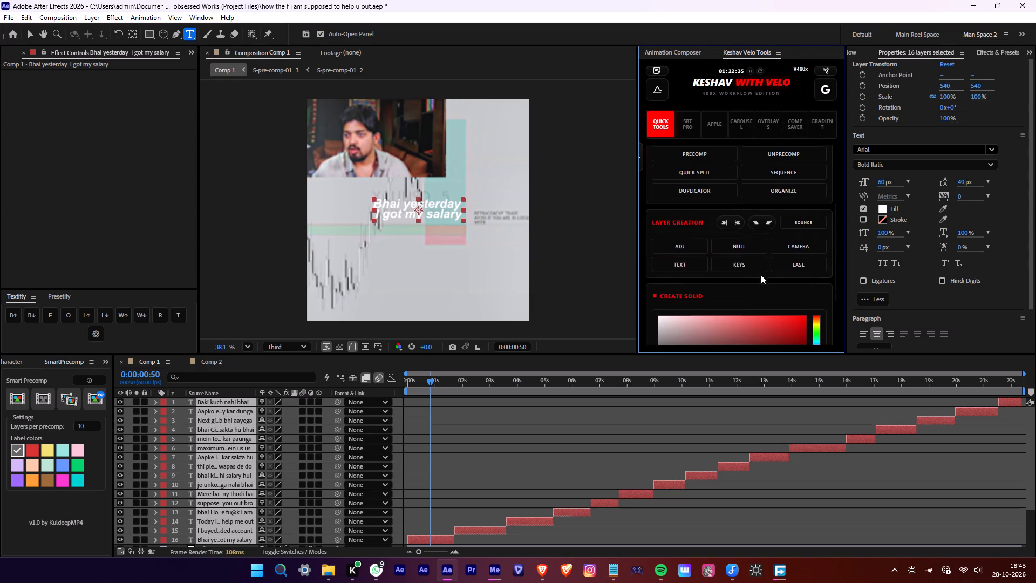
{"action": "scroll", "coordinate": [761, 275], "scroll_direction": "up", "scroll_amount": 4}
{"action": "scroll", "coordinate": [720, 281], "scroll_direction": "down", "scroll_amount": 5}
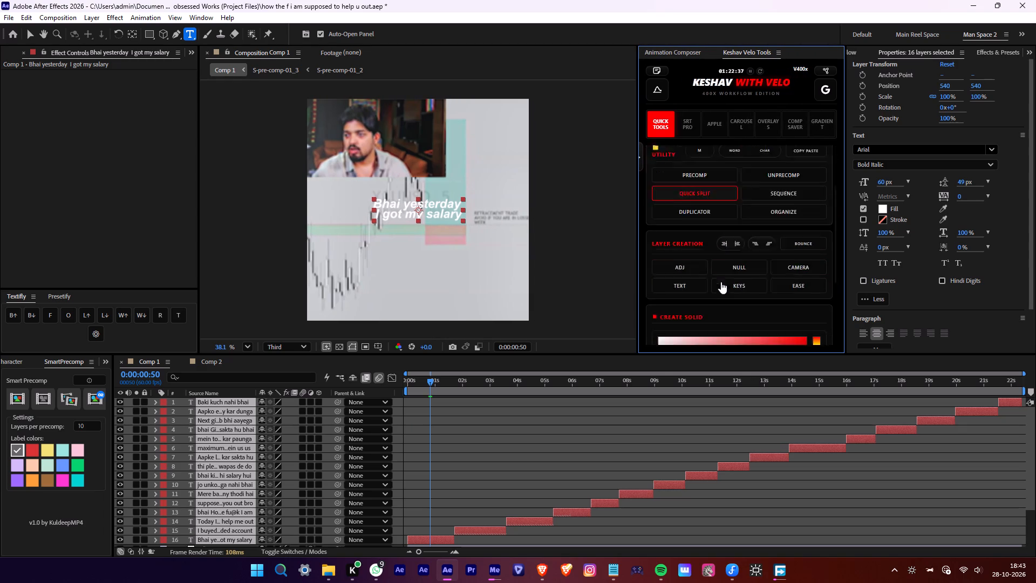
{"action": "scroll", "coordinate": [721, 282], "scroll_direction": "up", "scroll_amount": 6}
{"action": "scroll", "coordinate": [721, 282], "scroll_direction": "down", "scroll_amount": 6}
Go to 0:00:00:00, select all 16 captions and apply the Textifly W↑ animation to them.
{"action": "left_click", "coordinate": [477, 466]}
{"action": "scroll", "coordinate": [461, 458], "scroll_direction": "down", "scroll_amount": 4}
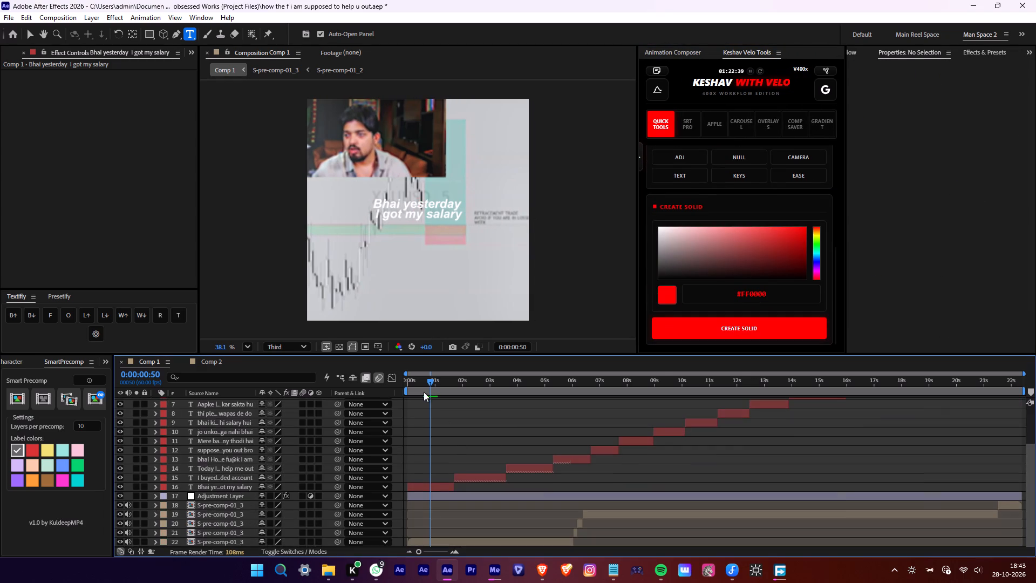
{"action": "left_click_drag", "start_coordinate": [423, 388], "coordinate": [394, 392]}
{"action": "left_click", "coordinate": [417, 486]}
{"action": "scroll", "coordinate": [646, 476], "scroll_direction": "up", "scroll_amount": 7}
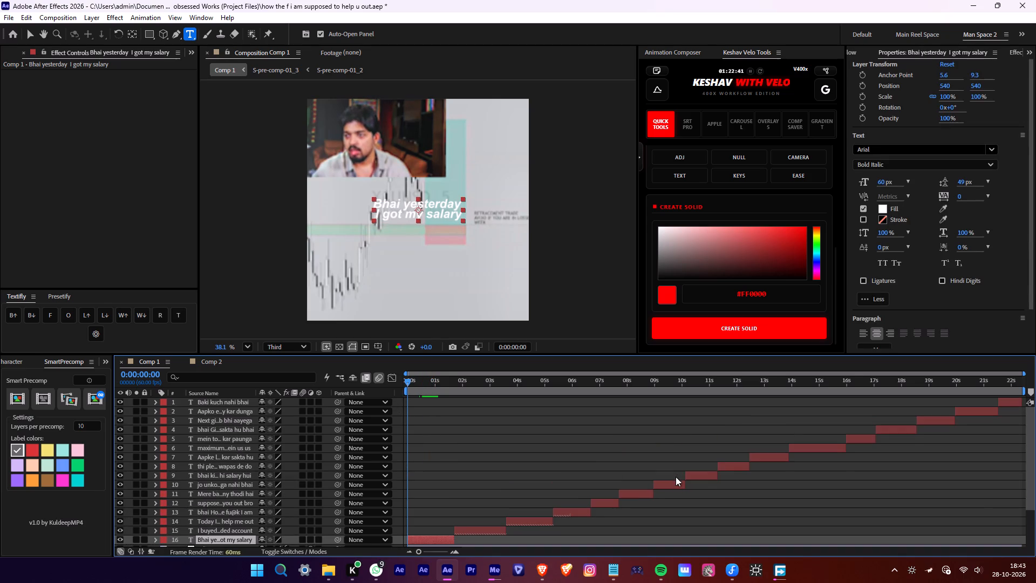
{"action": "left_click", "coordinate": [233, 401], "text": "shift"}
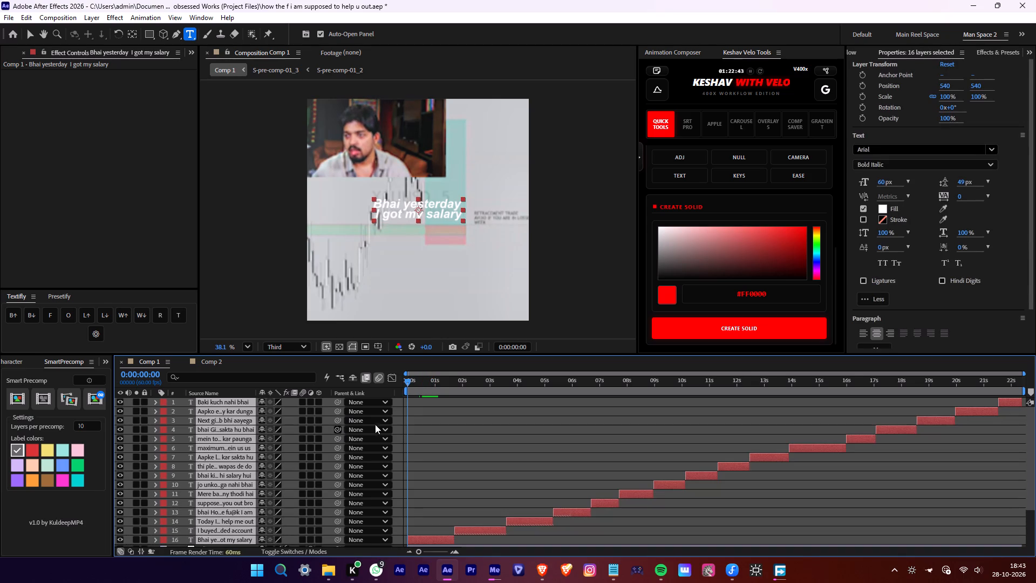
{"action": "left_click", "coordinate": [121, 312]}
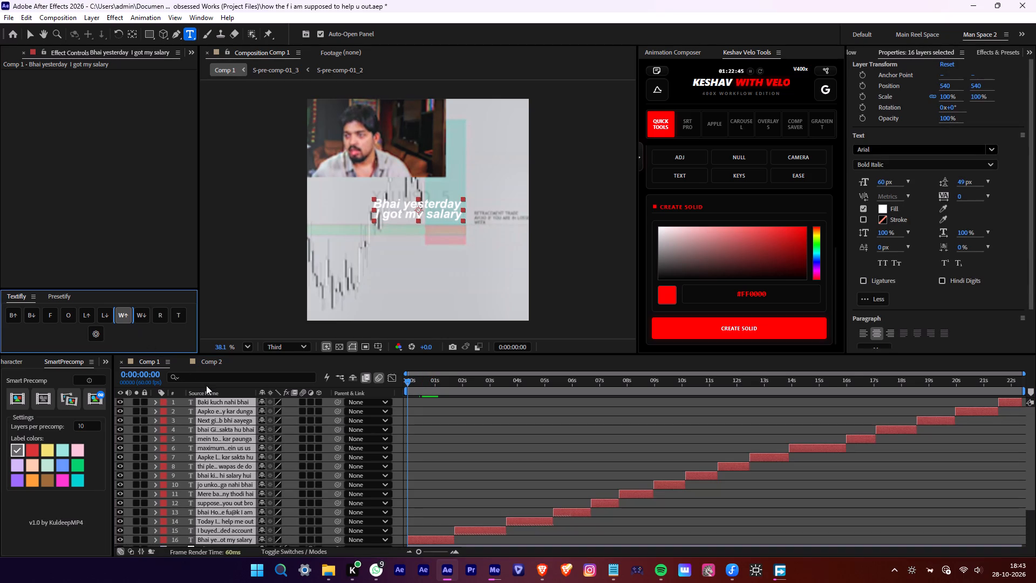
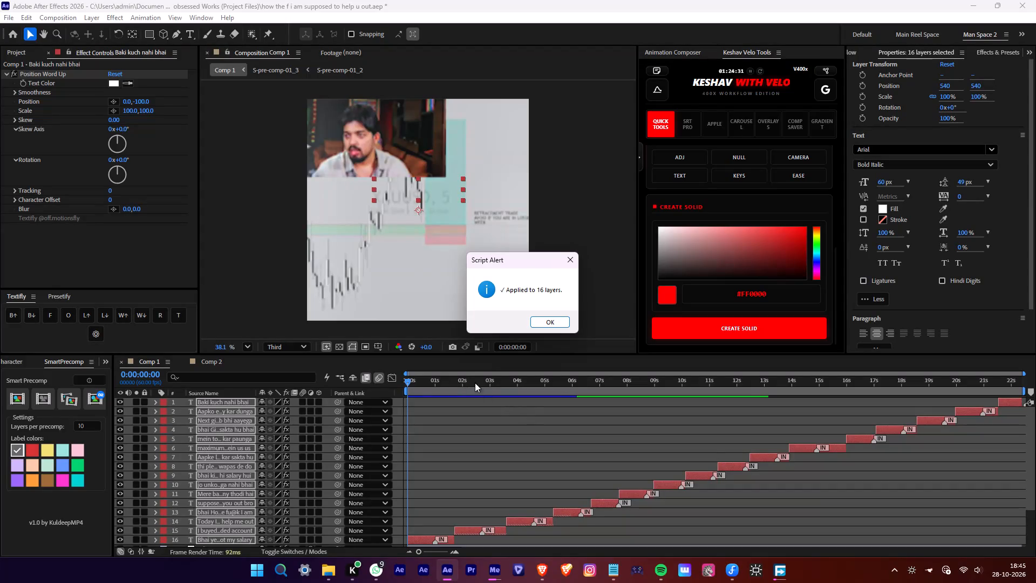
Play back the animated captions from the start of the composition, then return to 0:00:00:00.
{"action": "left_click", "coordinate": [557, 324]}
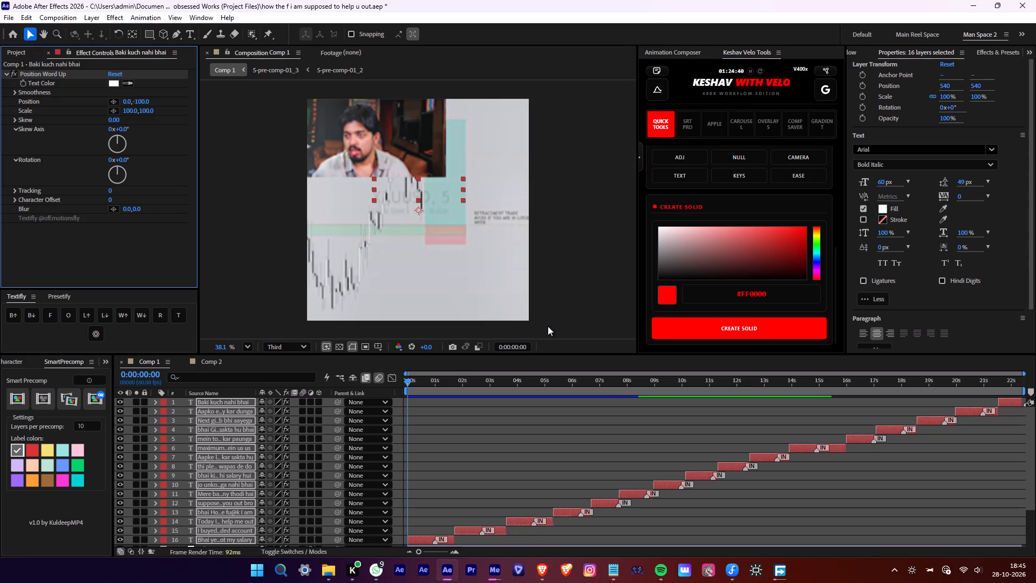
{"action": "left_click", "coordinate": [530, 412]}
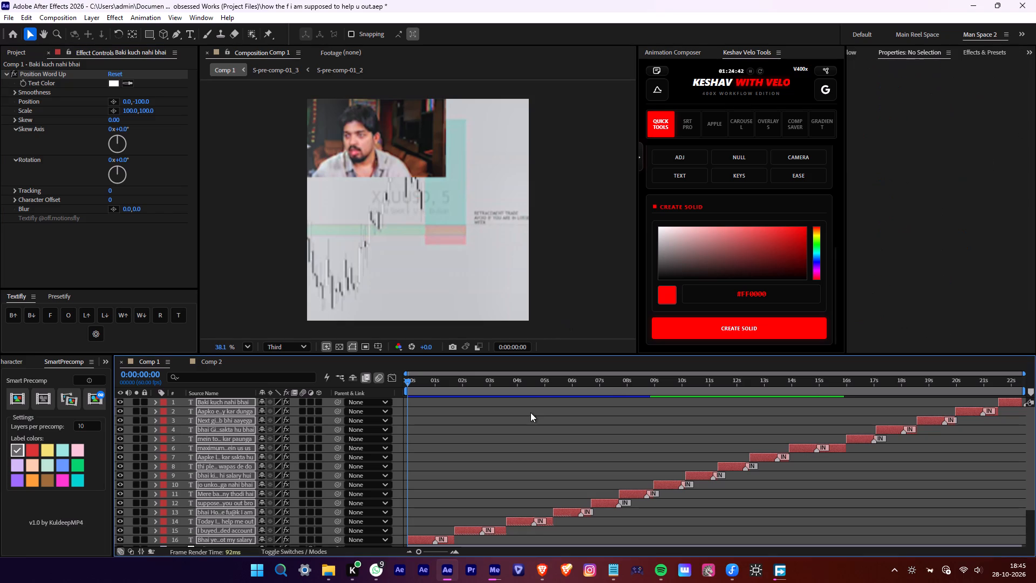
{"action": "key", "text": "space"}
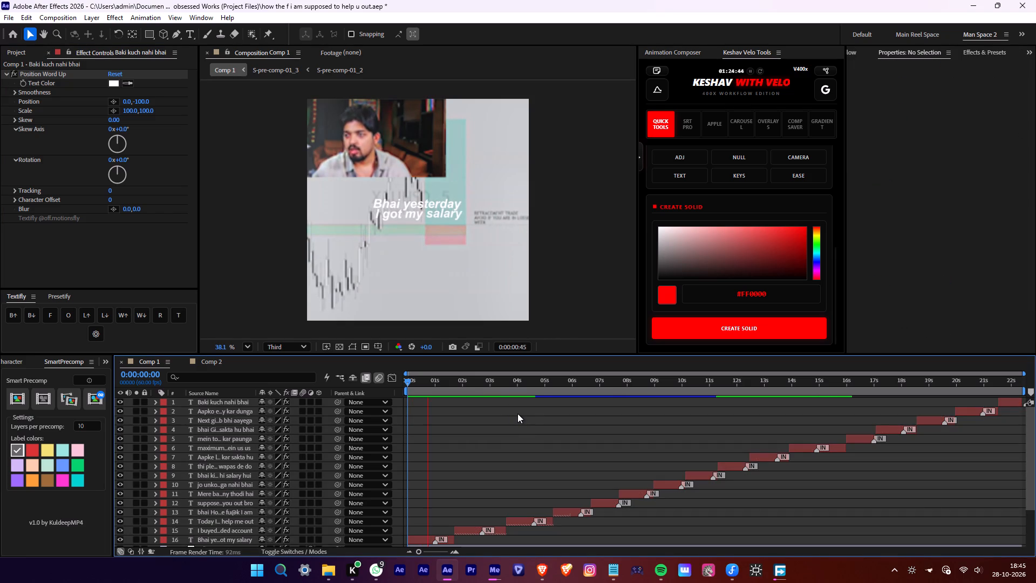
{"action": "key", "text": "space"}
{"action": "left_click_drag", "start_coordinate": [455, 383], "coordinate": [342, 404]}
Reveal the Scale property of all 16 captions and undo their W↑ text animation.
{"action": "scroll", "coordinate": [475, 466], "scroll_direction": "down", "scroll_amount": 7}
{"action": "left_click", "coordinate": [424, 485]}
{"action": "scroll", "coordinate": [425, 485], "scroll_direction": "up", "scroll_amount": 6}
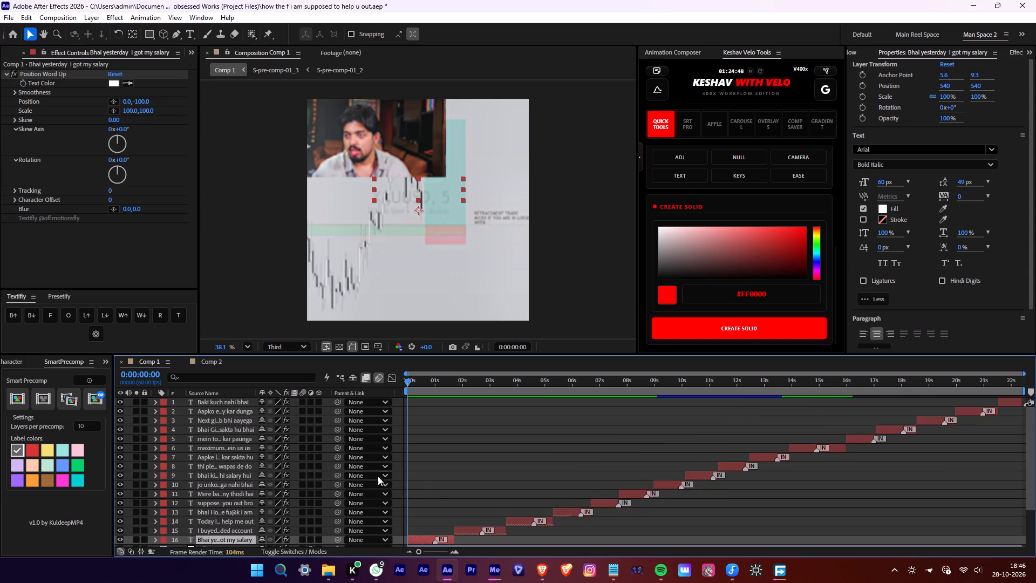
{"action": "left_click", "coordinate": [244, 402], "text": "shift"}
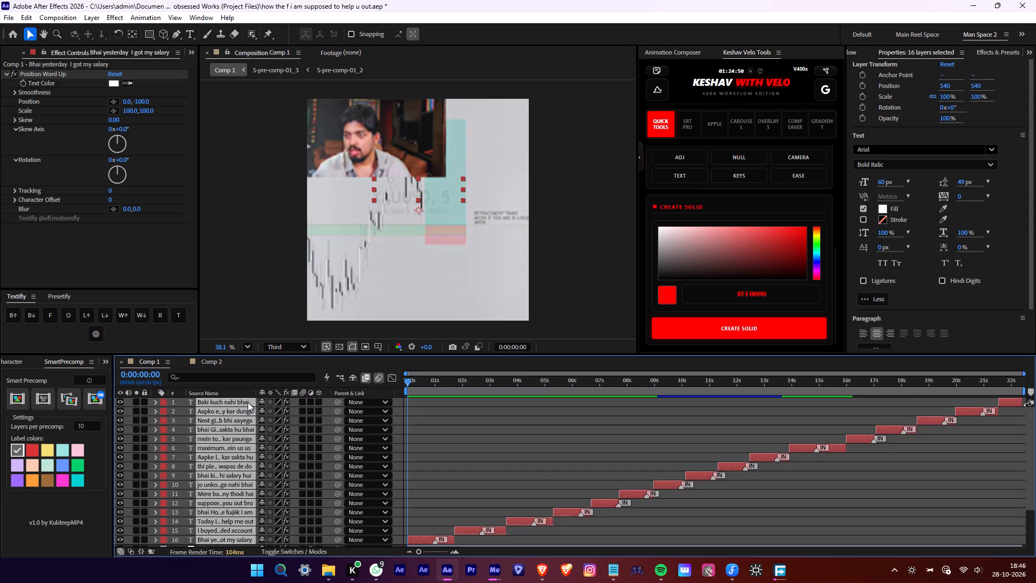
{"action": "key", "text": "s"}
{"action": "scroll", "coordinate": [449, 442], "scroll_direction": "down", "scroll_amount": 5}
{"action": "key", "text": "ctrl+z"}
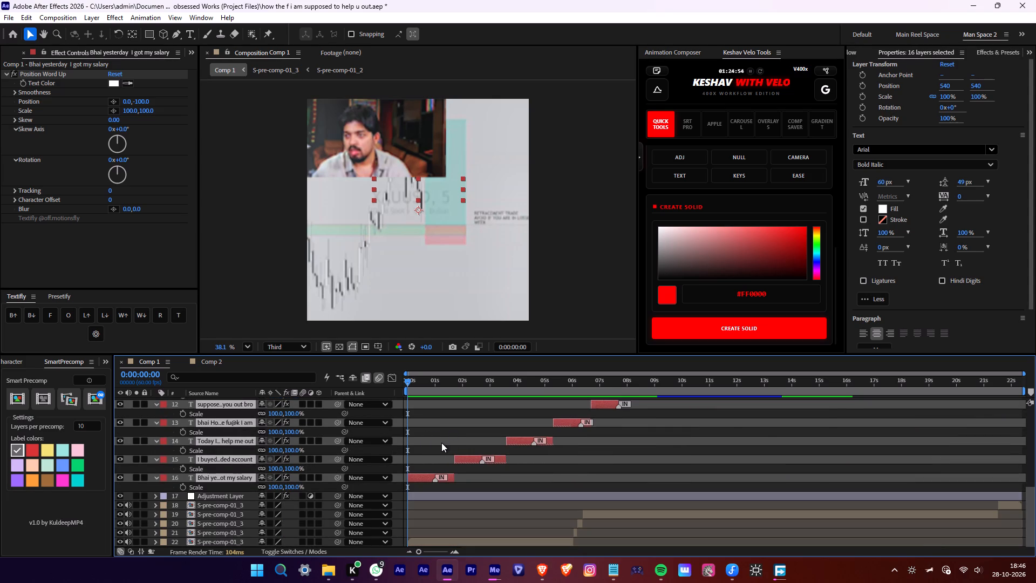
{"action": "left_click", "coordinate": [441, 443]}
{"action": "left_click", "coordinate": [428, 476]}
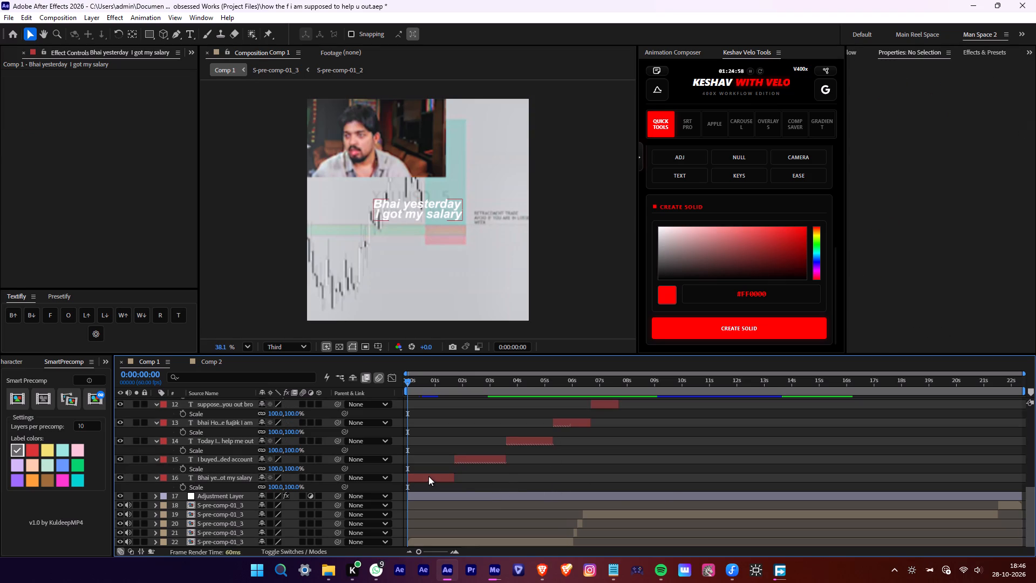
Set the Scale of all 16 captions to 90% and keyframe it at 0:00:00:00.
{"action": "scroll", "coordinate": [429, 476], "scroll_direction": "up", "scroll_amount": 13}
{"action": "left_click", "coordinate": [224, 402], "text": "shift"}
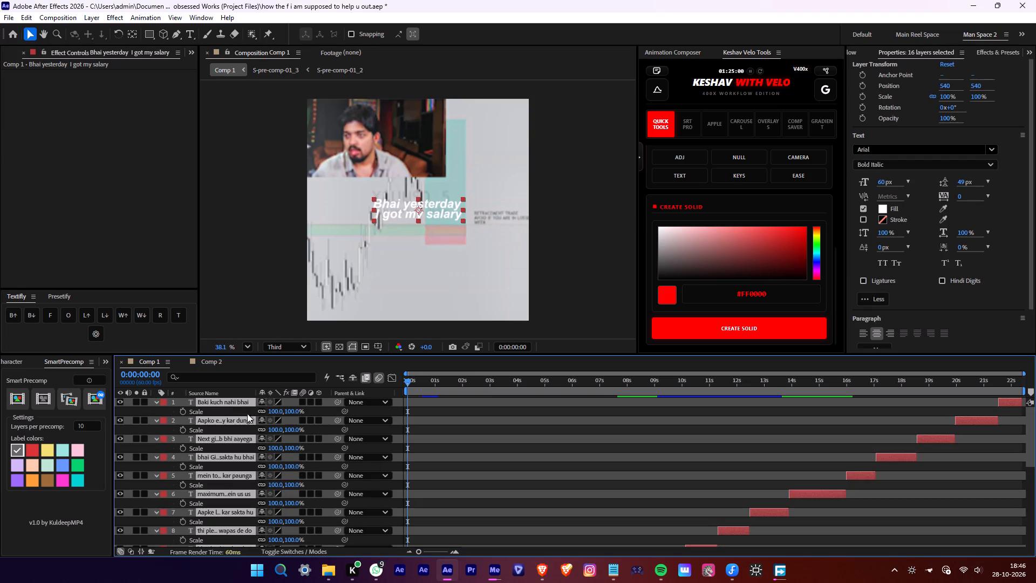
{"action": "left_click", "coordinate": [294, 416]}
{"action": "left_click", "coordinate": [225, 402]}
{"action": "scroll", "coordinate": [223, 406], "scroll_direction": "down", "scroll_amount": 7}
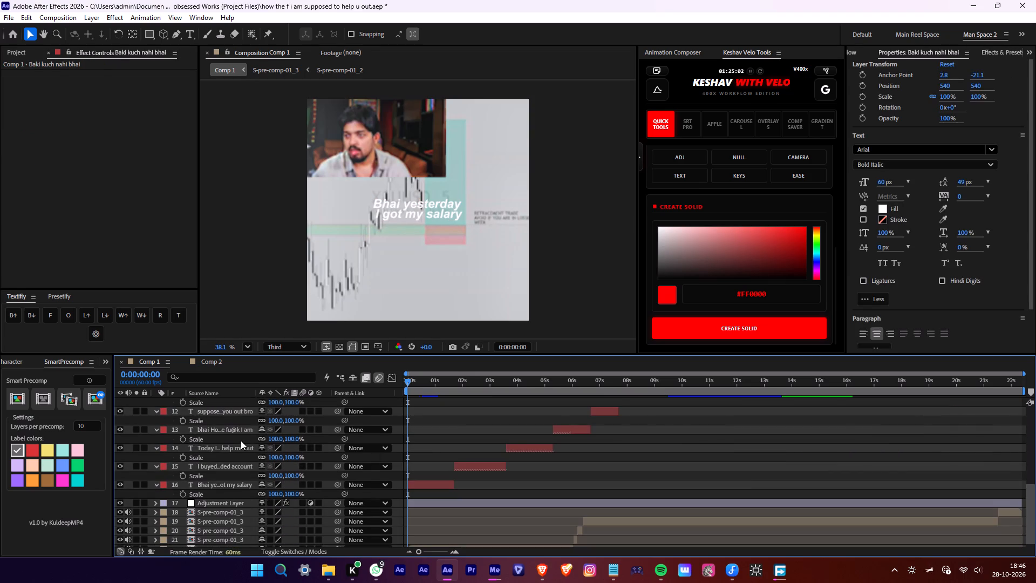
{"action": "left_click", "coordinate": [221, 484], "text": "shift"}
{"action": "left_click", "coordinate": [287, 494]}
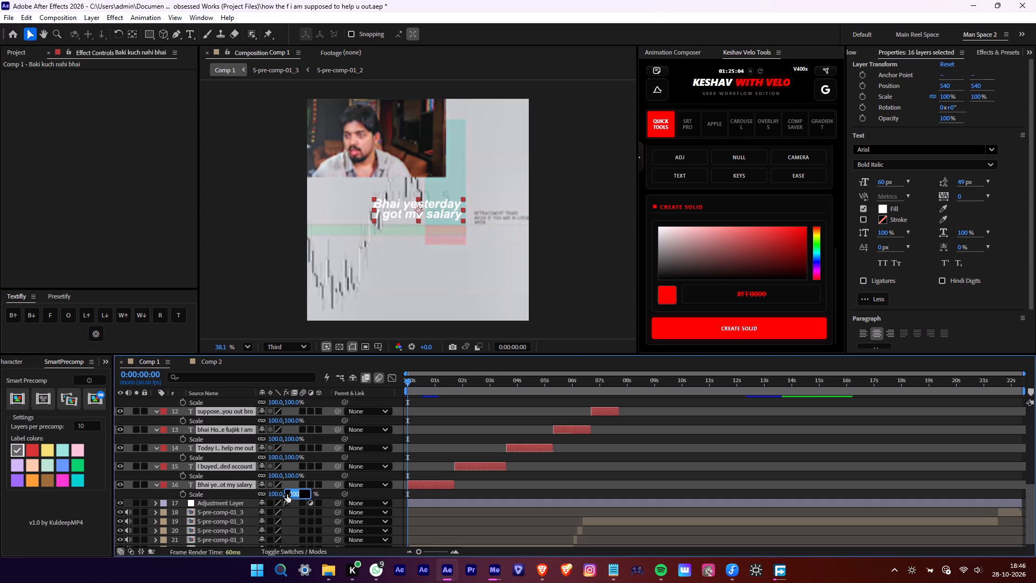
{"action": "key", "text": "9"}
{"action": "key", "text": "0"}
{"action": "left_click", "coordinate": [237, 483]}
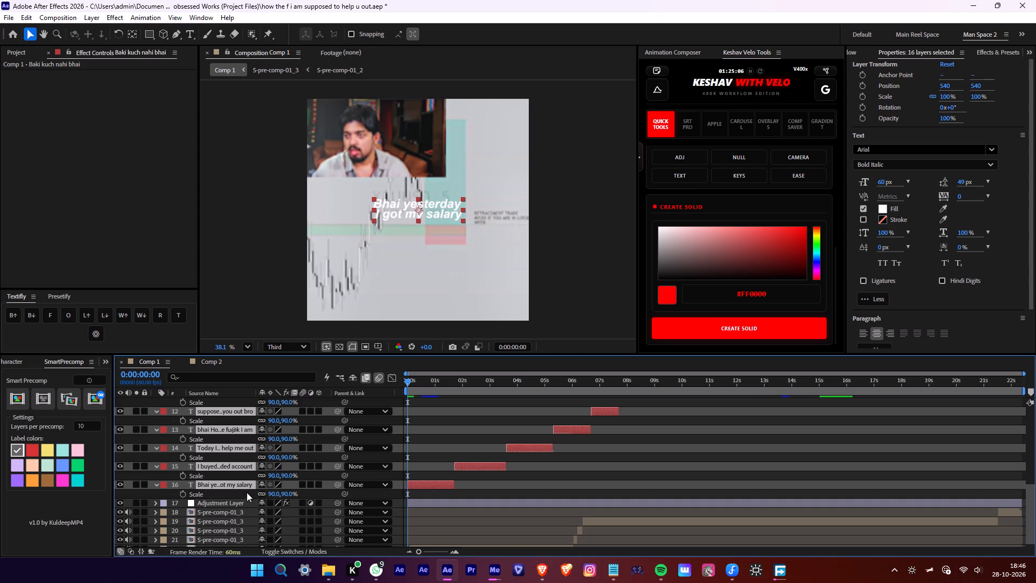
{"action": "left_click", "coordinate": [185, 492]}
At the end of the composition, 0:00:22:23, set the Scale of all 16 captions to 100%.
{"action": "key", "text": "o"}
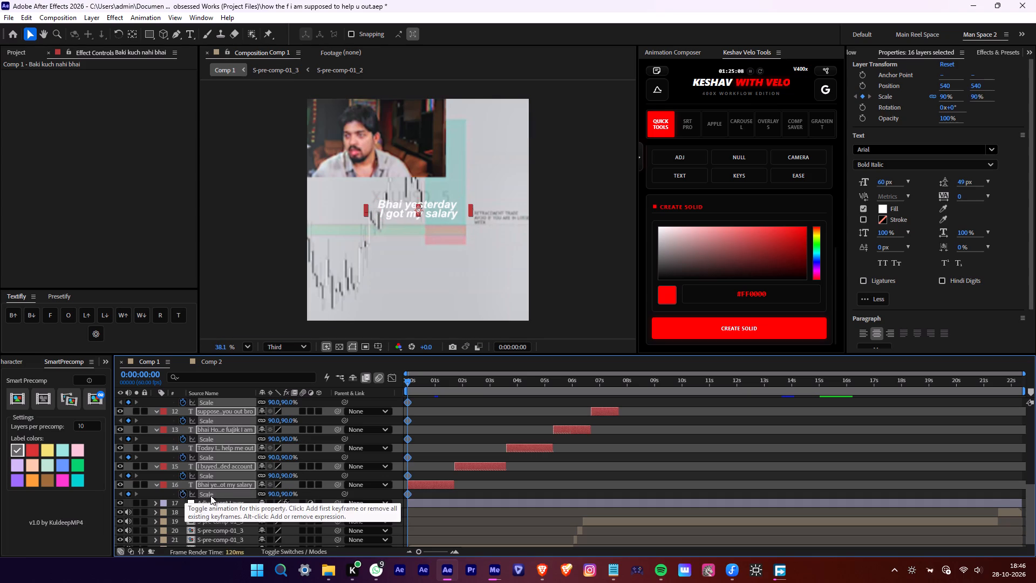
{"action": "left_click", "coordinate": [288, 493]}
{"action": "key", "text": "1"}
{"action": "type", "text": "00"}
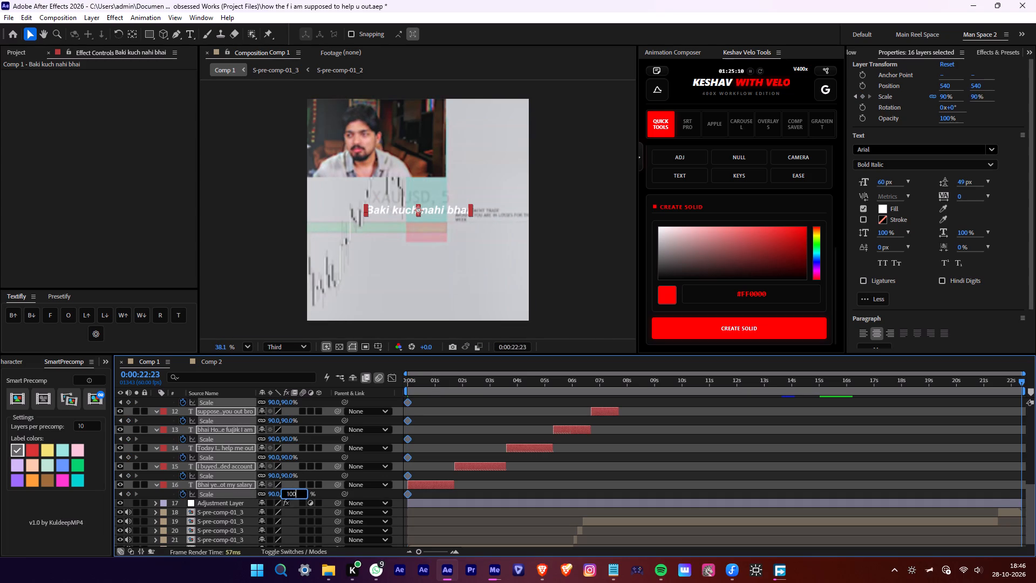
{"action": "key", "text": "Return"}
Fit the Scale keyframes to each caption's own start and end with the Keys quick tool.
{"action": "scroll", "coordinate": [731, 193], "scroll_direction": "down", "scroll_amount": 7}
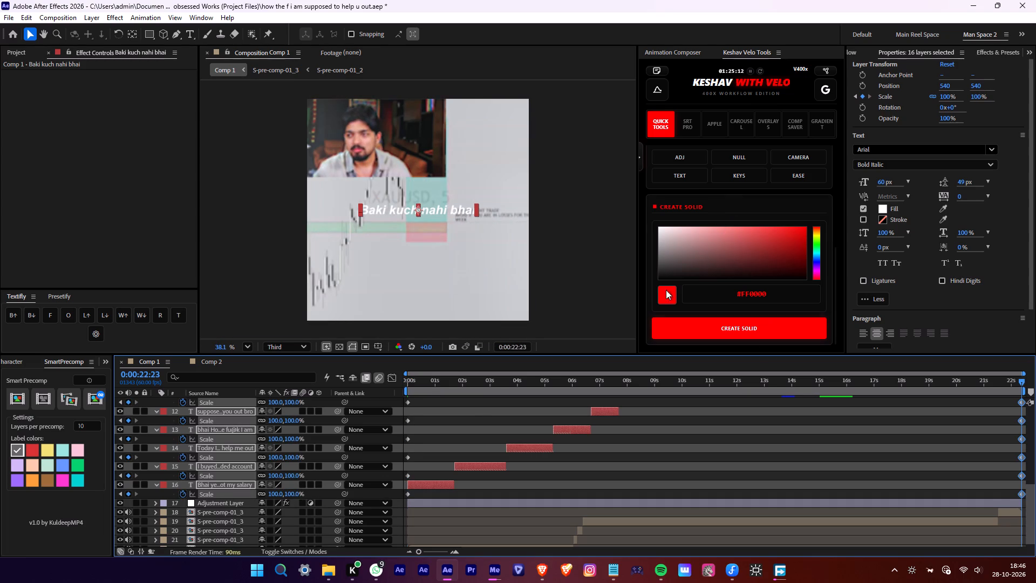
{"action": "left_click", "coordinate": [746, 175]}
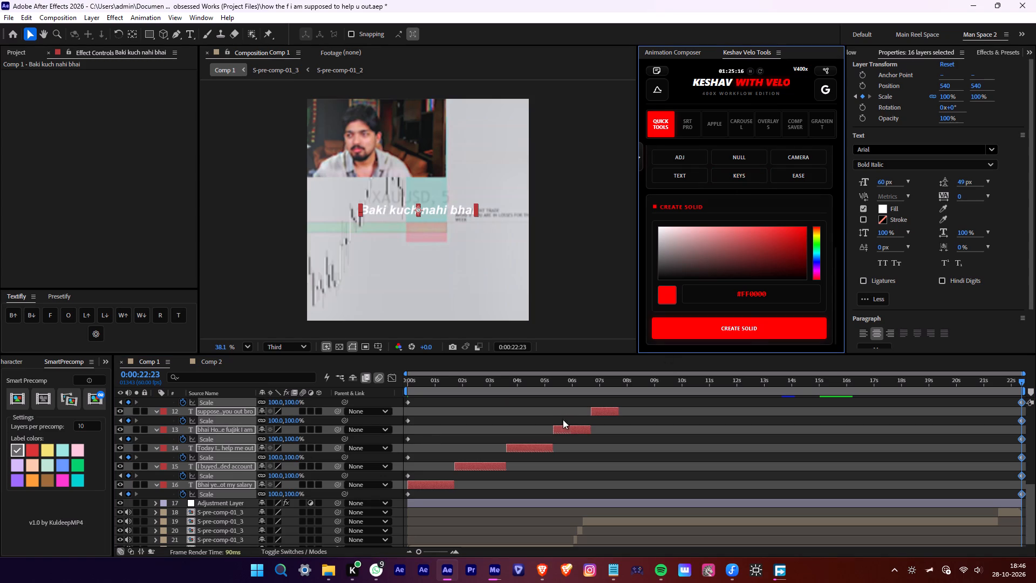
Return to 0:00:00:00, select all 16 captions and apply the Textifly W↑ animation to them.
{"action": "left_click", "coordinate": [433, 422]}
{"action": "left_click_drag", "start_coordinate": [431, 389], "coordinate": [366, 386]}
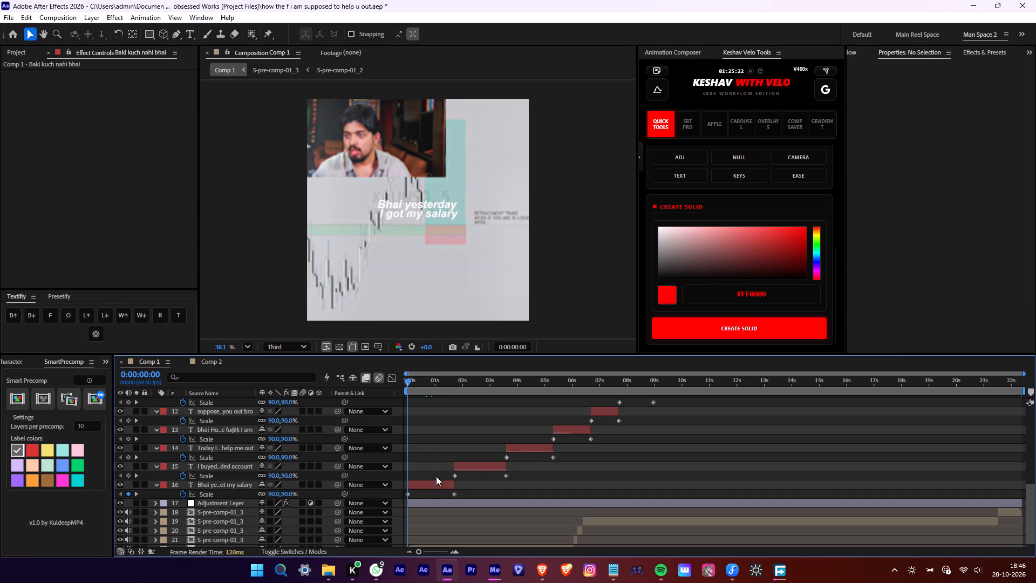
{"action": "left_click", "coordinate": [434, 482]}
{"action": "scroll", "coordinate": [430, 484], "scroll_direction": "up", "scroll_amount": 14}
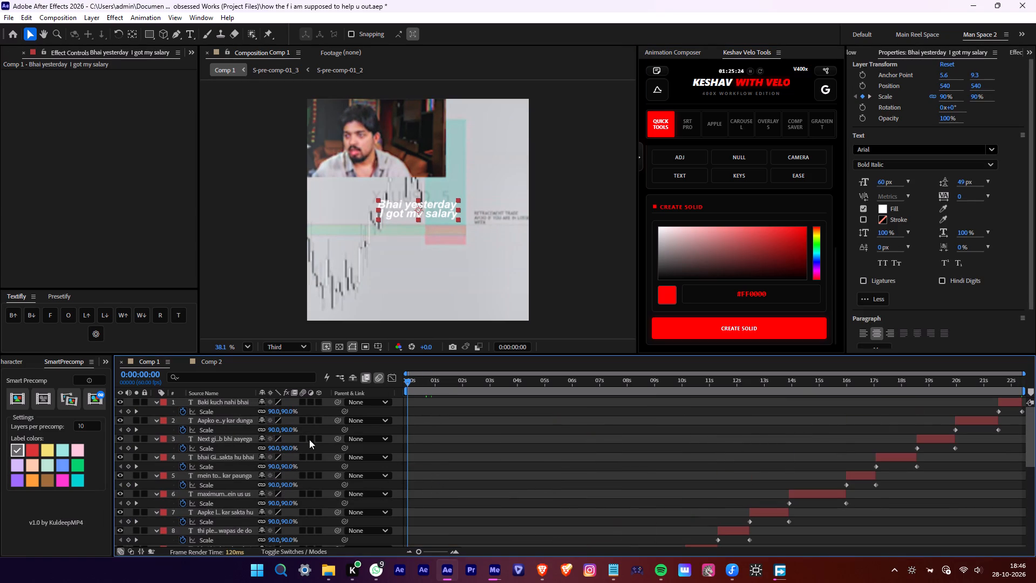
{"action": "left_click", "coordinate": [214, 399], "text": "shift"}
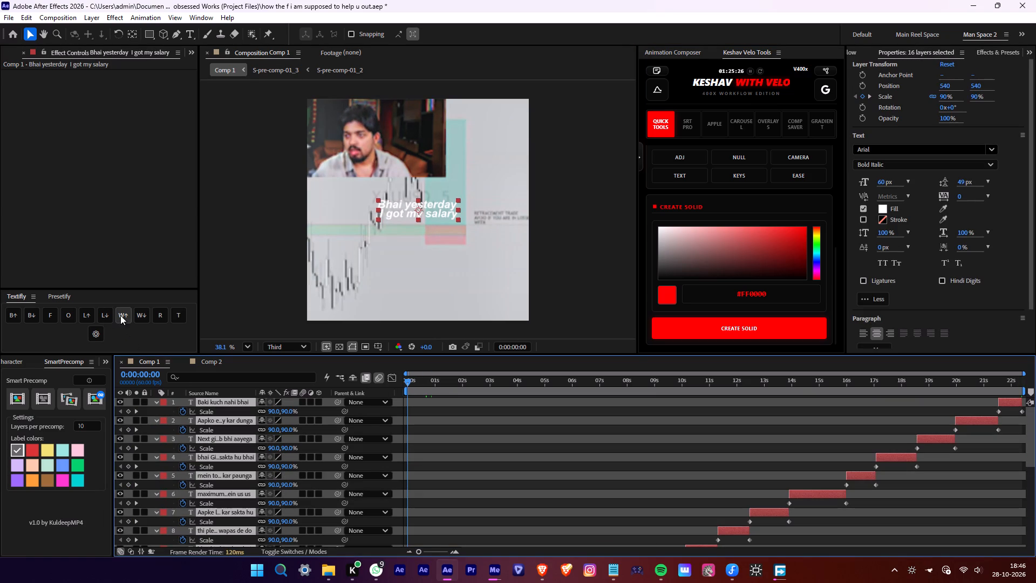
{"action": "left_click", "coordinate": [121, 315]}
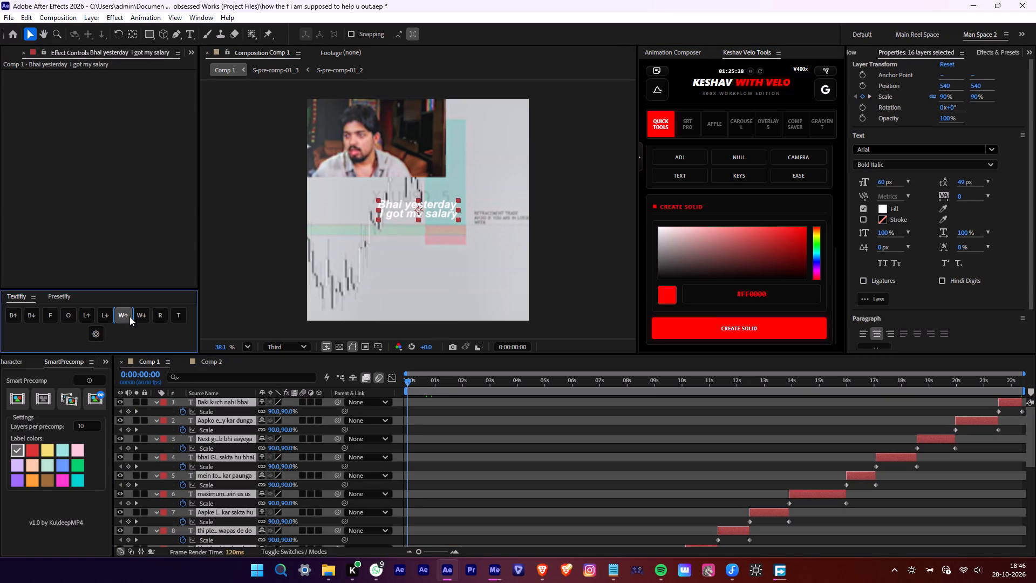
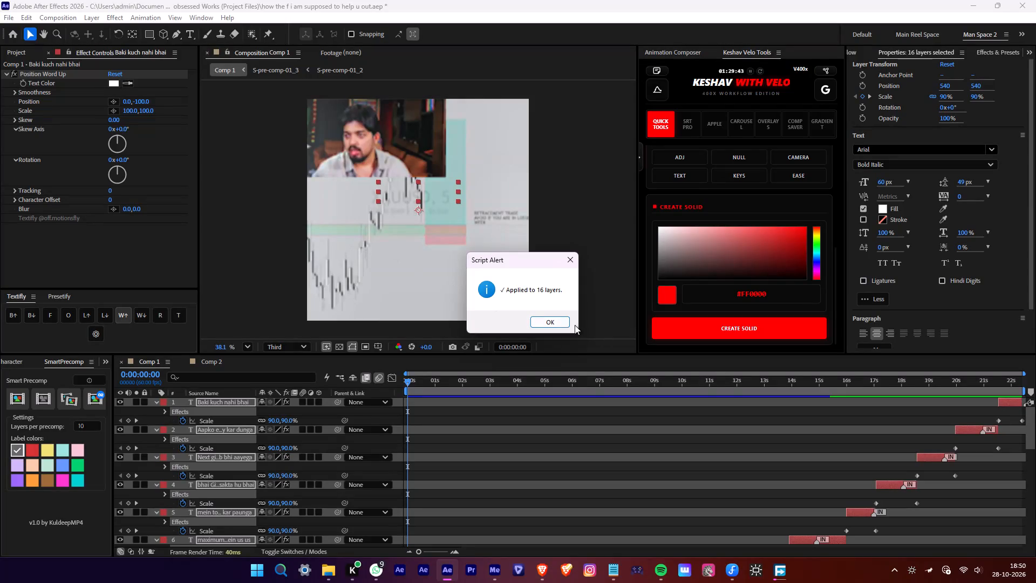
Play back Comp 1 and review the word-up animation on all the captions.
{"action": "left_click", "coordinate": [565, 323]}
{"action": "key", "text": "space"}
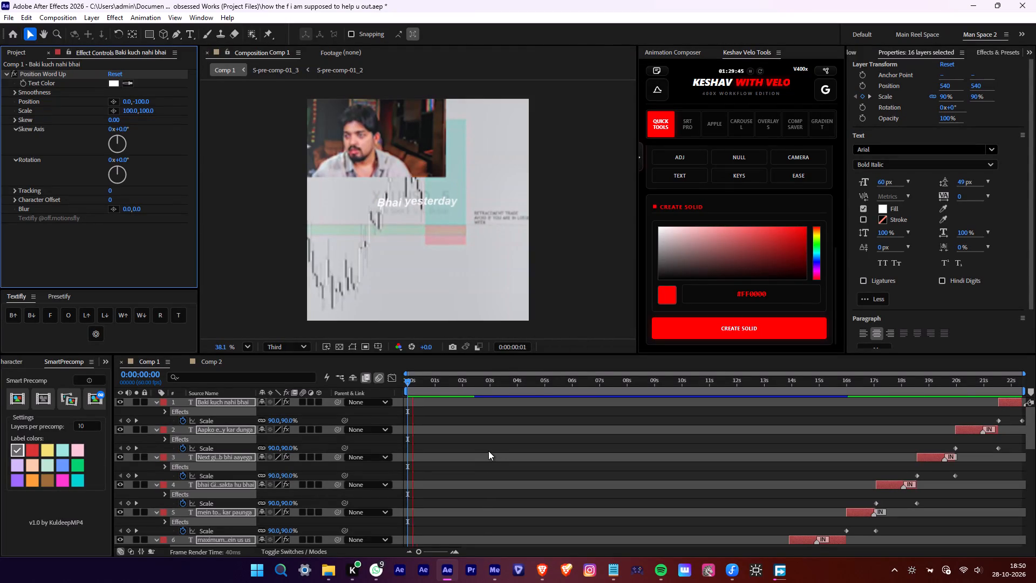
{"action": "scroll", "coordinate": [488, 451], "scroll_direction": "down", "scroll_amount": 8}
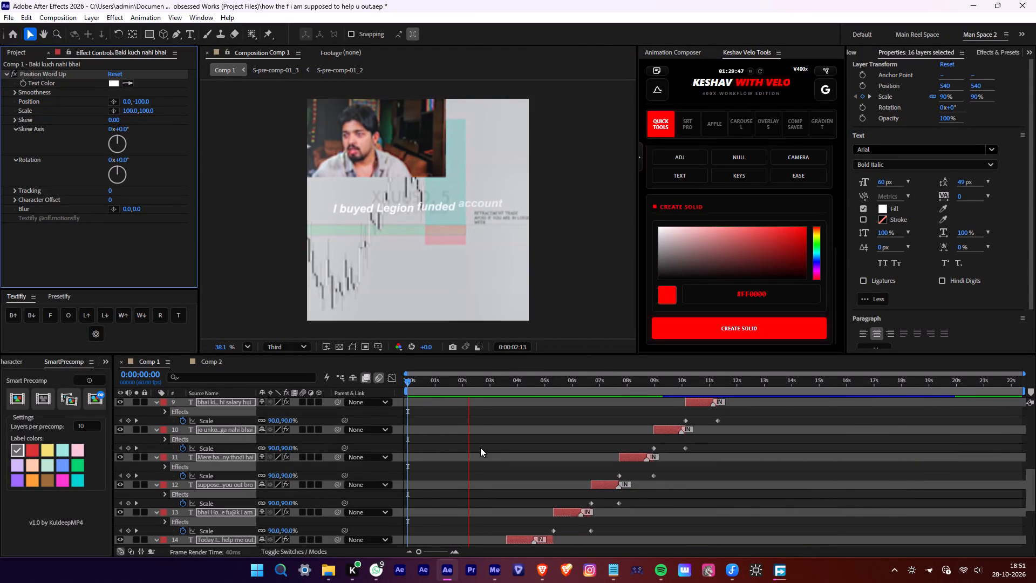
{"action": "scroll", "coordinate": [493, 449], "scroll_direction": "up", "scroll_amount": 4}
{"action": "scroll", "coordinate": [494, 451], "scroll_direction": "down", "scroll_amount": 6}
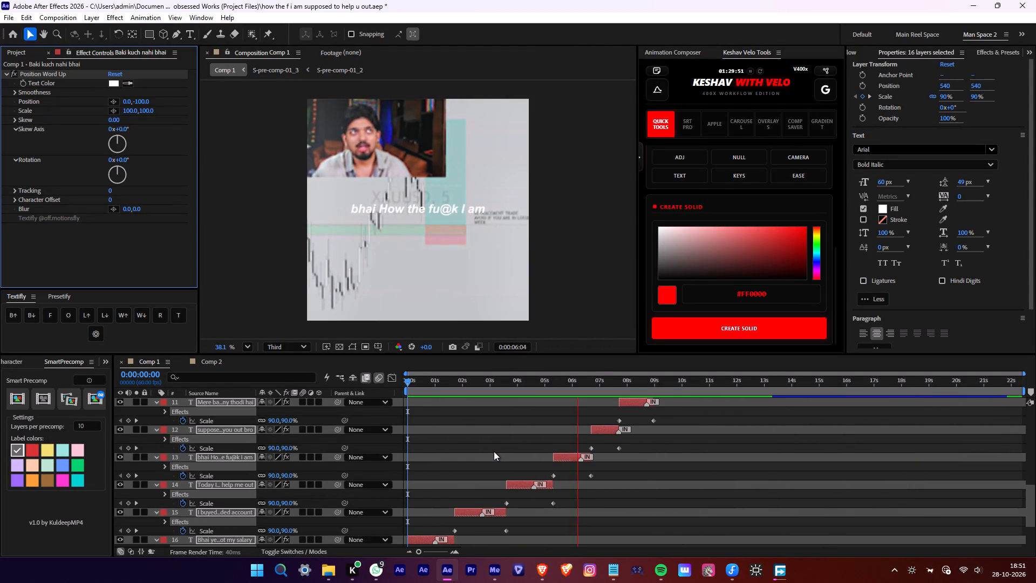
{"action": "scroll", "coordinate": [687, 486], "scroll_direction": "up", "scroll_amount": 5}
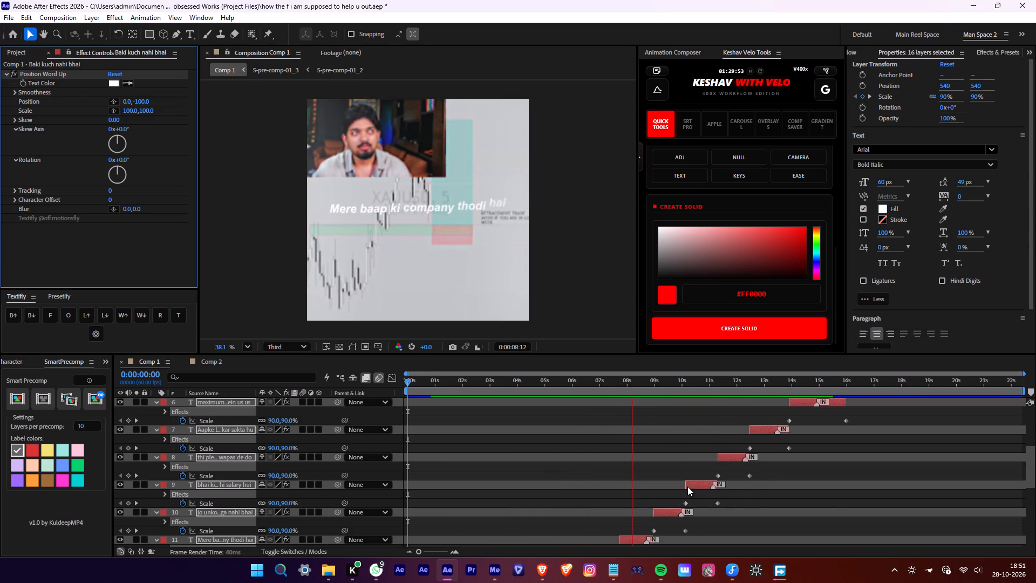
{"action": "scroll", "coordinate": [823, 482], "scroll_direction": "up", "scroll_amount": 2}
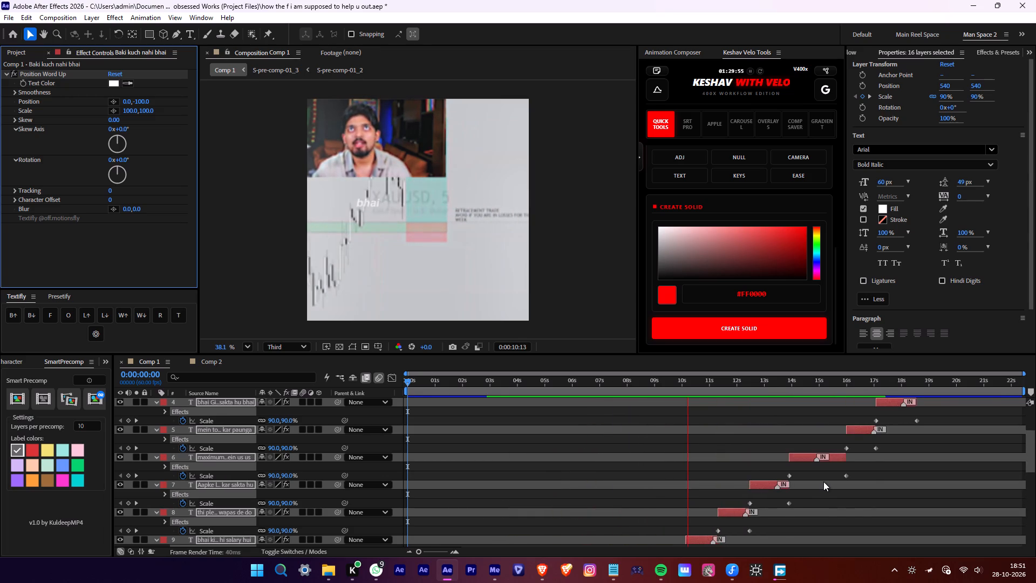
{"action": "scroll", "coordinate": [823, 482], "scroll_direction": "up", "scroll_amount": 2}
{"action": "scroll", "coordinate": [823, 481], "scroll_direction": "down", "scroll_amount": 5}
{"action": "scroll", "coordinate": [823, 481], "scroll_direction": "up", "scroll_amount": 6}
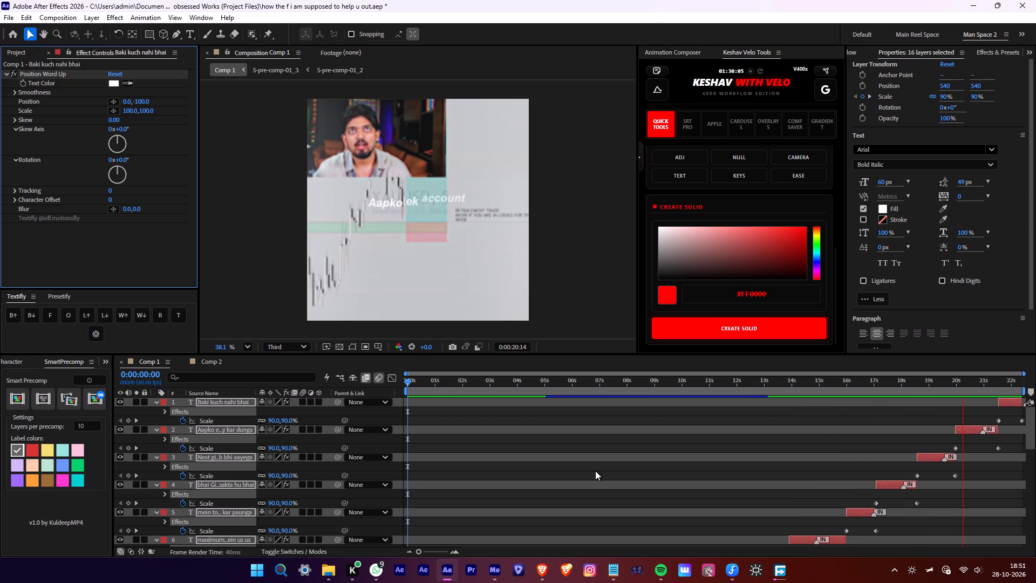
Collapse the expanded properties of all layers in the Comp 1 timeline and deselect them.
{"action": "key", "text": "ctrl+a"}
{"action": "left_click", "coordinate": [475, 418]}
{"action": "key", "text": "ctrl+a"}
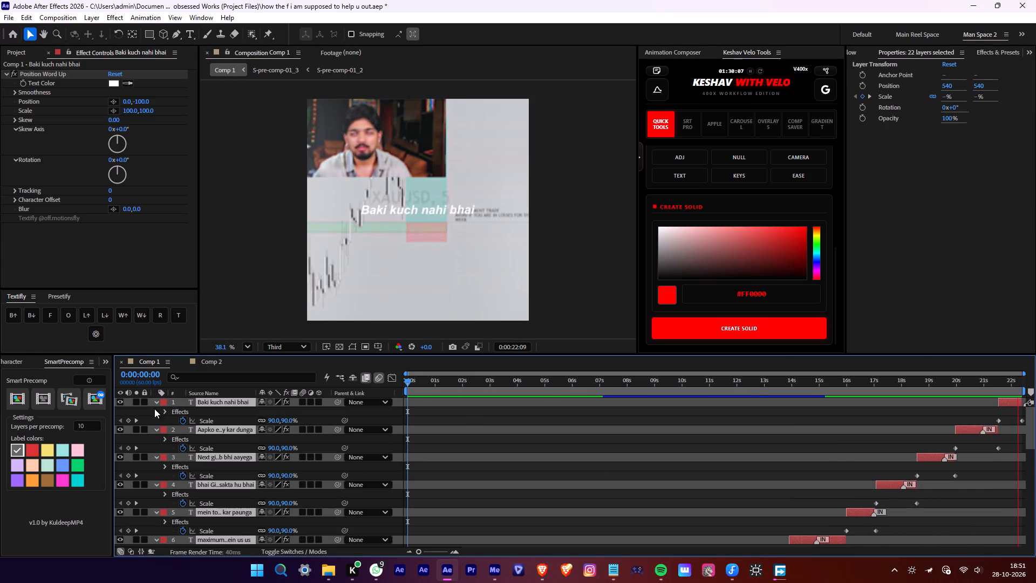
{"action": "left_click", "coordinate": [154, 402]}
{"action": "scroll", "coordinate": [554, 448], "scroll_direction": "down", "scroll_amount": 5, "text": "alt"}
{"action": "left_click", "coordinate": [543, 457]}
{"action": "key", "text": "space"}
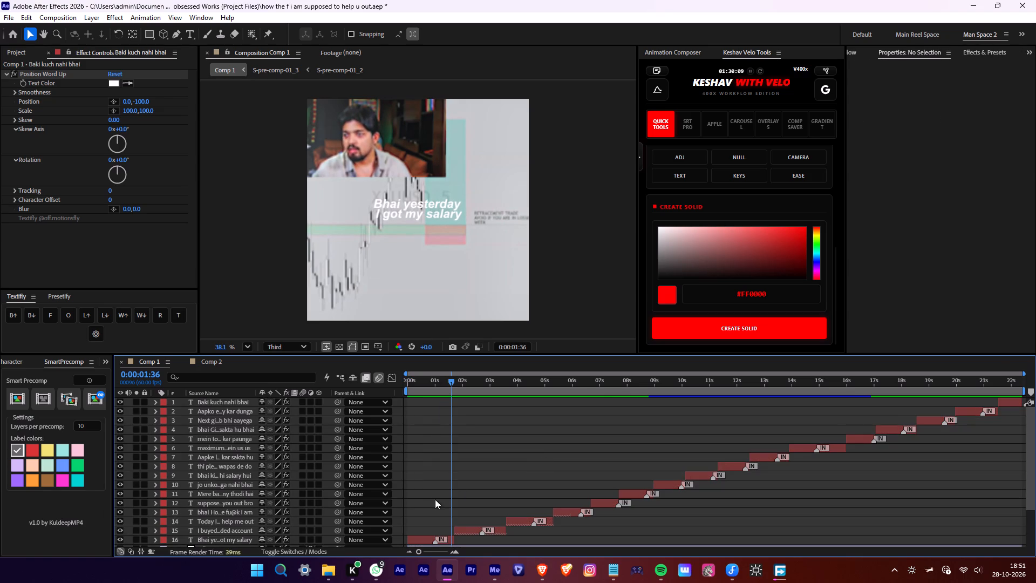
At 0:00:00:57, search for "tint tex" and apply the matching preset to the "Bhai yesterday I got my salary" caption.
{"action": "left_click_drag", "start_coordinate": [447, 375], "coordinate": [462, 378]}
{"action": "left_click", "coordinate": [420, 536]}
{"action": "scroll", "coordinate": [423, 536], "scroll_direction": "up", "scroll_amount": 7}
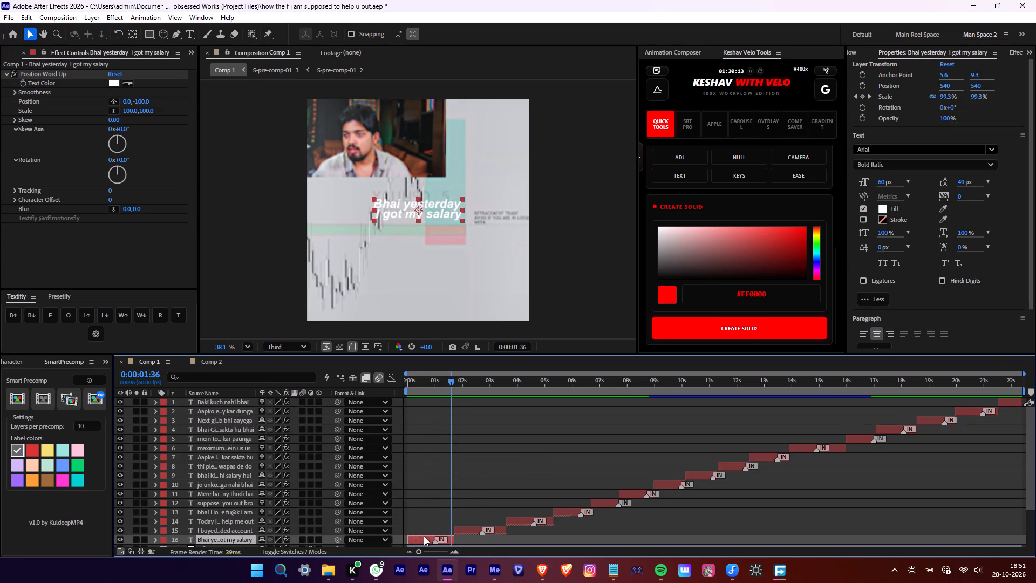
{"action": "left_click", "coordinate": [432, 388]}
{"action": "key", "text": "ctrl+space"}
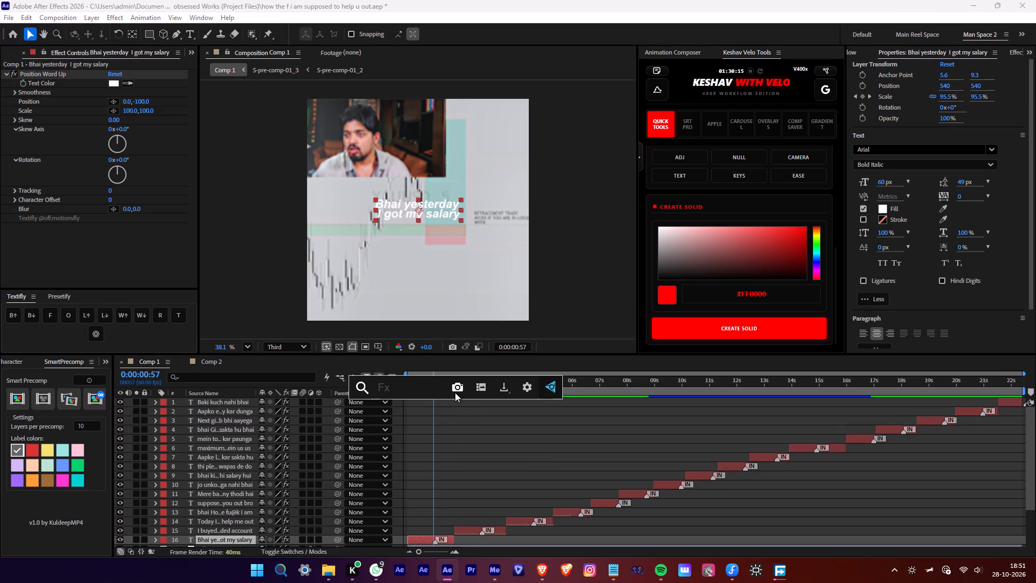
{"action": "type", "text": "tint tex"}
{"action": "left_click", "coordinate": [443, 444]}
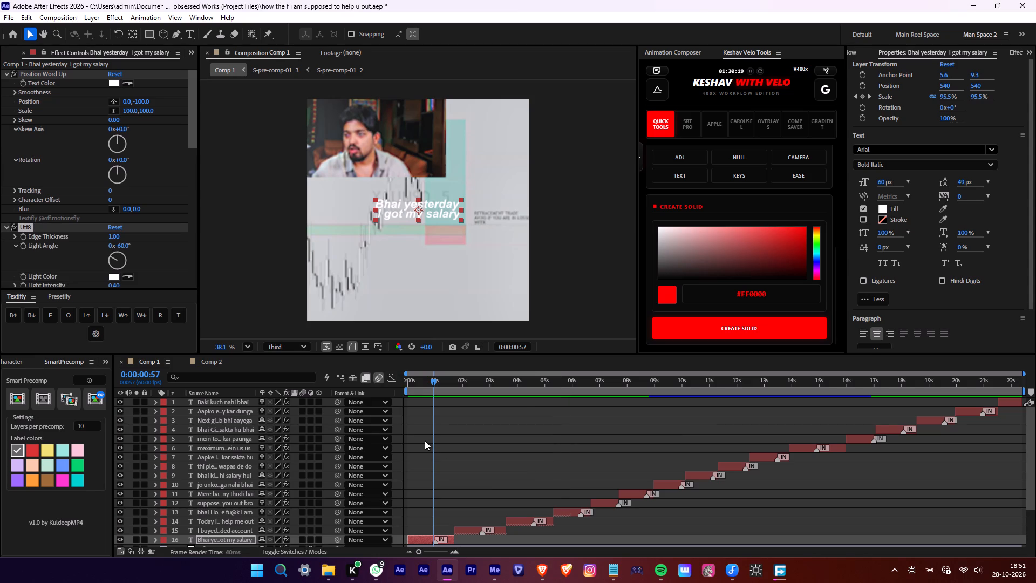
Copy the Utf8, Utf9, Utf10 and Utf11 effects from the first caption and paste them onto the other 15 captions.
{"action": "left_click", "coordinate": [3, 226]}
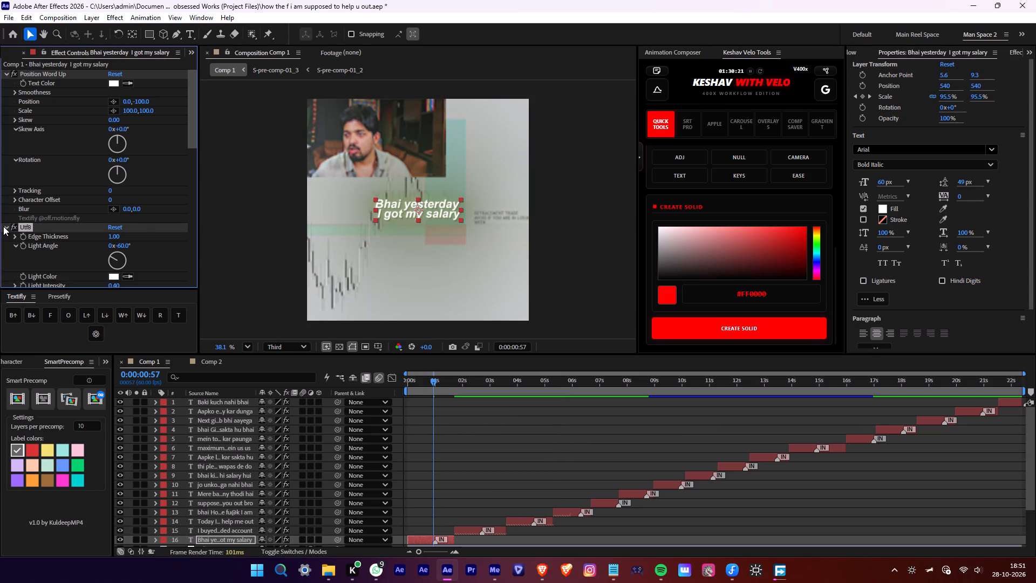
{"action": "left_click", "coordinate": [53, 263]}
{"action": "left_click", "coordinate": [40, 256]}
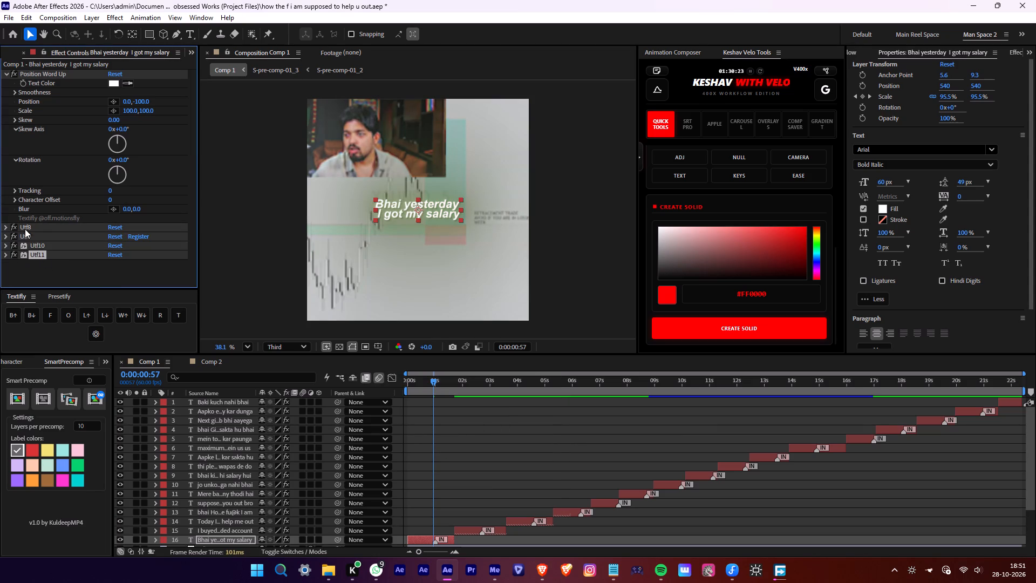
{"action": "left_click", "coordinate": [25, 229], "text": "shift"}
{"action": "key", "text": "ctrl+c"}
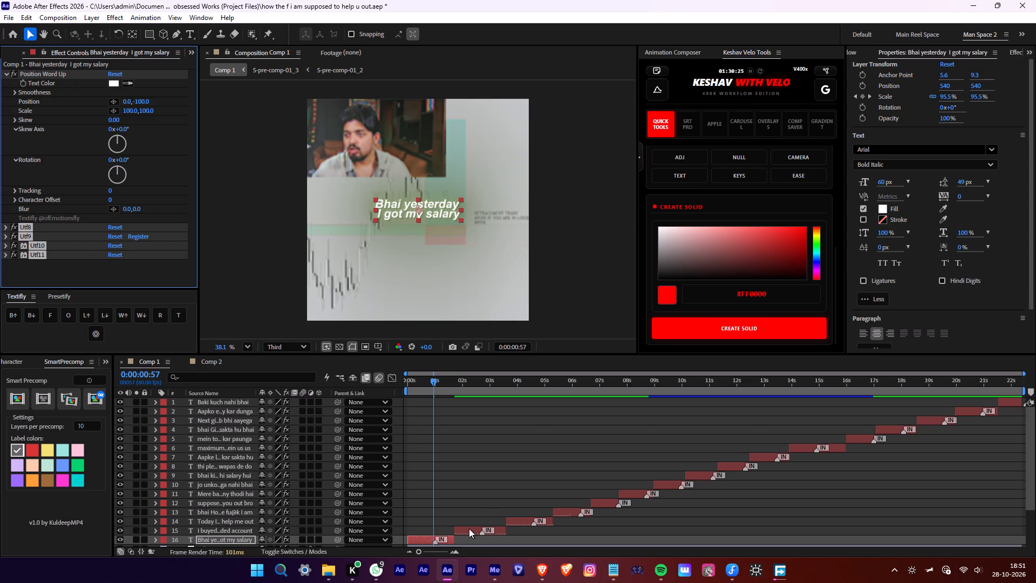
{"action": "left_click", "coordinate": [468, 528]}
{"action": "scroll", "coordinate": [468, 525], "scroll_direction": "up", "scroll_amount": 7}
{"action": "left_click", "coordinate": [221, 402], "text": "shift"}
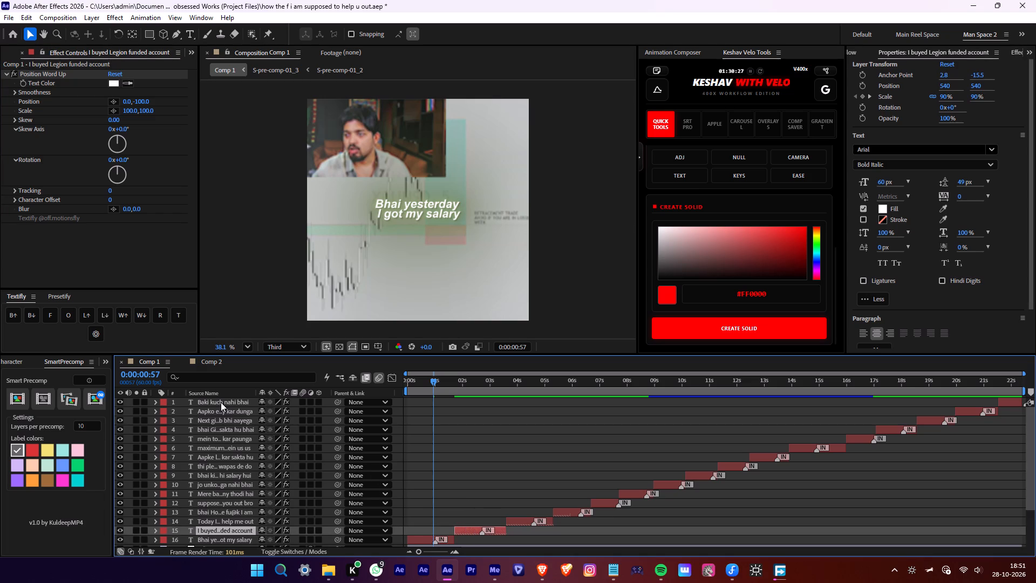
{"action": "key", "text": "ctrl+v"}
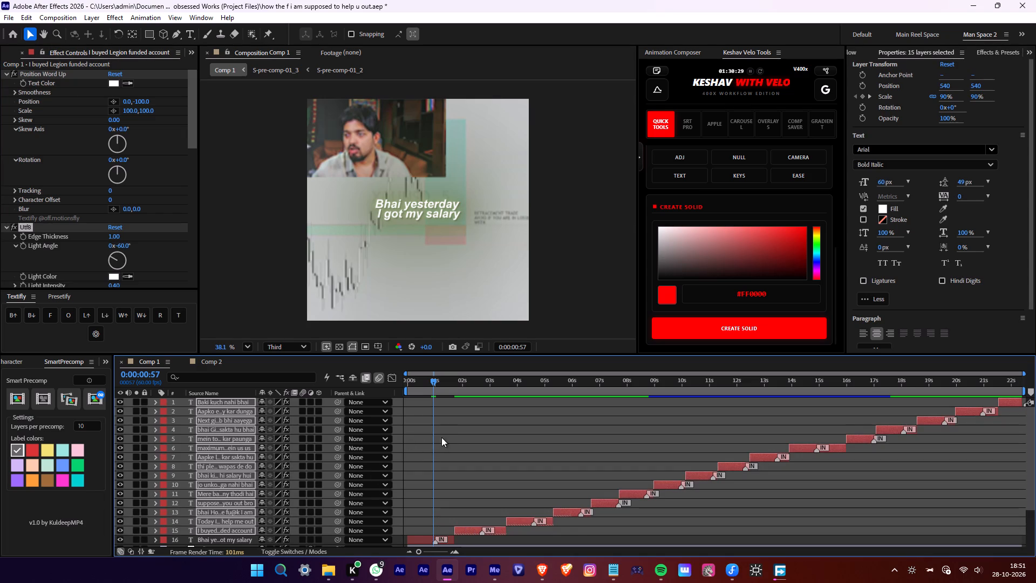
Select all 22 layers in Comp 1 and combine them into one precomp with Smart Precomp.
{"action": "left_click", "coordinate": [448, 440]}
{"action": "key", "text": "ctrl+a"}
{"action": "left_click", "coordinate": [11, 391]}
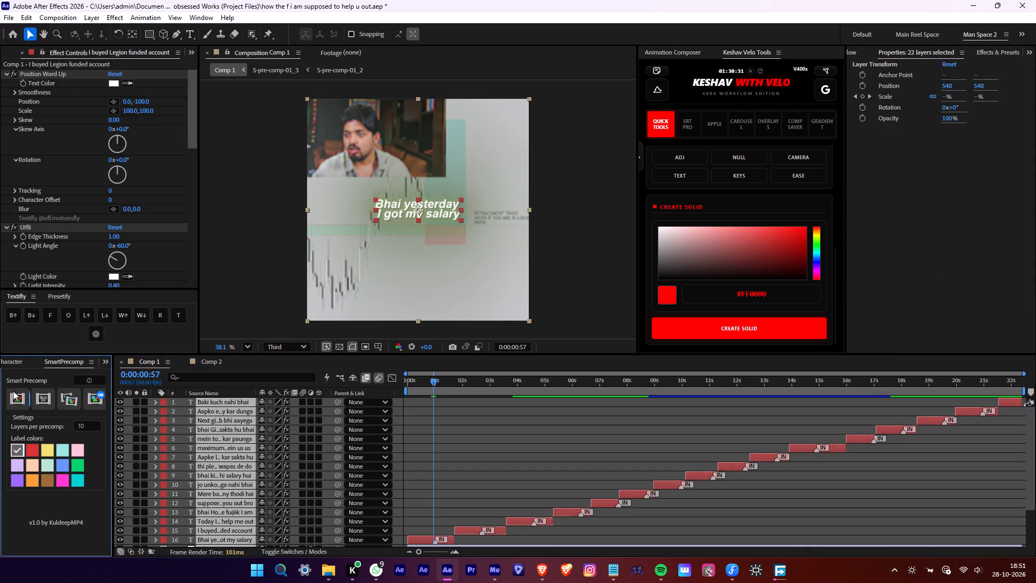
{"action": "left_click", "coordinate": [454, 445]}
Change Comp 1 to the Reel preset, 1080 x 1920 px, and fit the whole frame in the viewer.
{"action": "right_click", "coordinate": [279, 228]}
{"action": "left_click", "coordinate": [297, 250]}
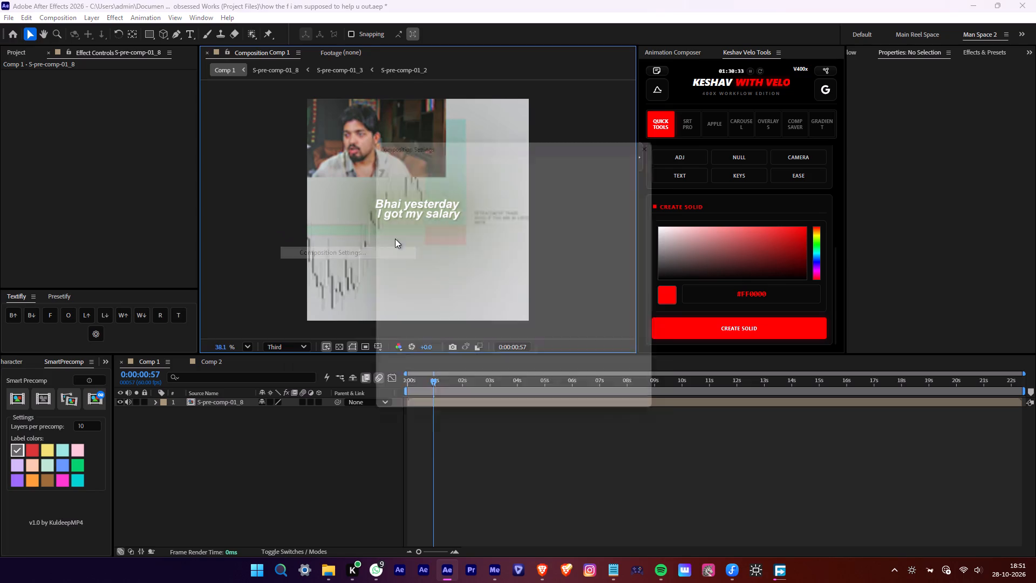
{"action": "left_click", "coordinate": [458, 205]}
{"action": "left_click", "coordinate": [531, 541]}
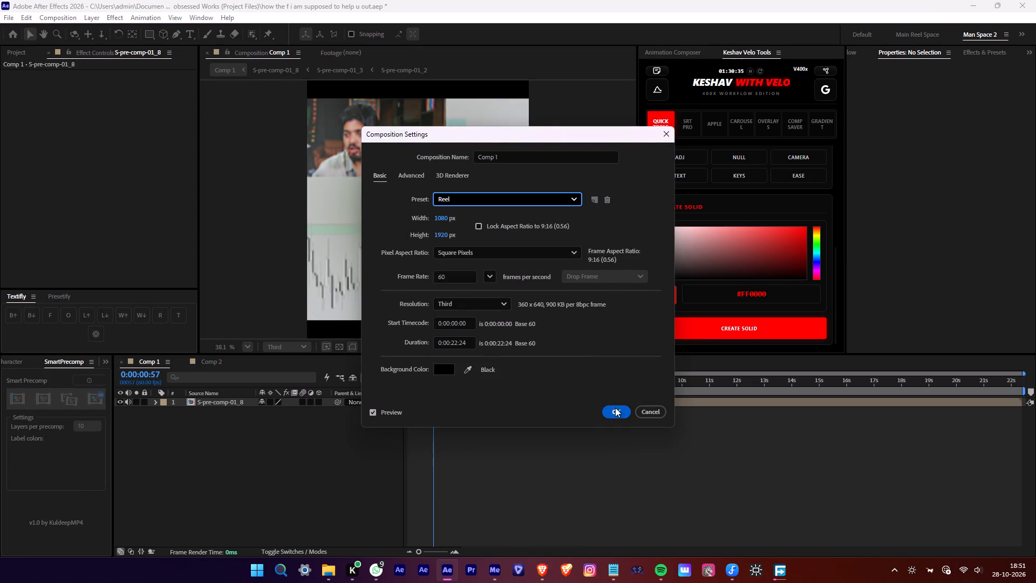
{"action": "left_click", "coordinate": [615, 408]}
{"action": "left_click", "coordinate": [248, 344]}
{"action": "left_click", "coordinate": [278, 136]}
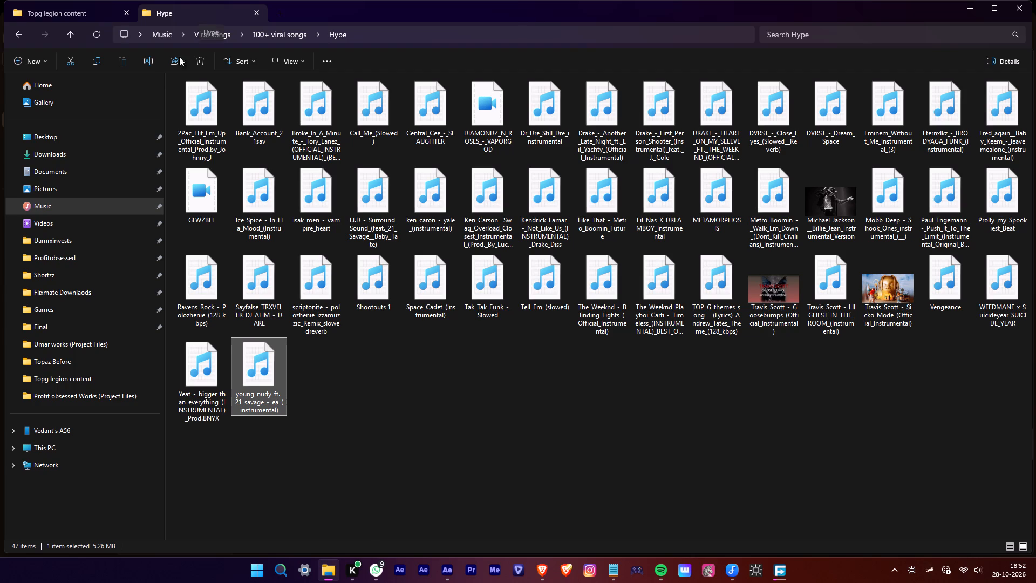
{"action": "left_click", "coordinate": [112, 250]}
{"action": "left_click", "coordinate": [112, 244]}
{"action": "left_click", "coordinate": [113, 254]}
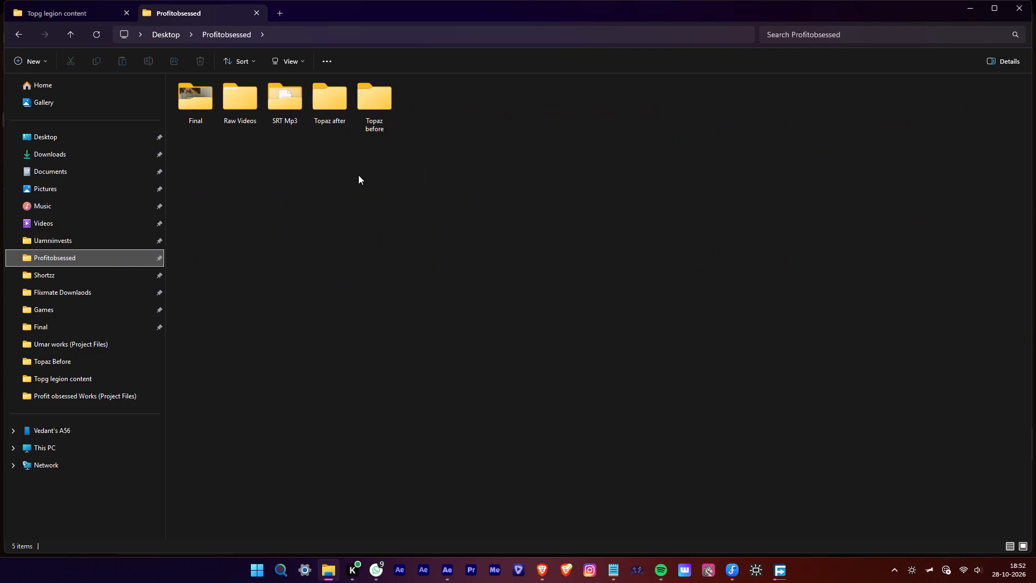
{"action": "double_click", "coordinate": [203, 95]}
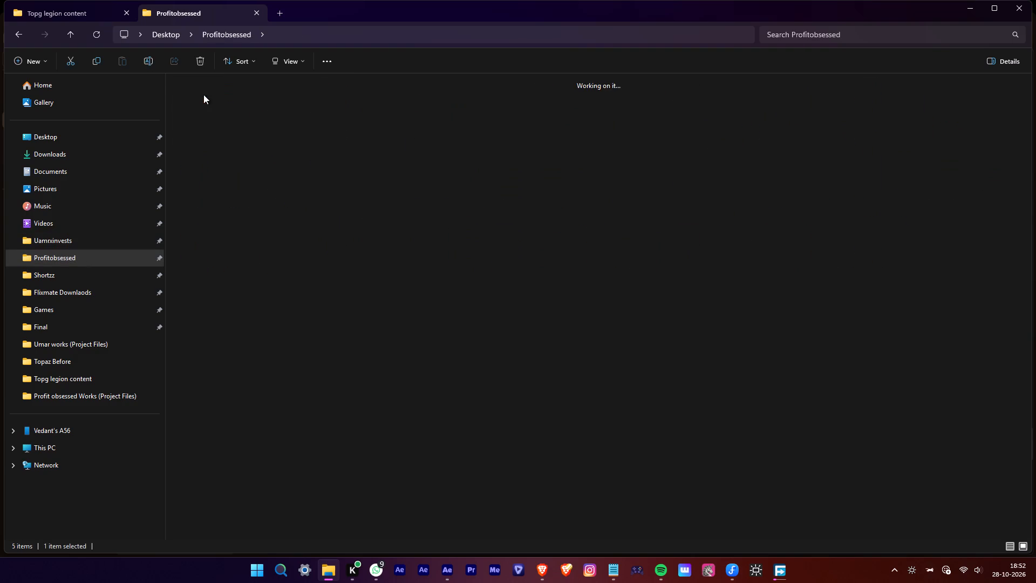
{"action": "double_click", "coordinate": [290, 119]}
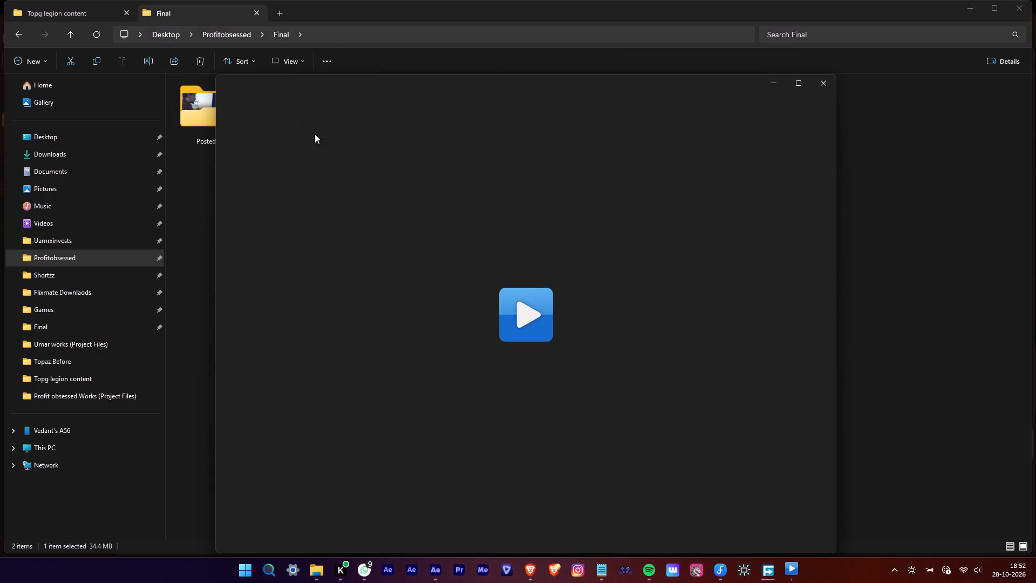
{"action": "left_click", "coordinate": [795, 81]}
{"action": "scroll", "coordinate": [778, 178], "scroll_direction": "up", "scroll_amount": 5}
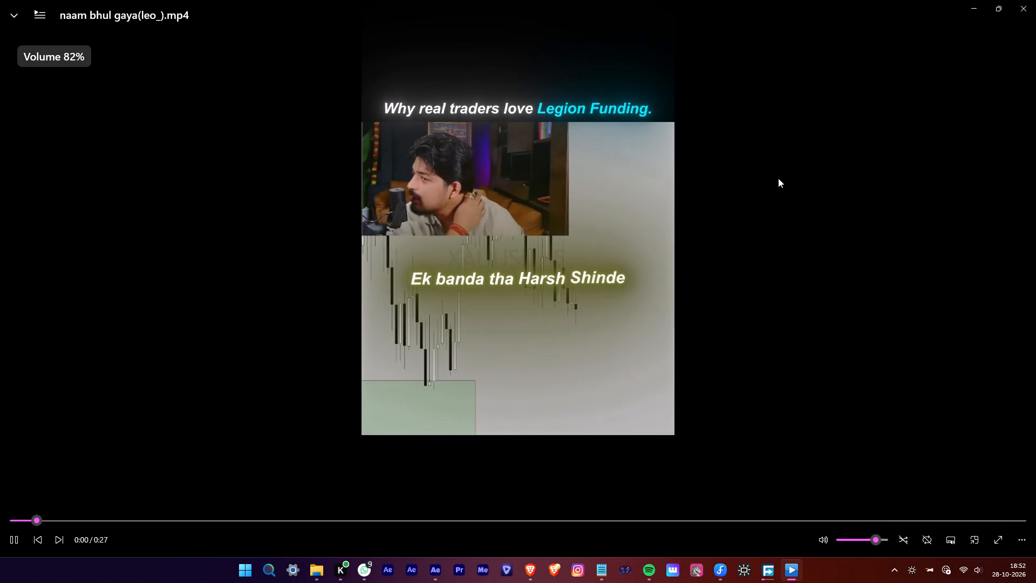
{"action": "scroll", "coordinate": [778, 178], "scroll_direction": "up", "scroll_amount": 3}
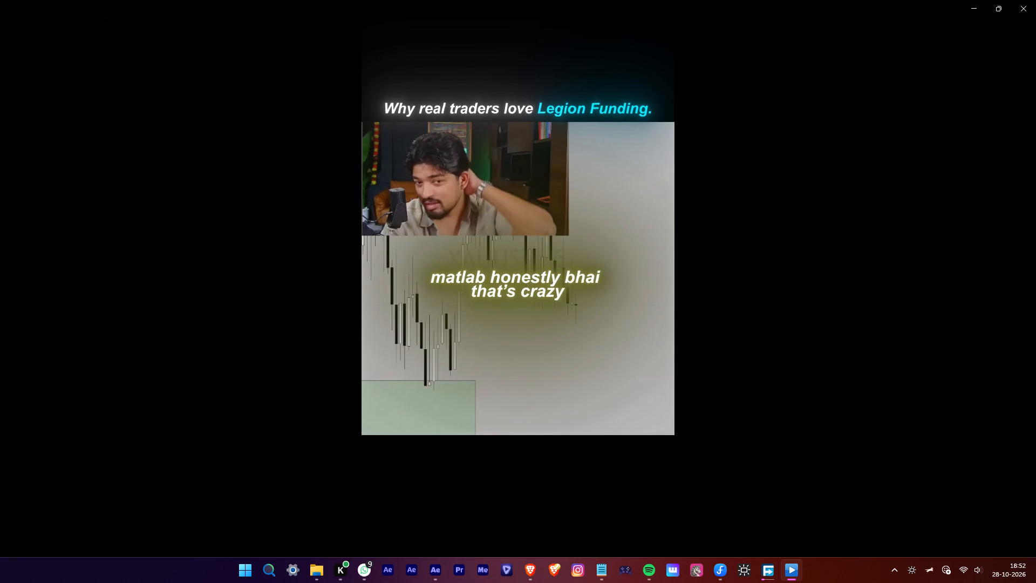
{"action": "left_click", "coordinate": [1035, 6]}
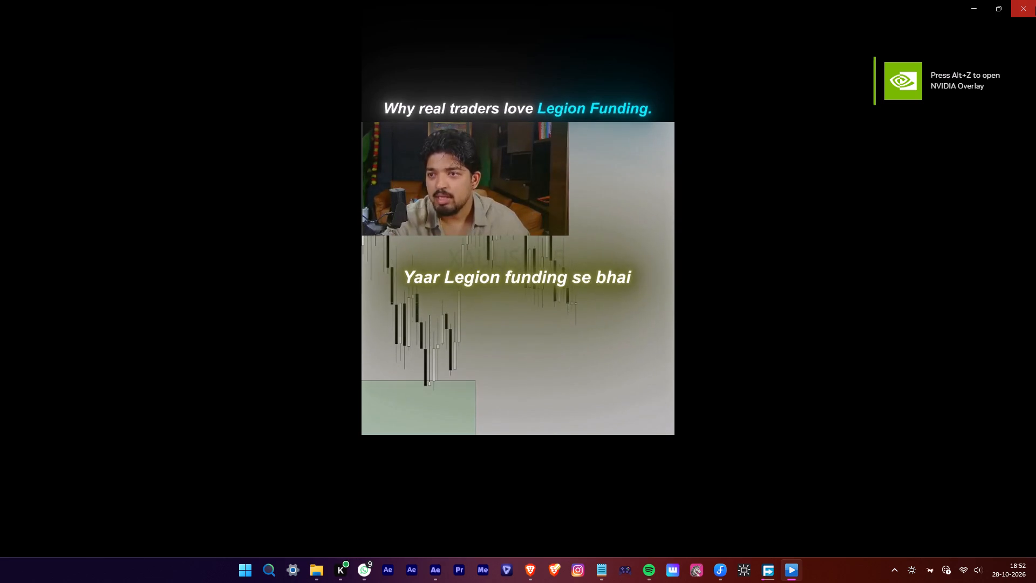
Delete the naam bhul gaya(leo_) video from the Final folder.
{"action": "left_click", "coordinate": [199, 60]}
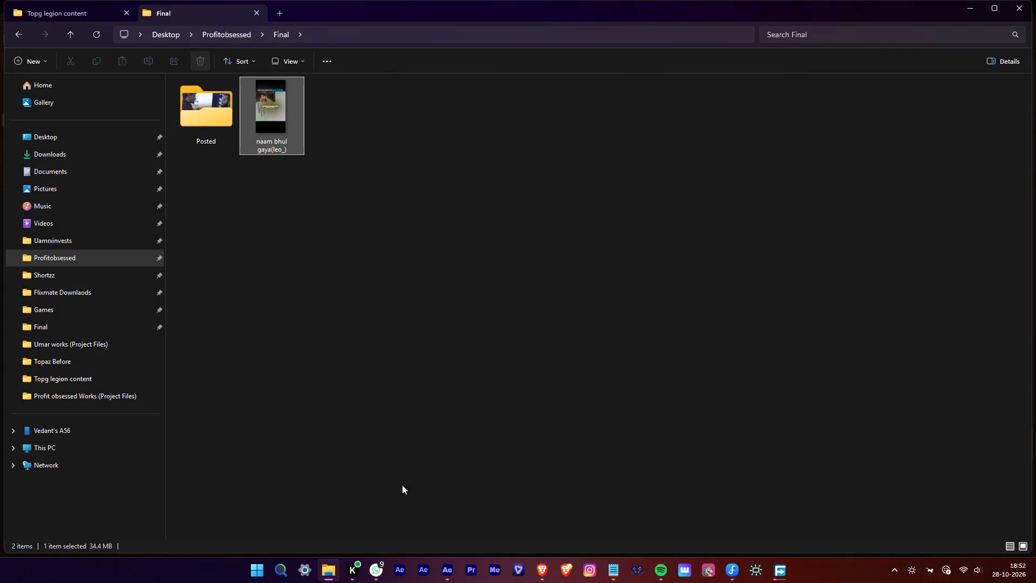
Switch to After Effects, open S-pre-comp-01_7 from Comp 2, and add an adjustment layer directly above the S-pre-comp-01_6 layer.
{"action": "left_click", "coordinate": [448, 568]}
{"action": "left_click", "coordinate": [222, 360]}
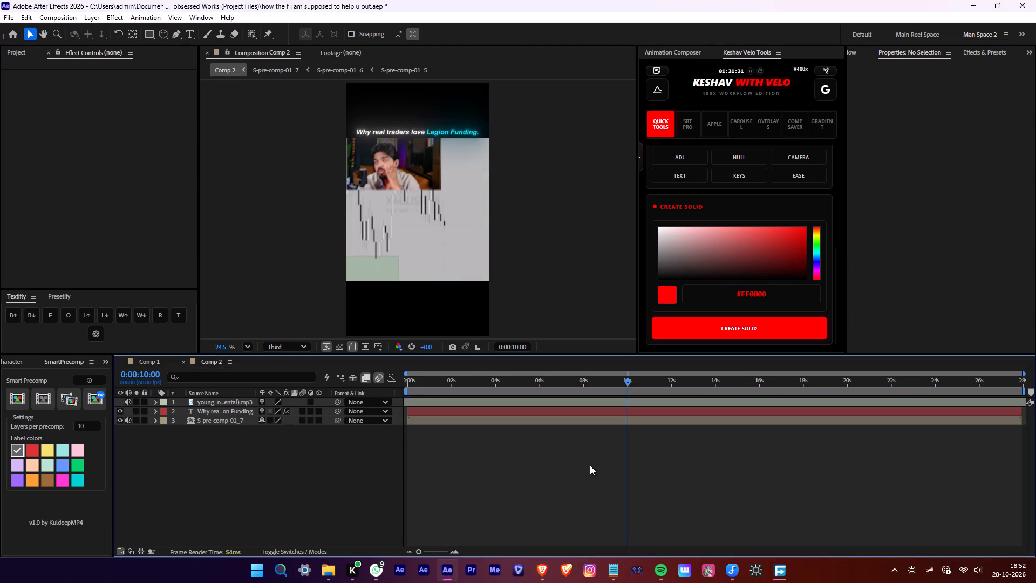
{"action": "double_click", "coordinate": [593, 420]}
{"action": "scroll", "coordinate": [593, 420], "scroll_direction": "down", "scroll_amount": 5}
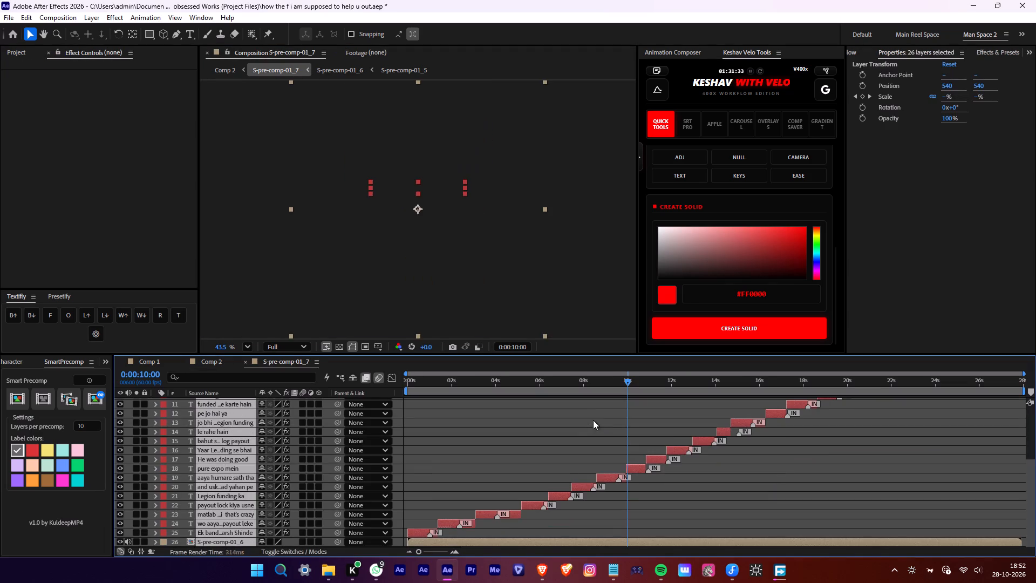
{"action": "scroll", "coordinate": [593, 420], "scroll_direction": "down", "scroll_amount": 5}
{"action": "left_click", "coordinate": [646, 526]}
{"action": "left_click", "coordinate": [646, 539]}
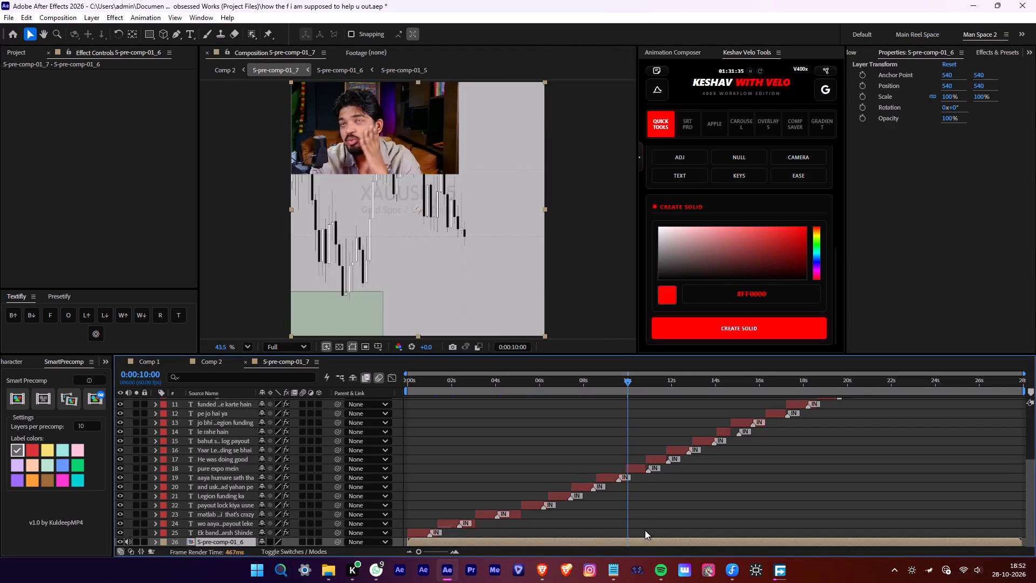
{"action": "key", "text": "alt+a"}
{"action": "left_click", "coordinate": [644, 527]}
{"action": "scroll", "coordinate": [644, 527], "scroll_direction": "up", "scroll_amount": 5}
{"action": "scroll", "coordinate": [644, 527], "scroll_direction": "down", "scroll_amount": 6}
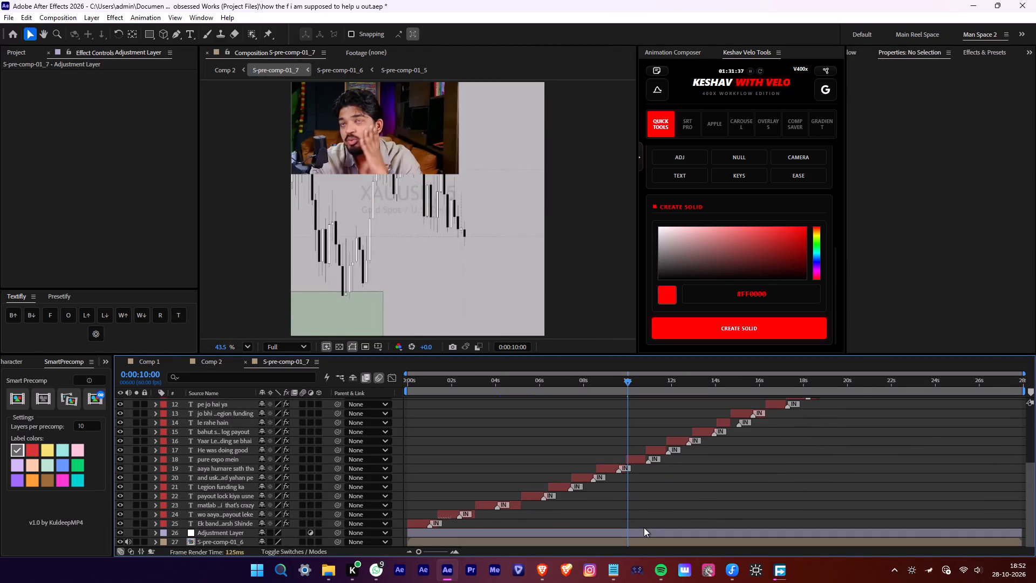
Select the adjustment layer above S-pre-comp-01_6 and begin a search for an effect to apply to it.
{"action": "left_click", "coordinate": [644, 527]}
{"action": "left_click", "coordinate": [644, 532]}
{"action": "left_click", "coordinate": [979, 53]}
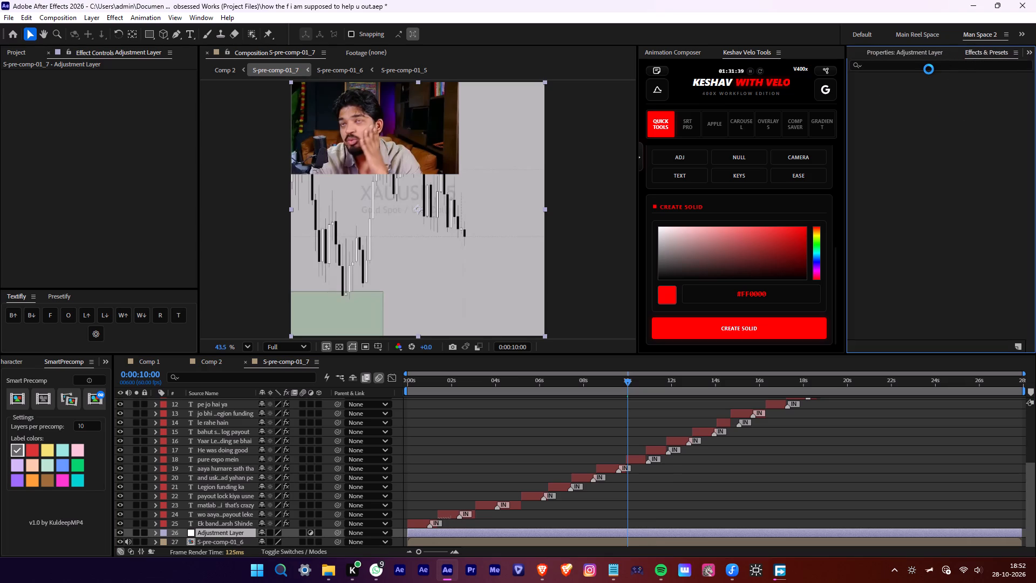
{"action": "left_click", "coordinate": [929, 69]}
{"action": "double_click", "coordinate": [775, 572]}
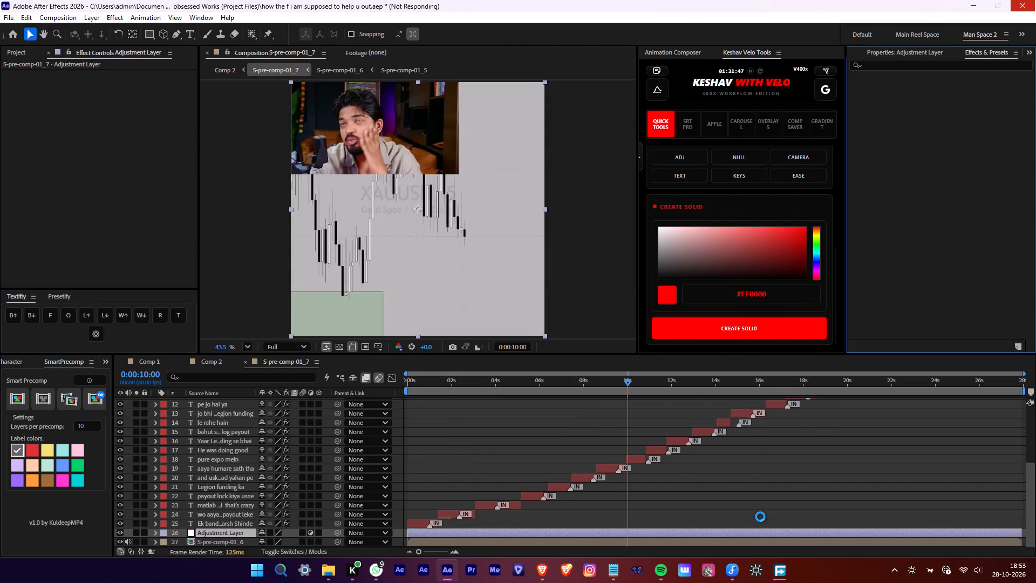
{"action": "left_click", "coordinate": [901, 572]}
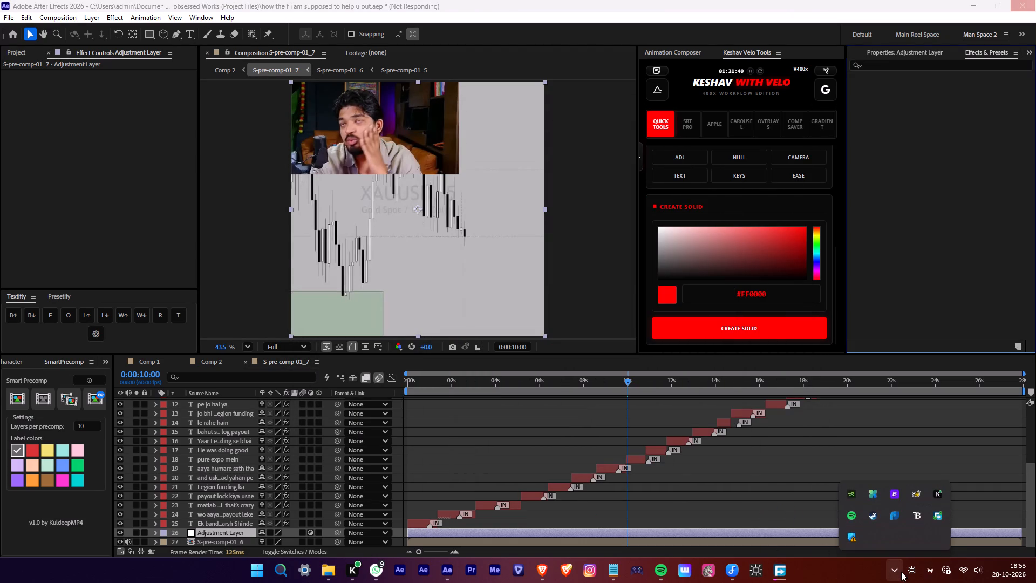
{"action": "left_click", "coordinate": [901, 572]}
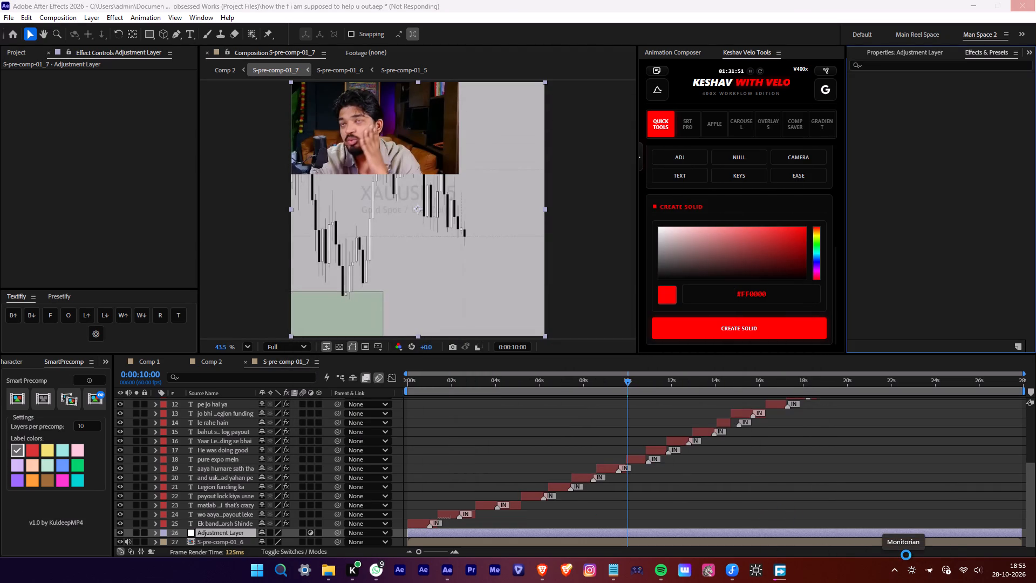
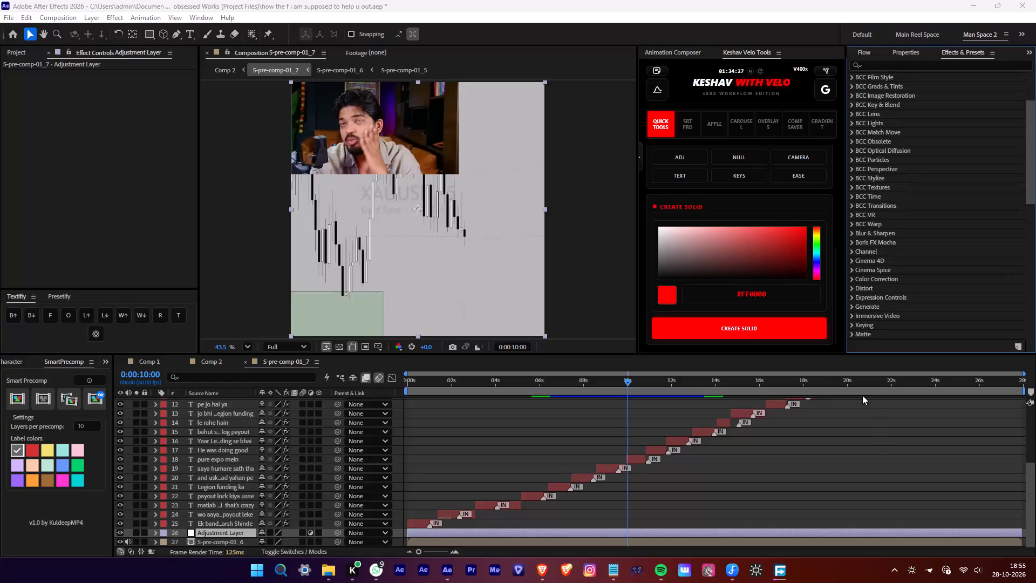
Search the presets for "ae q" and apply the Ae quality cc preset to the adjustment layer.
{"action": "left_click", "coordinate": [892, 67]}
{"action": "key", "text": "a"}
{"action": "type", "text": "e"}
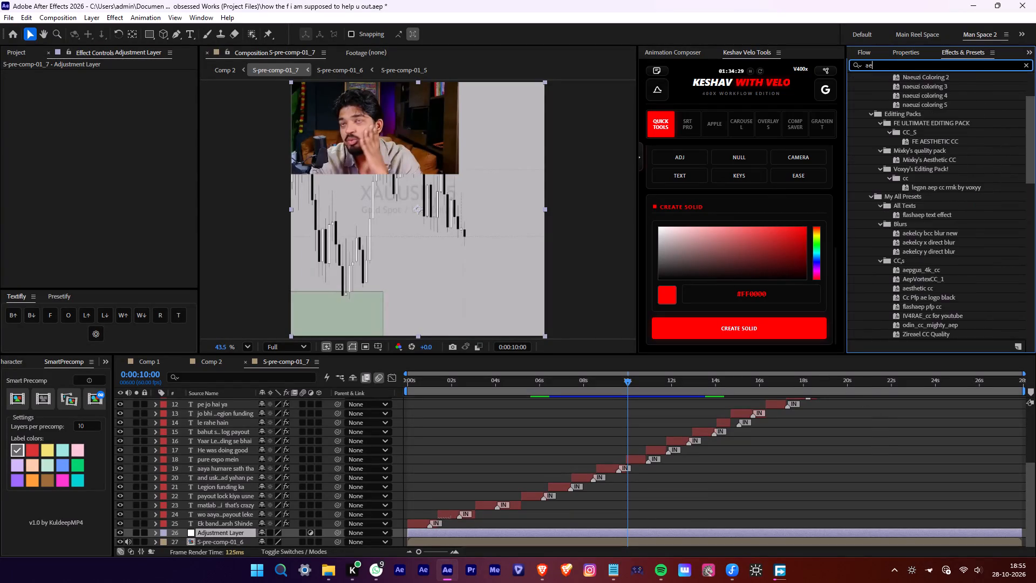
{"action": "key", "text": "space"}
{"action": "key", "text": "q"}
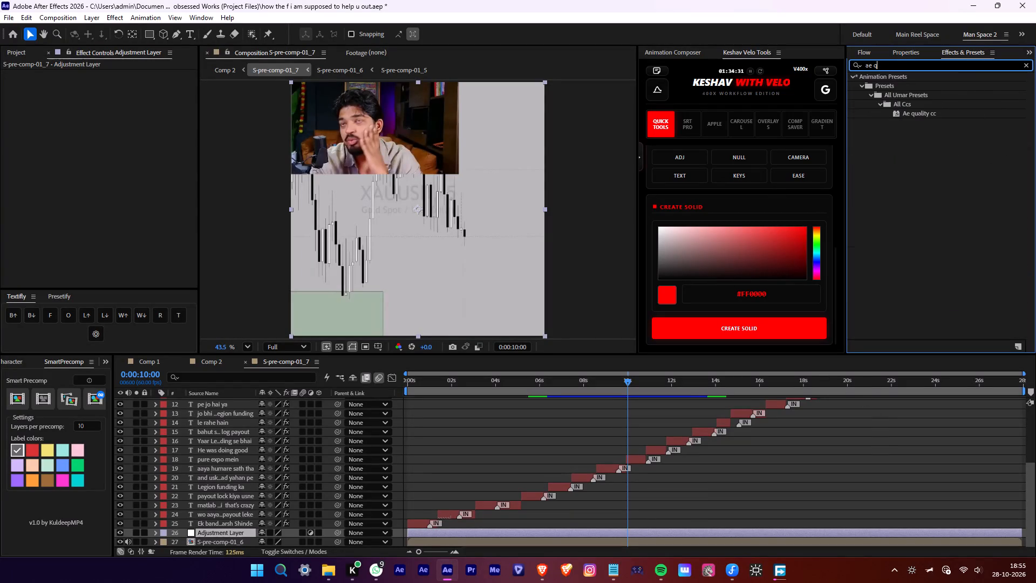
{"action": "double_click", "coordinate": [914, 109]}
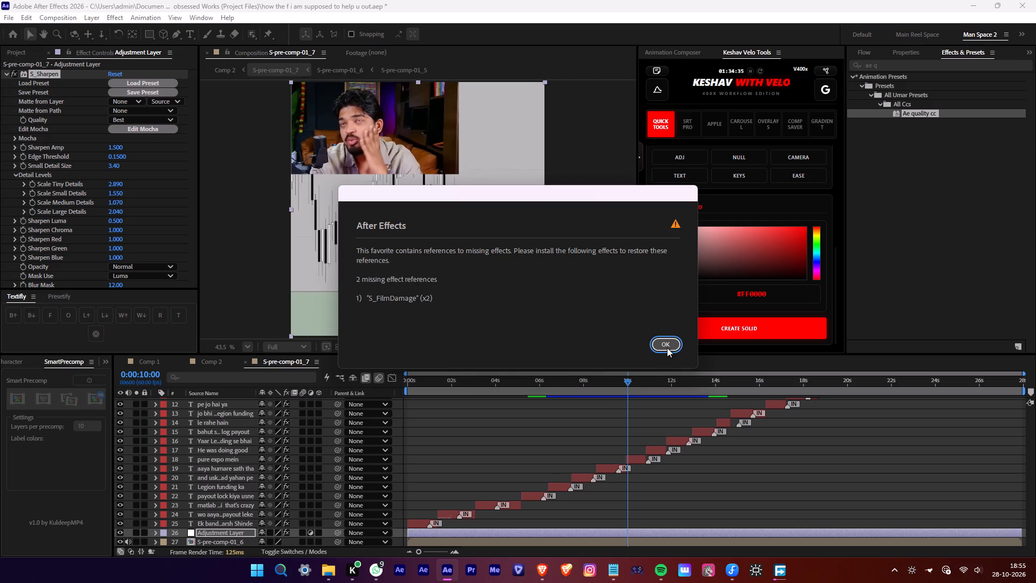
{"action": "left_click", "coordinate": [667, 348]}
Collapse the adjustment layer's effects and turn off the missing S_FilmDamage 2 effect.
{"action": "left_click", "coordinate": [5, 74]}
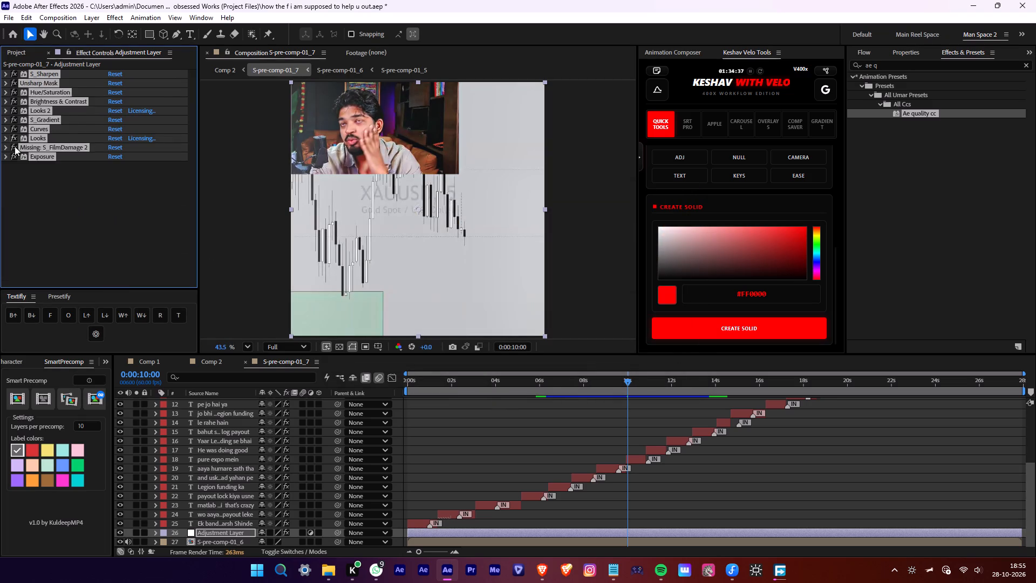
{"action": "left_click", "coordinate": [16, 191]}
{"action": "left_click", "coordinate": [17, 146]}
{"action": "scroll", "coordinate": [564, 432], "scroll_direction": "up", "scroll_amount": 12}
{"action": "scroll", "coordinate": [564, 432], "scroll_direction": "down", "scroll_amount": 8}
Copy the graded adjustment layer from S-pre-comp-01_7 and paste it into Comp 1.
{"action": "left_click", "coordinate": [537, 433]}
{"action": "left_click", "coordinate": [442, 535]}
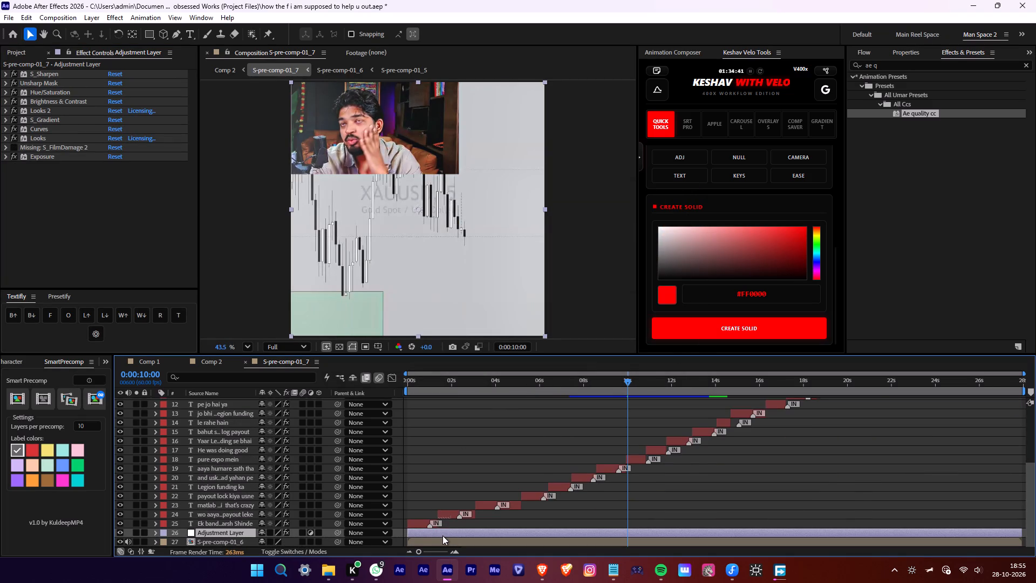
{"action": "key", "text": "ctrl+c"}
{"action": "left_click", "coordinate": [145, 360]}
{"action": "left_click", "coordinate": [464, 459], "text": "ctrl"}
{"action": "key", "text": "ctrl+v"}
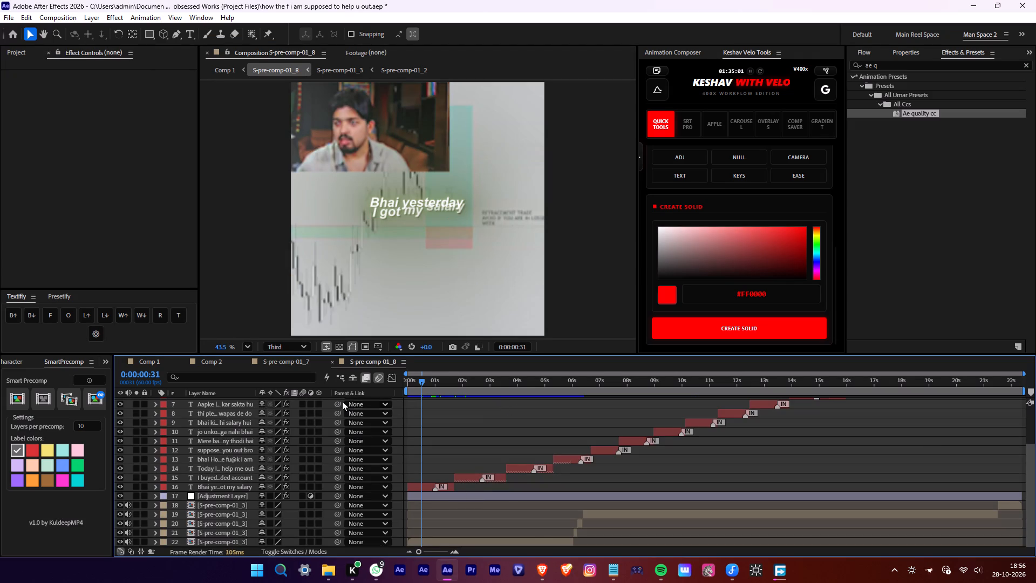
Cut the Utf8, Utf9, Utf10 and Utf11 effects from the caption layer directly above the adjustment layer in S-pre-comp-01_7.
{"action": "left_click", "coordinate": [306, 365]}
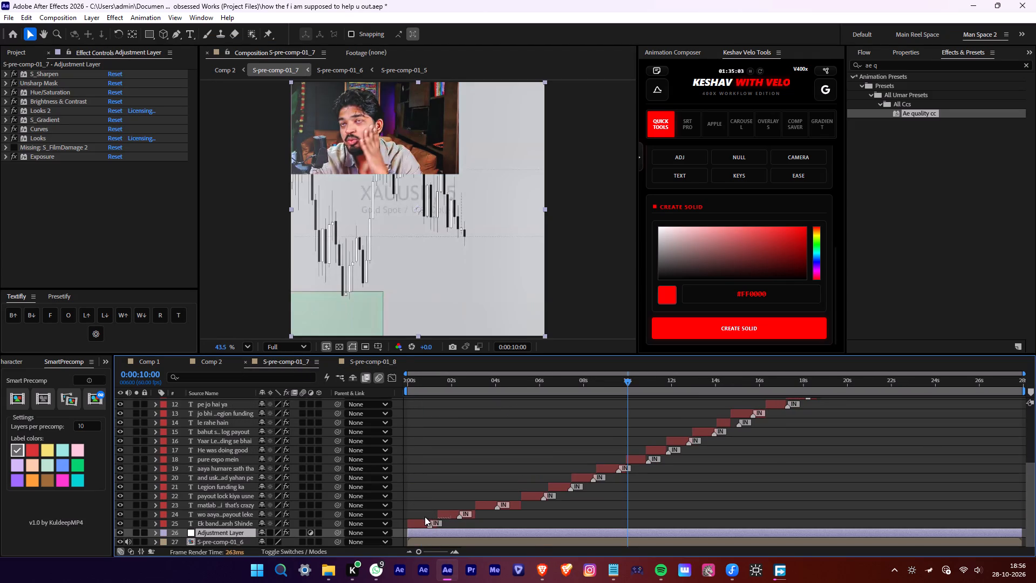
{"action": "left_click", "coordinate": [421, 523]}
{"action": "left_click", "coordinate": [33, 120], "text": "ctrl"}
{"action": "key", "text": "ctrl+a"}
{"action": "left_click", "coordinate": [2, 74]}
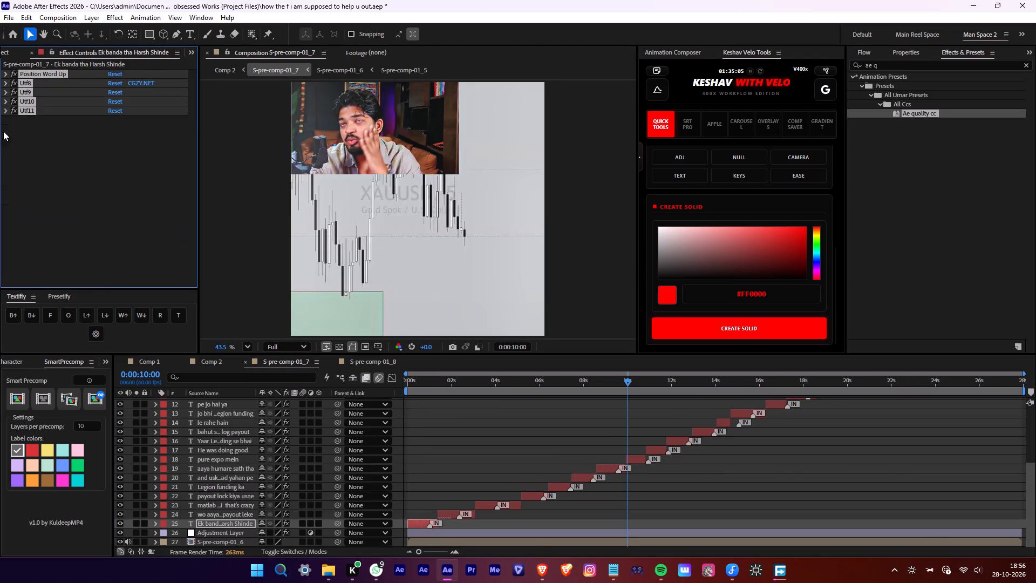
{"action": "left_click", "coordinate": [17, 193]}
{"action": "left_click", "coordinate": [36, 116]}
{"action": "left_click", "coordinate": [33, 113]}
{"action": "left_click", "coordinate": [28, 86], "text": "shift"}
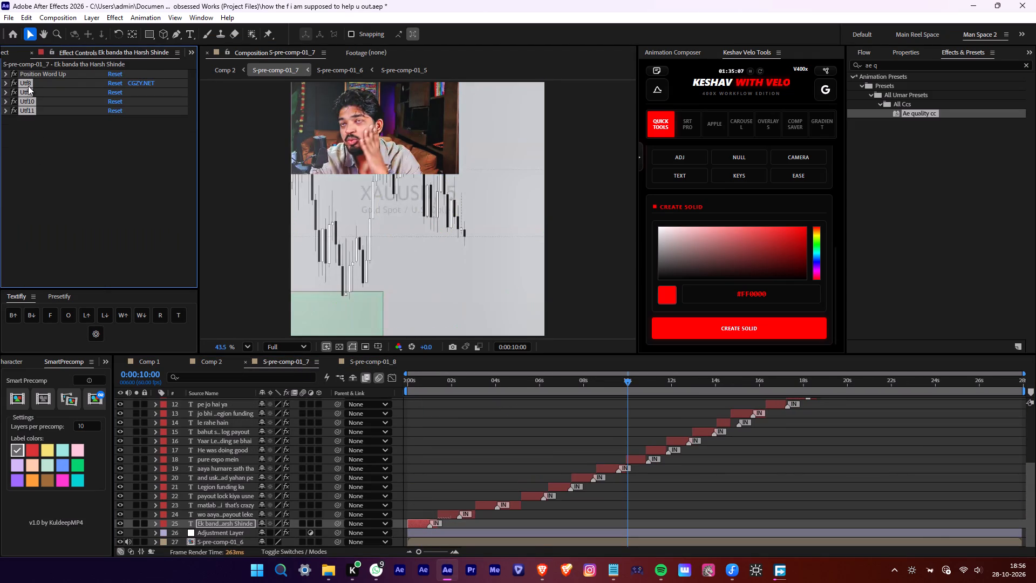
{"action": "key", "text": "ctrl+x"}
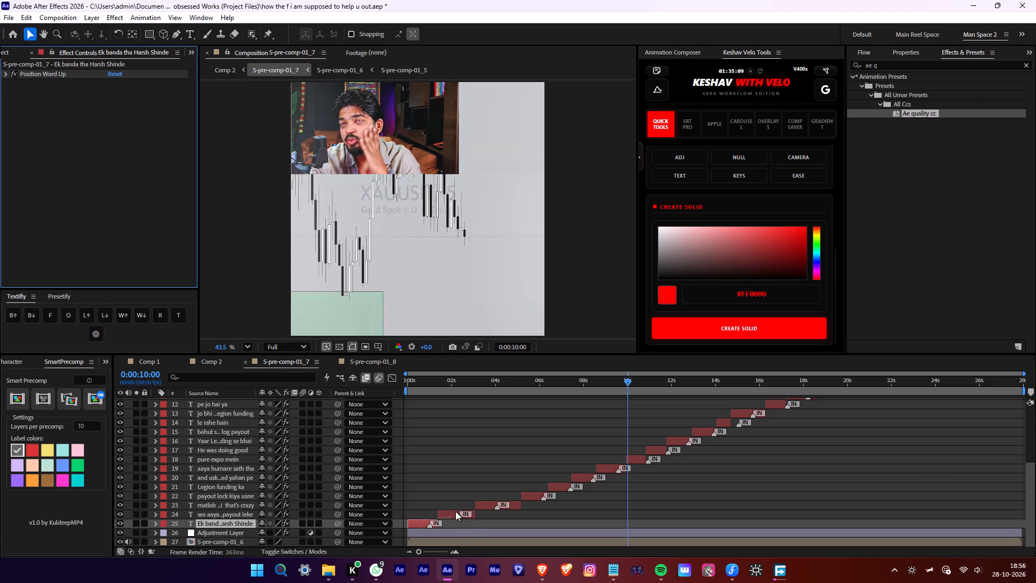
In S-pre-comp-01_7, cut the Utf8 to Utf11 effects from the "wo aaya tha payout leke" text layer.
{"action": "left_click", "coordinate": [453, 518]}
{"action": "left_click", "coordinate": [46, 126], "text": "ctrl"}
{"action": "key", "text": "ctrl+a"}
{"action": "left_click", "coordinate": [4, 72]}
{"action": "left_click_drag", "start_coordinate": [24, 220], "coordinate": [25, 207]}
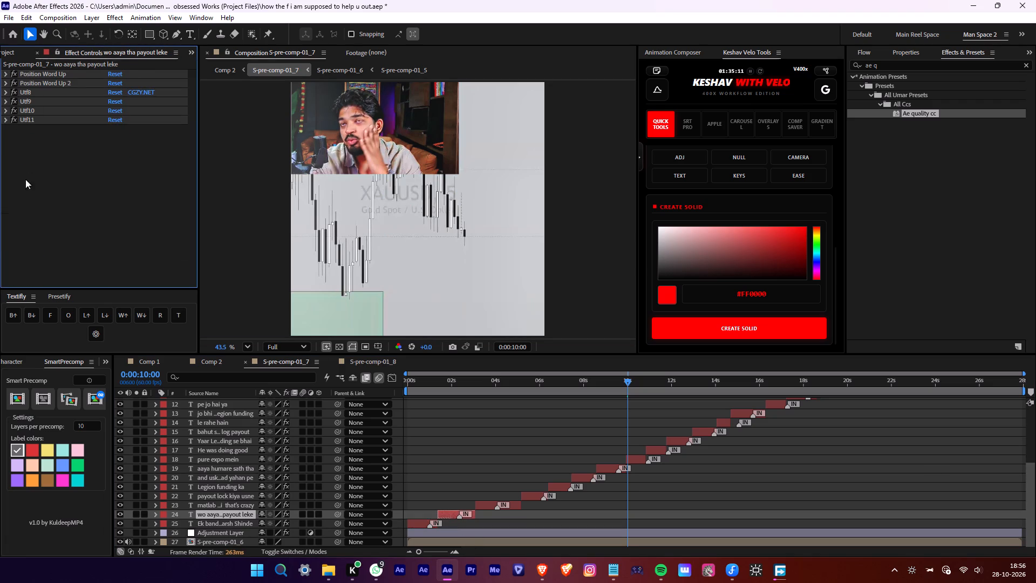
{"action": "left_click", "coordinate": [26, 116]}
{"action": "left_click", "coordinate": [29, 89], "text": "shift"}
{"action": "left_click", "coordinate": [26, 119]}
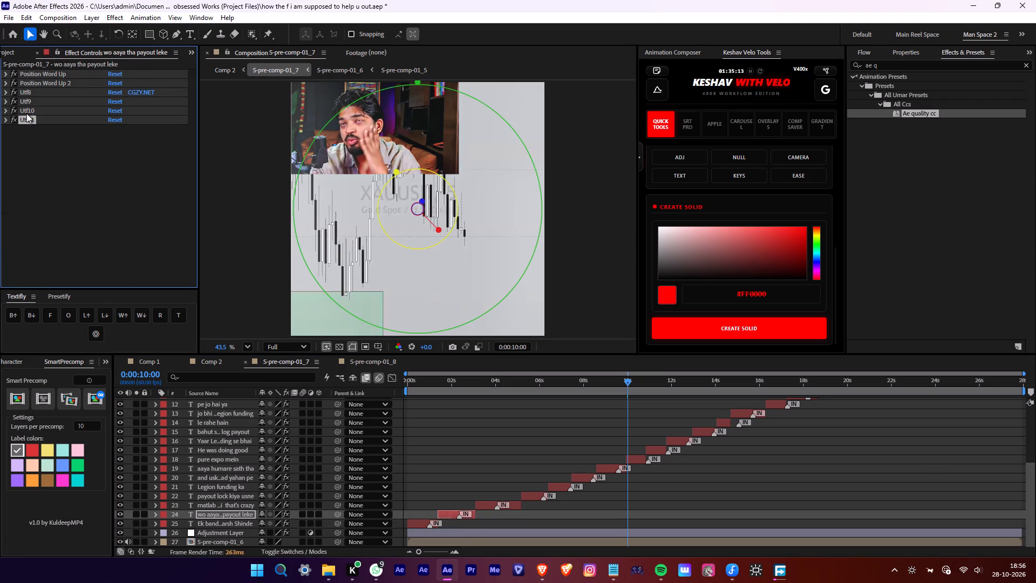
{"action": "left_click", "coordinate": [27, 92], "text": "shift"}
{"action": "key", "text": "ctrl+x"}
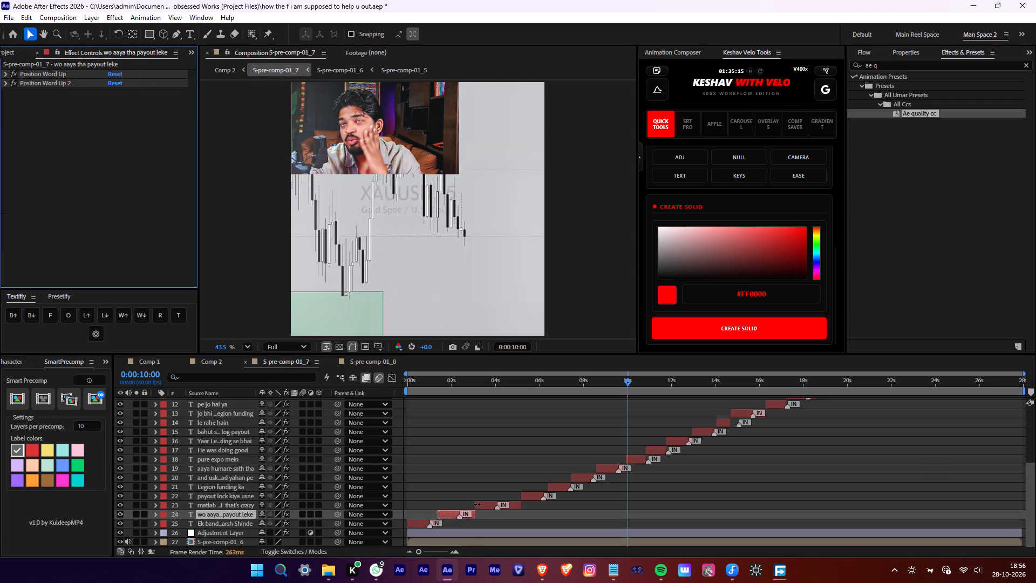
Cut the Utf8 to Utf11 effects from the "matlab honestly bhai that's crazy" text layer, keeping both Position Word Up effects.
{"action": "left_click", "coordinate": [477, 504]}
{"action": "left_click", "coordinate": [2, 74]}
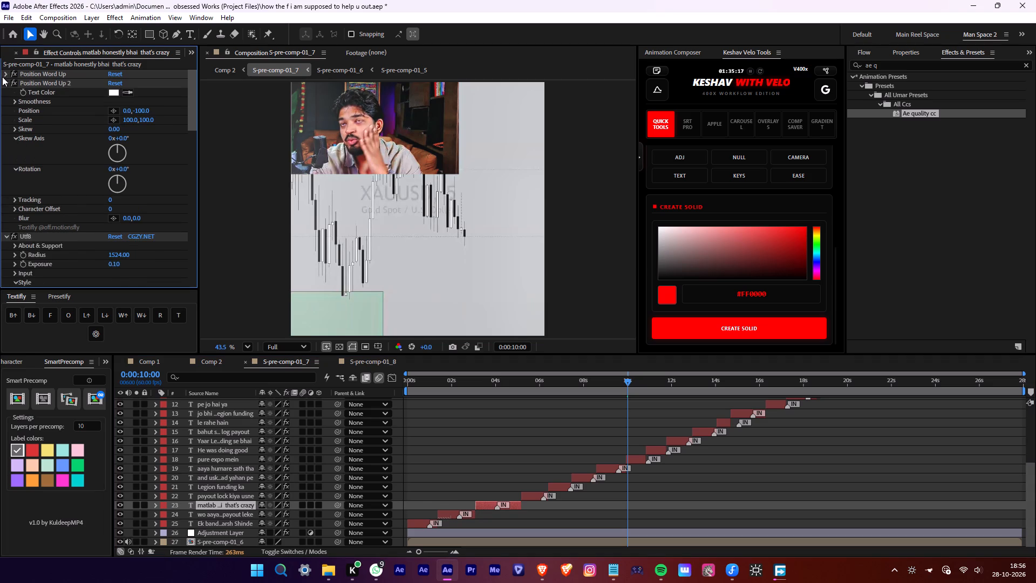
{"action": "left_click", "coordinate": [2, 77]}
{"action": "left_click", "coordinate": [3, 86]}
{"action": "left_click", "coordinate": [0, 93]}
{"action": "key", "text": "ctrl+a"}
{"action": "left_click", "coordinate": [3, 73]}
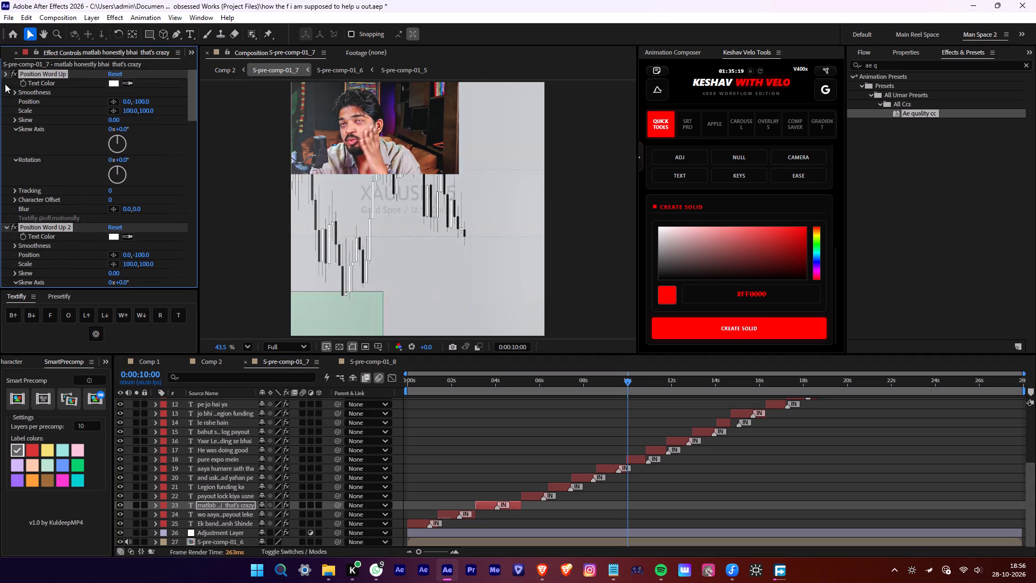
{"action": "left_click", "coordinate": [17, 124]}
{"action": "left_click", "coordinate": [26, 117]}
{"action": "left_click", "coordinate": [16, 117]}
{"action": "left_click", "coordinate": [25, 122]}
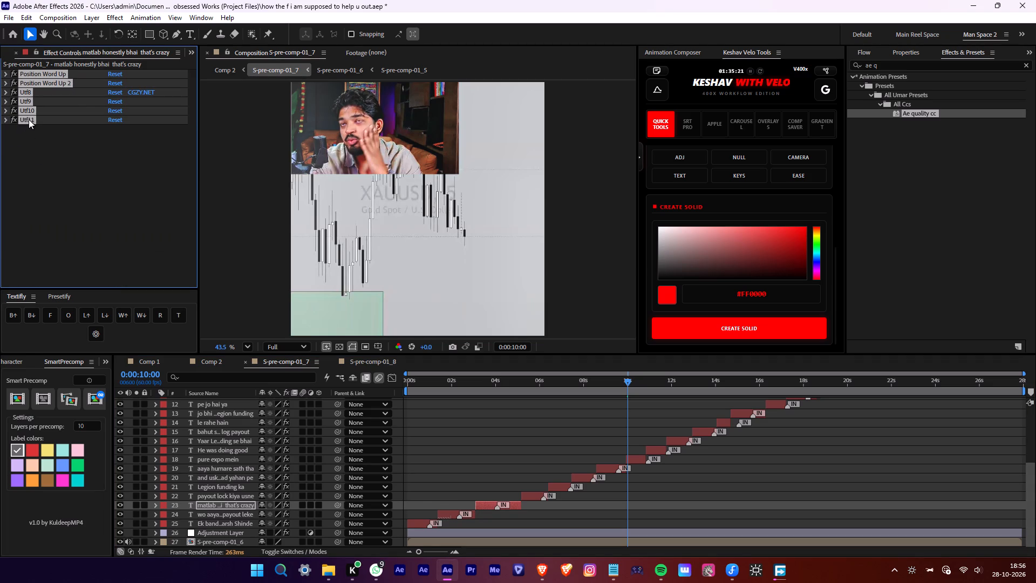
{"action": "left_click", "coordinate": [31, 137]}
{"action": "left_click", "coordinate": [29, 120]}
{"action": "left_click", "coordinate": [26, 92], "text": "shift"}
{"action": "key", "text": "ctrl+x"}
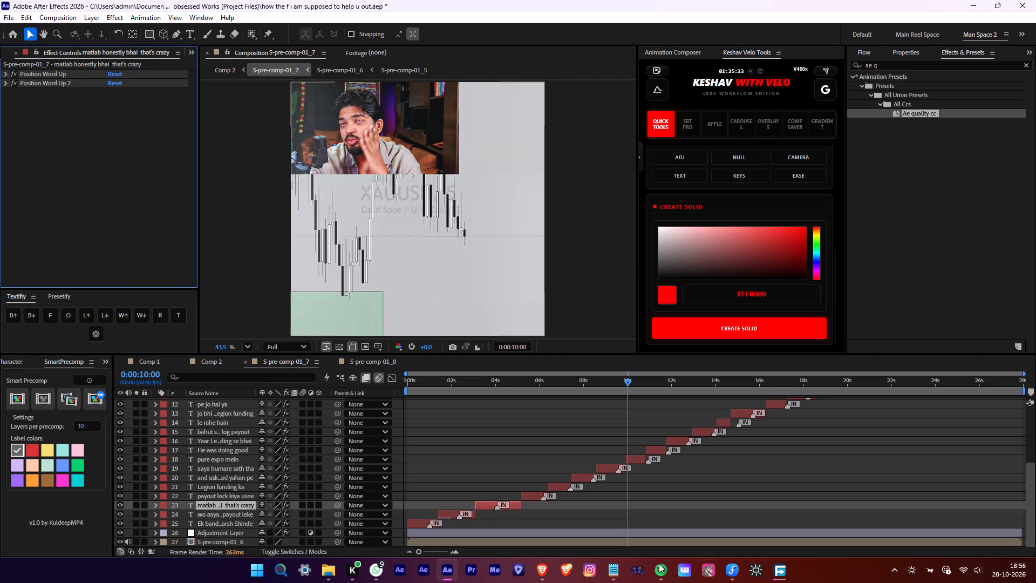
Cut the Utf8 to Utf11 effects from the "payout lock kiya usne" text layer.
{"action": "left_click", "coordinate": [524, 493]}
{"action": "left_click", "coordinate": [52, 135], "text": "ctrl"}
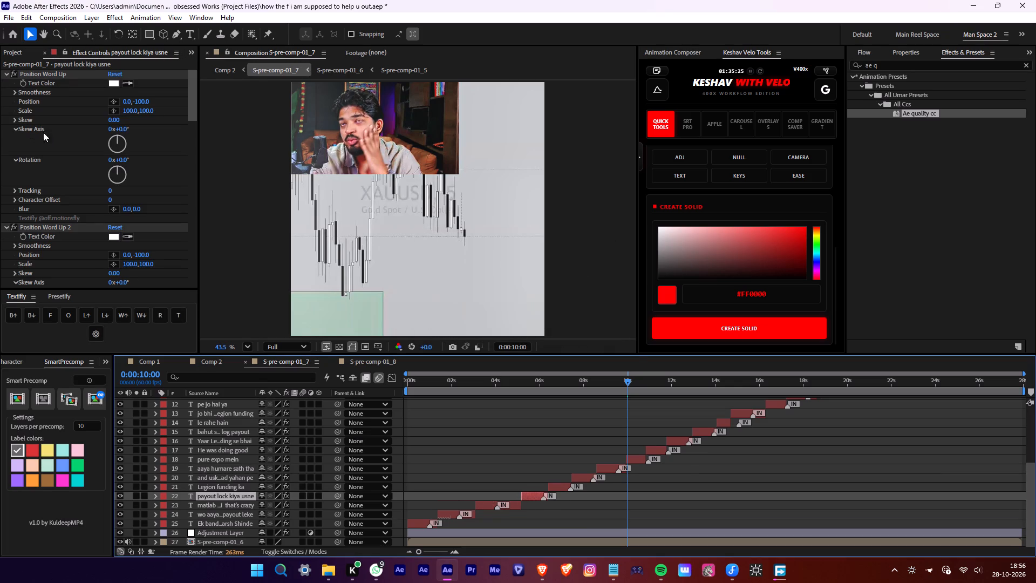
{"action": "key", "text": "ctrl+a"}
{"action": "left_click", "coordinate": [5, 77]}
{"action": "left_click_drag", "start_coordinate": [24, 166], "coordinate": [23, 156]}
{"action": "left_click", "coordinate": [31, 121]}
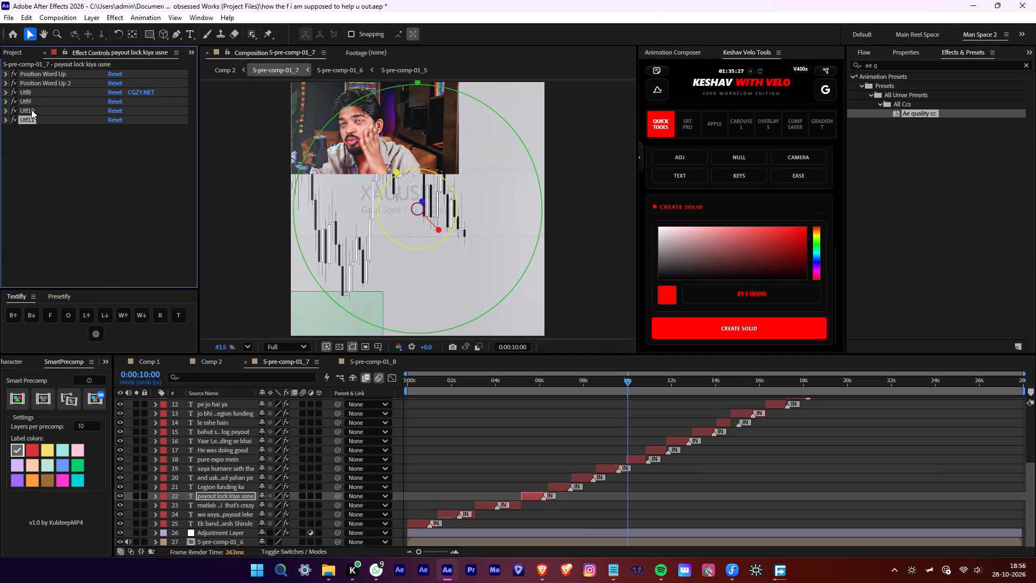
{"action": "left_click", "coordinate": [29, 93], "text": "shift"}
{"action": "key", "text": "ctrl+x"}
Cut the Utf8 to Utf11 effects from the "Legion funding ka" text layer on row 21.
{"action": "left_click", "coordinate": [558, 489]}
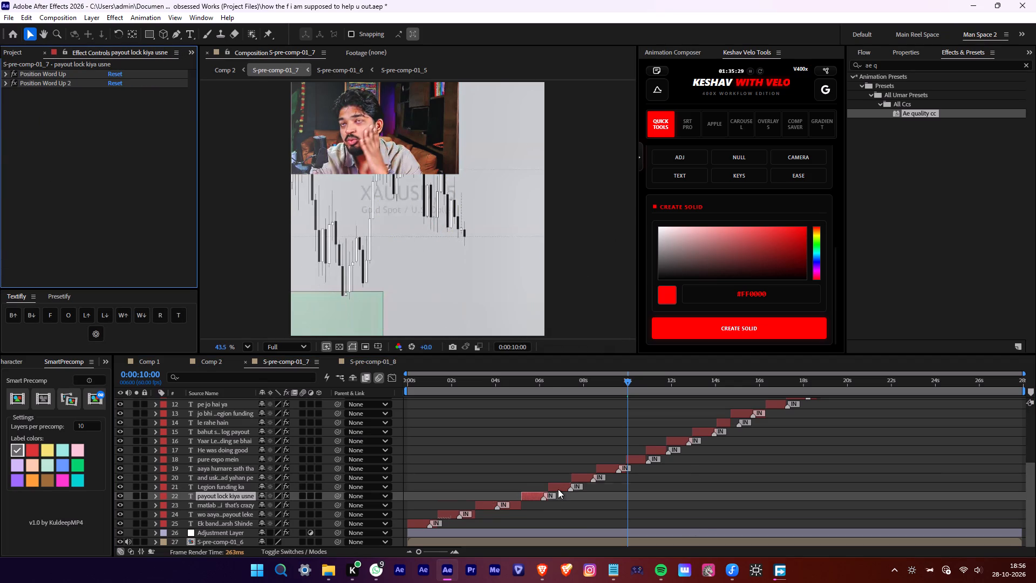
{"action": "left_click", "coordinate": [39, 143], "text": "ctrl"}
{"action": "key", "text": "ctrl+a"}
{"action": "left_click", "coordinate": [8, 73]}
{"action": "left_click_drag", "start_coordinate": [58, 207], "coordinate": [59, 199]}
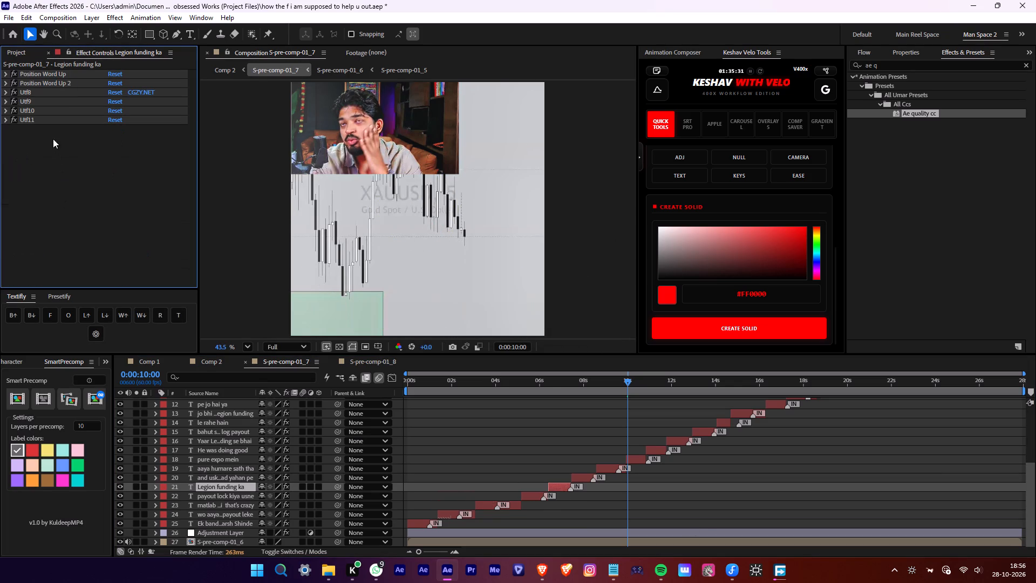
{"action": "left_click", "coordinate": [28, 122]}
{"action": "left_click", "coordinate": [25, 95], "text": "shift"}
{"action": "key", "text": "ctrl+x"}
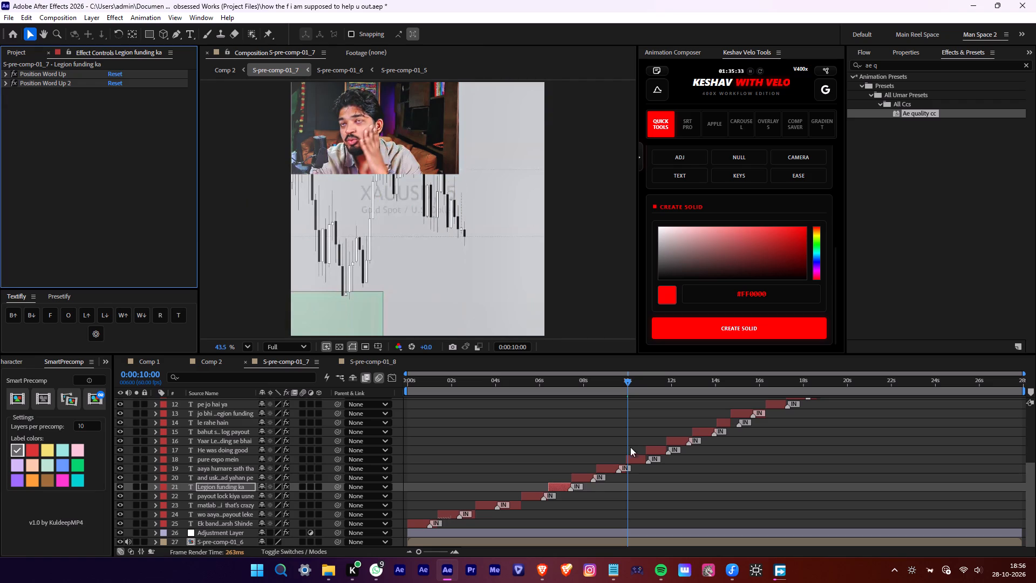
Cut the Utf8 to Utf11 effects from the "and uske baad yahan pe" text layer.
{"action": "left_click", "coordinate": [588, 477]}
{"action": "key", "text": "ctrl+a"}
{"action": "left_click", "coordinate": [65, 132], "text": "ctrl"}
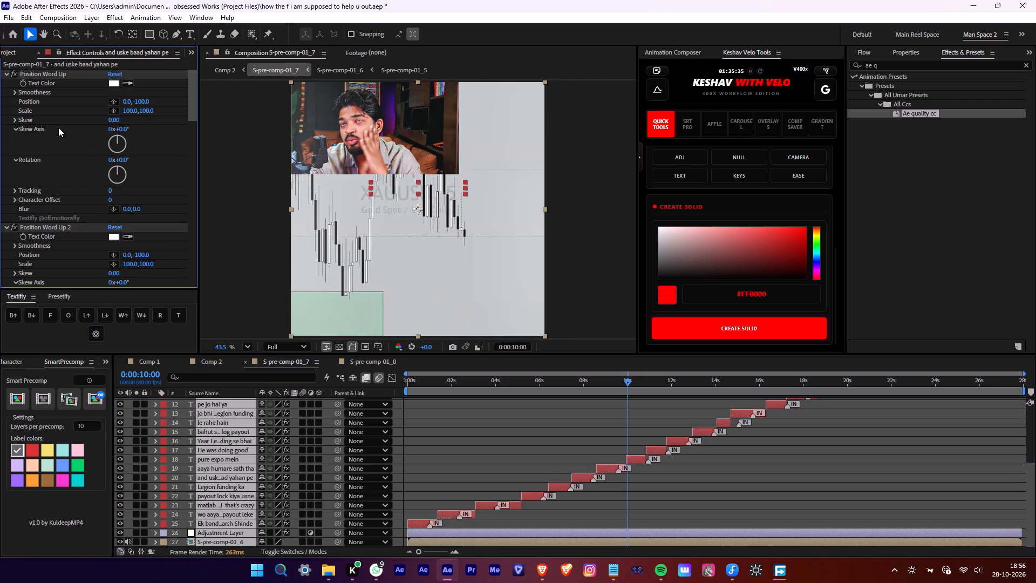
{"action": "left_click", "coordinate": [483, 465]}
{"action": "left_click", "coordinate": [71, 132], "text": "ctrl"}
{"action": "key", "text": "ctrl+a"}
{"action": "left_click", "coordinate": [7, 72]}
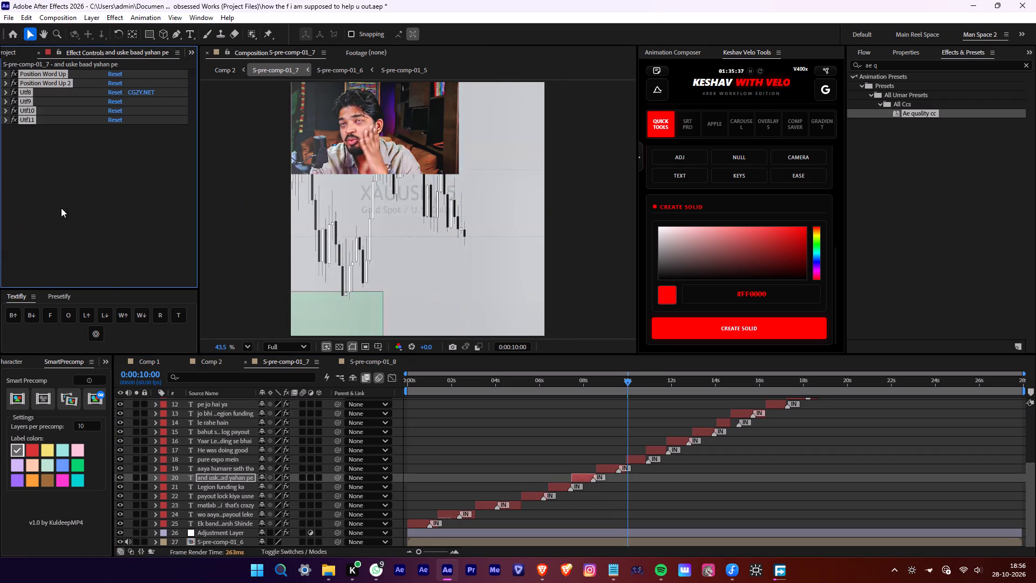
{"action": "left_click", "coordinate": [61, 208]}
{"action": "left_click", "coordinate": [25, 119]}
{"action": "left_click", "coordinate": [27, 94], "text": "shift"}
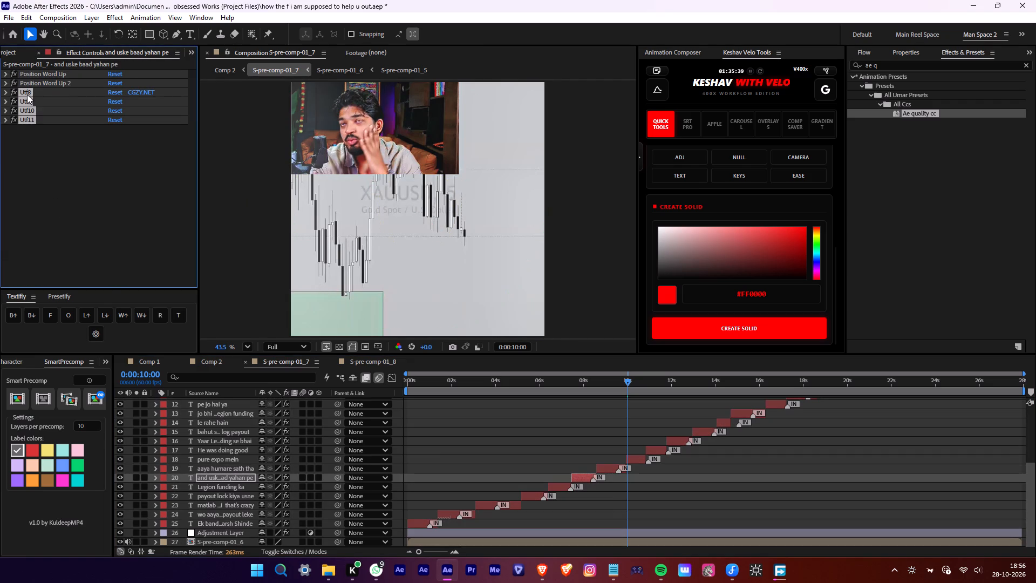
{"action": "key", "text": "ctrl+x"}
Cut the Utf8 to Utf11 effects from the "aaya humare sath tha" text layer.
{"action": "left_click", "coordinate": [604, 466]}
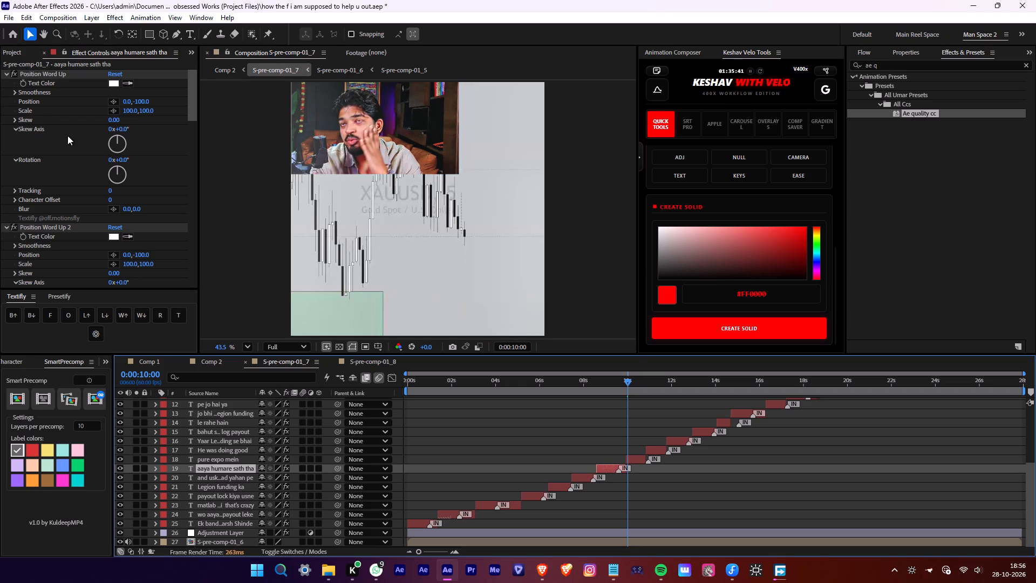
{"action": "left_click", "coordinate": [67, 135], "text": "ctrl"}
{"action": "key", "text": "ctrl+a"}
{"action": "left_click", "coordinate": [4, 73]}
{"action": "left_click_drag", "start_coordinate": [37, 185], "coordinate": [39, 177]}
{"action": "left_click", "coordinate": [28, 118]}
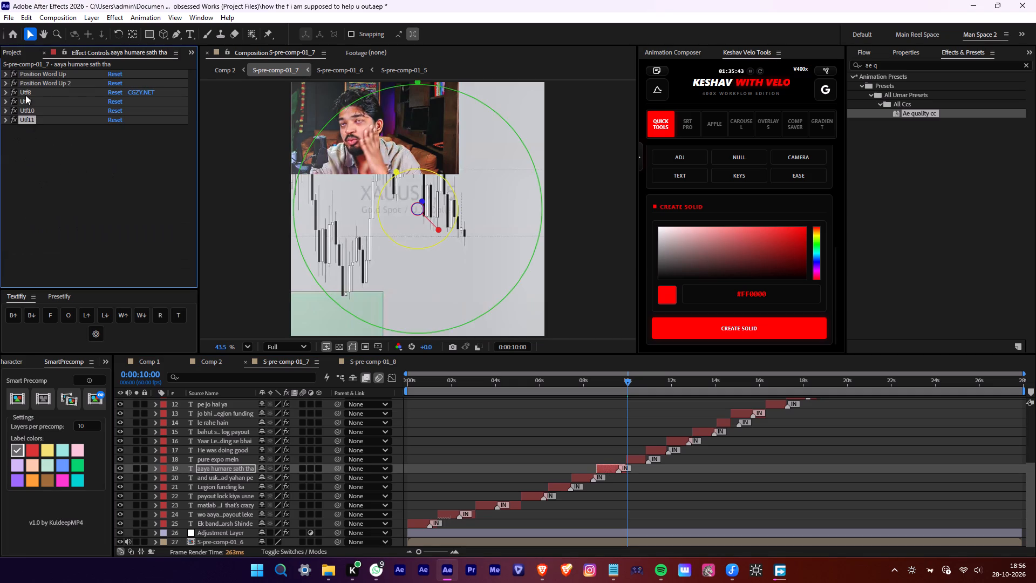
{"action": "left_click", "coordinate": [25, 94], "text": "shift"}
{"action": "key", "text": "ctrl+x"}
{"action": "left_click", "coordinate": [92, 188]}
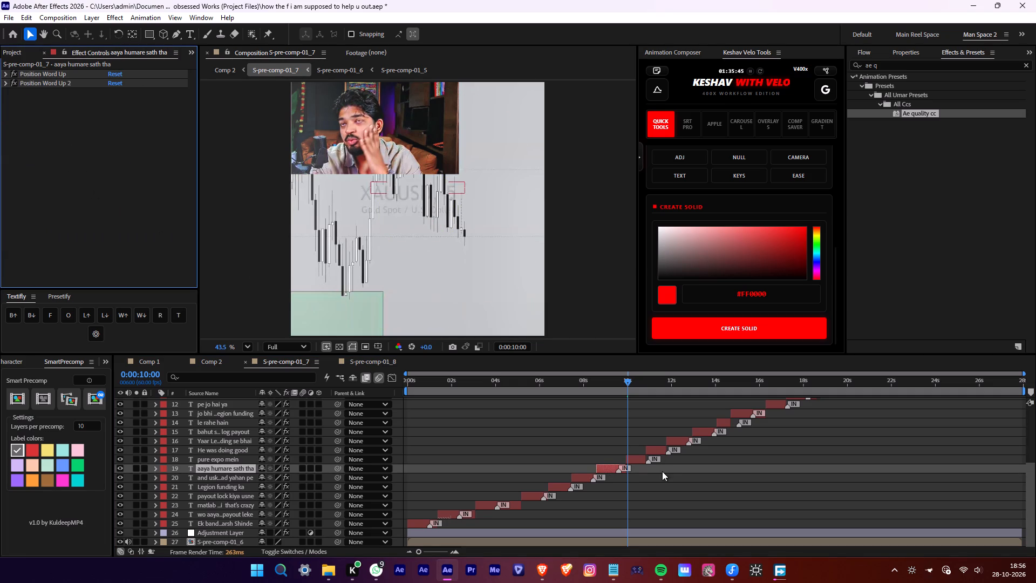
Save the project and cut the Utf8 to Utf11 effects from the "pure expo mein" text layer.
{"action": "left_click", "coordinate": [632, 459]}
{"action": "left_click_drag", "start_coordinate": [57, 146], "coordinate": [52, 140], "text": "ctrl"}
{"action": "key", "text": "ctrl+s"}
{"action": "key", "text": "ctrl+a"}
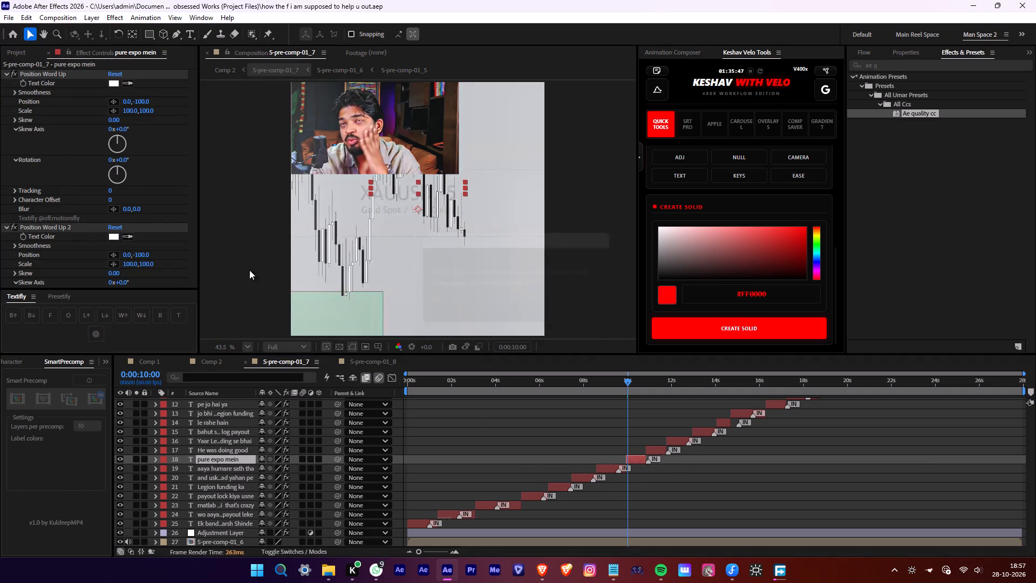
{"action": "left_click", "coordinate": [24, 107], "text": "ctrl"}
{"action": "left_click", "coordinate": [0, 90], "text": "ctrl"}
{"action": "key", "text": "ctrl+a"}
{"action": "left_click", "coordinate": [4, 73]}
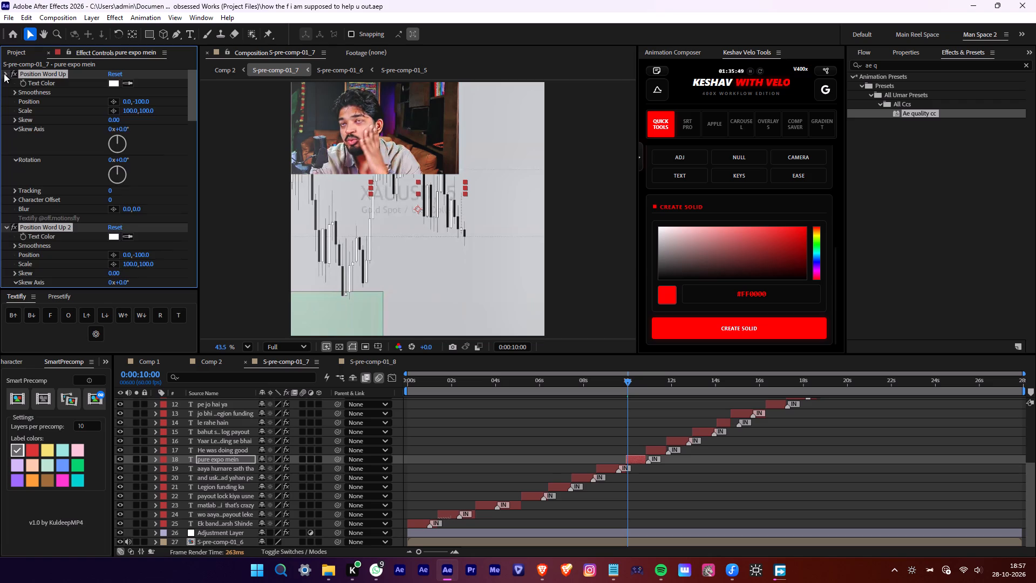
{"action": "left_click_drag", "start_coordinate": [30, 153], "coordinate": [30, 146]}
{"action": "left_click", "coordinate": [30, 118]}
{"action": "left_click", "coordinate": [26, 94], "text": "shift"}
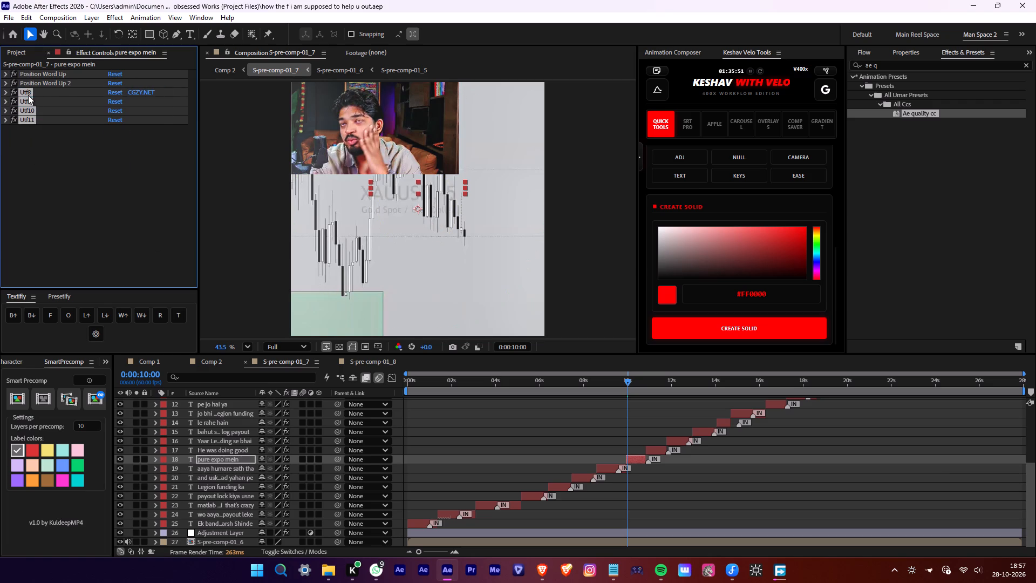
{"action": "key", "text": "ctrl+x"}
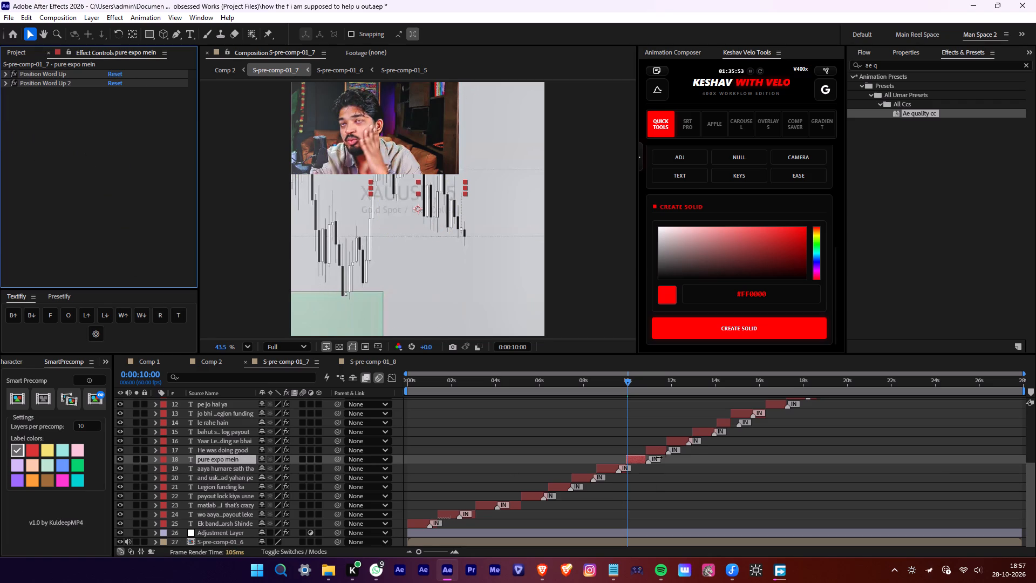
Cut the Utf8 to Utf11 effects from the "He was doing good" text layer.
{"action": "left_click", "coordinate": [658, 449]}
{"action": "left_click_drag", "start_coordinate": [53, 155], "coordinate": [48, 147], "text": "ctrl"}
{"action": "key", "text": "ctrl+a"}
{"action": "left_click", "coordinate": [4, 71]}
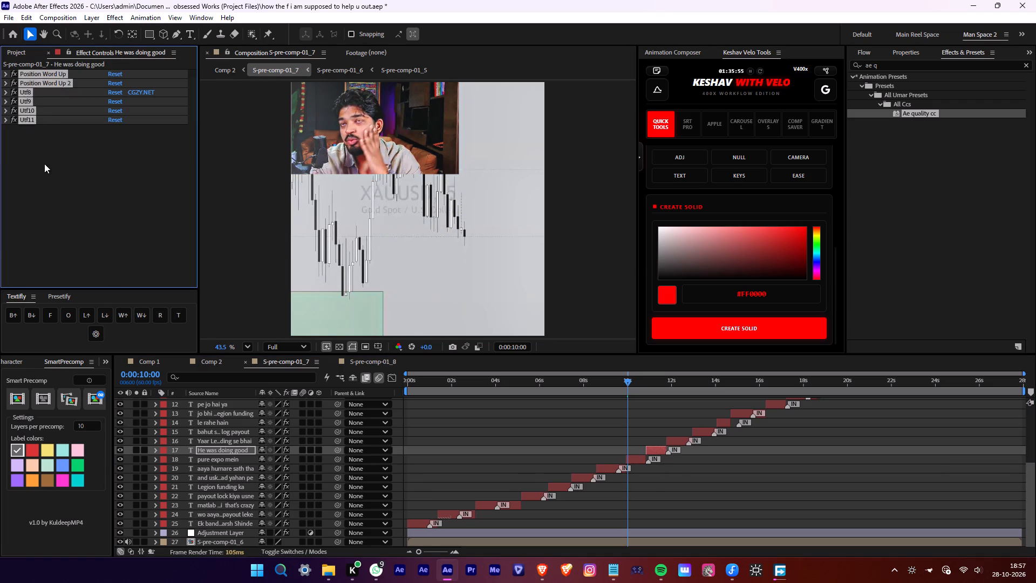
{"action": "left_click", "coordinate": [46, 165]}
{"action": "left_click", "coordinate": [33, 119]}
{"action": "left_click", "coordinate": [28, 90], "text": "shift"}
{"action": "key", "text": "ctrl+x"}
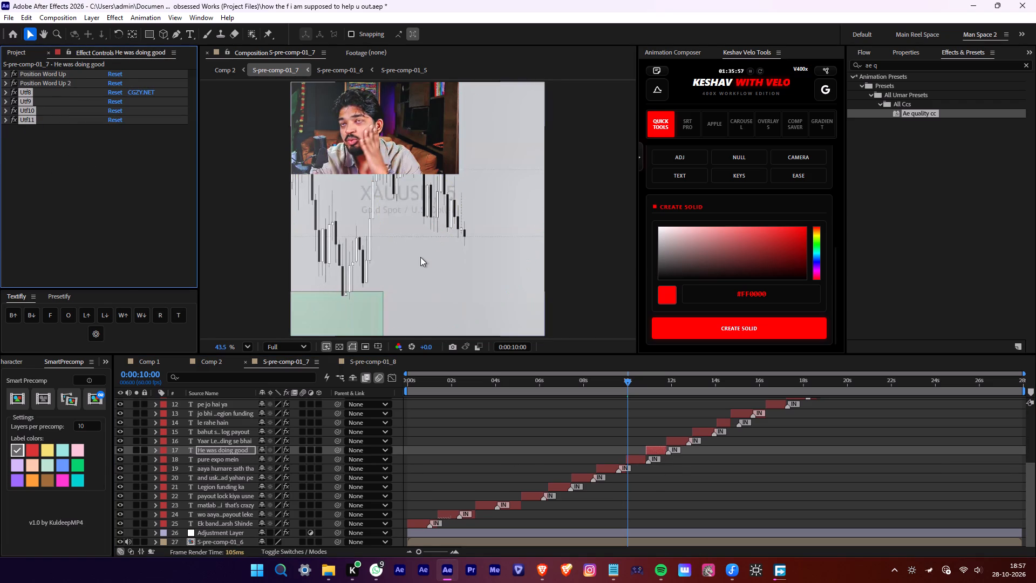
Cut the Utf8 to Utf11 effects from the "Yaar Legion funding se bhai" text layer.
{"action": "left_click", "coordinate": [670, 440]}
{"action": "left_click", "coordinate": [89, 181], "text": "ctrl"}
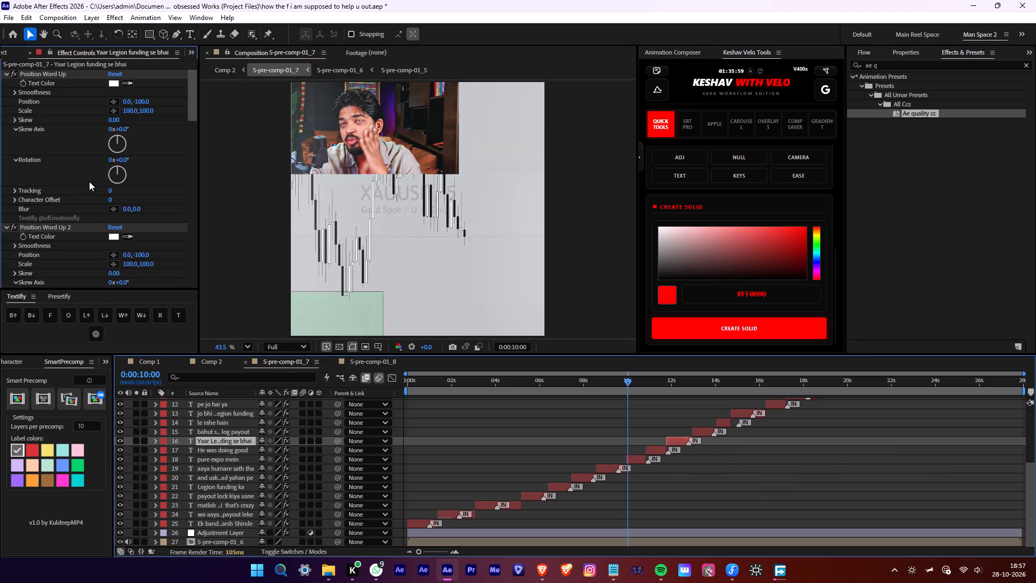
{"action": "key", "text": "ctrl+a"}
{"action": "left_click", "coordinate": [4, 70]}
{"action": "left_click", "coordinate": [21, 137]}
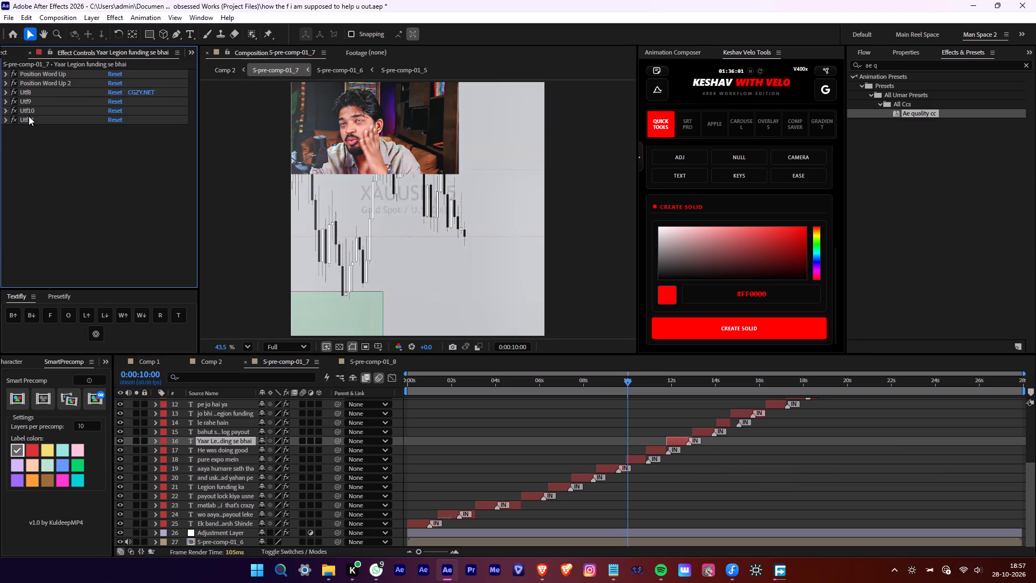
{"action": "left_click", "coordinate": [29, 116]}
{"action": "left_click", "coordinate": [30, 91], "text": "shift"}
{"action": "left_click", "coordinate": [31, 118], "text": "shift"}
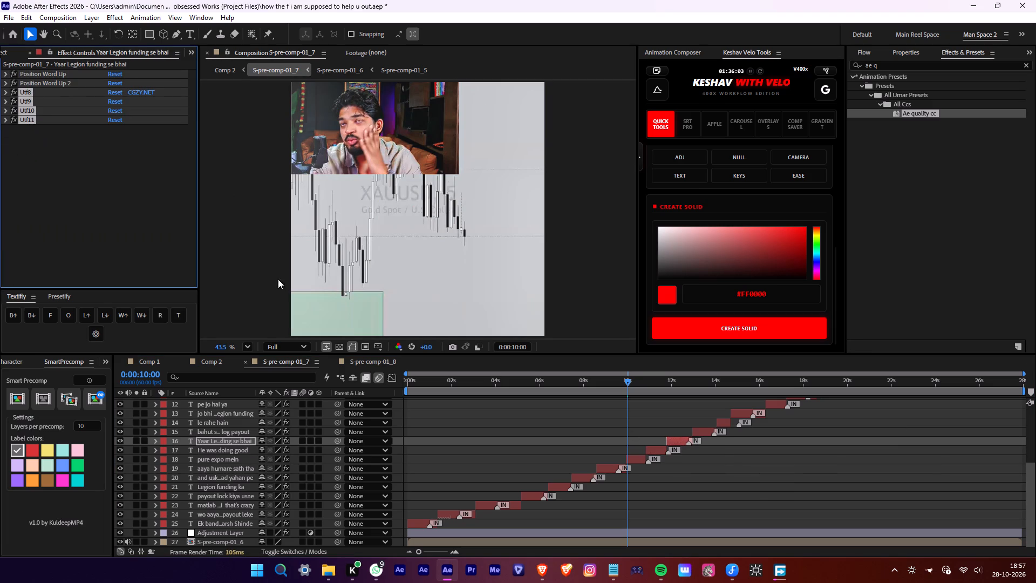
{"action": "key", "text": "ctrl+x"}
Cut the Utf8 to Utf11 effects from the "bahut saare log payout" text layer.
{"action": "left_click", "coordinate": [704, 432]}
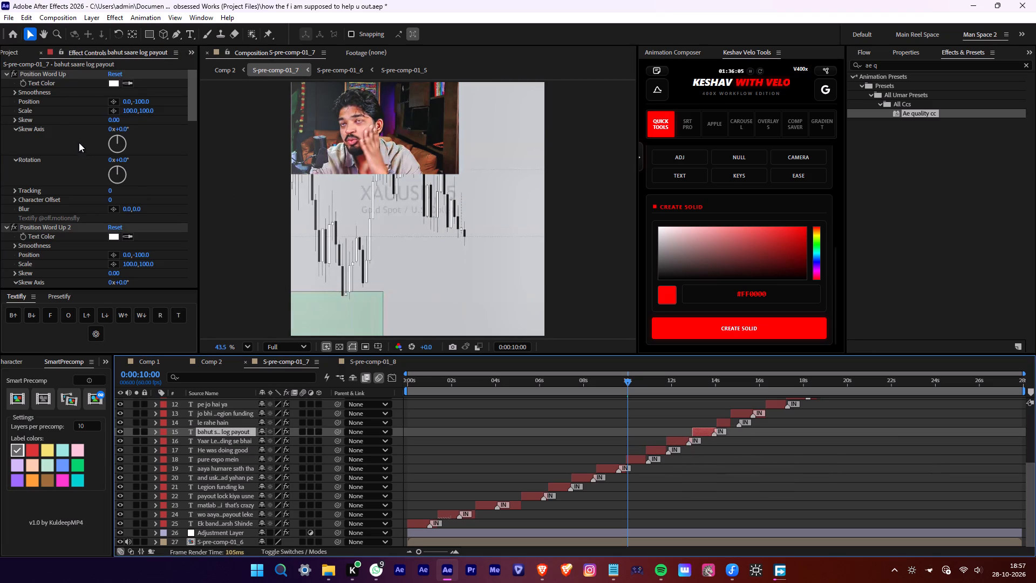
{"action": "left_click", "coordinate": [79, 143], "text": "ctrl"}
{"action": "key", "text": "ctrl+a"}
{"action": "left_click", "coordinate": [3, 72]}
{"action": "left_click", "coordinate": [51, 135]}
{"action": "left_click", "coordinate": [26, 116]}
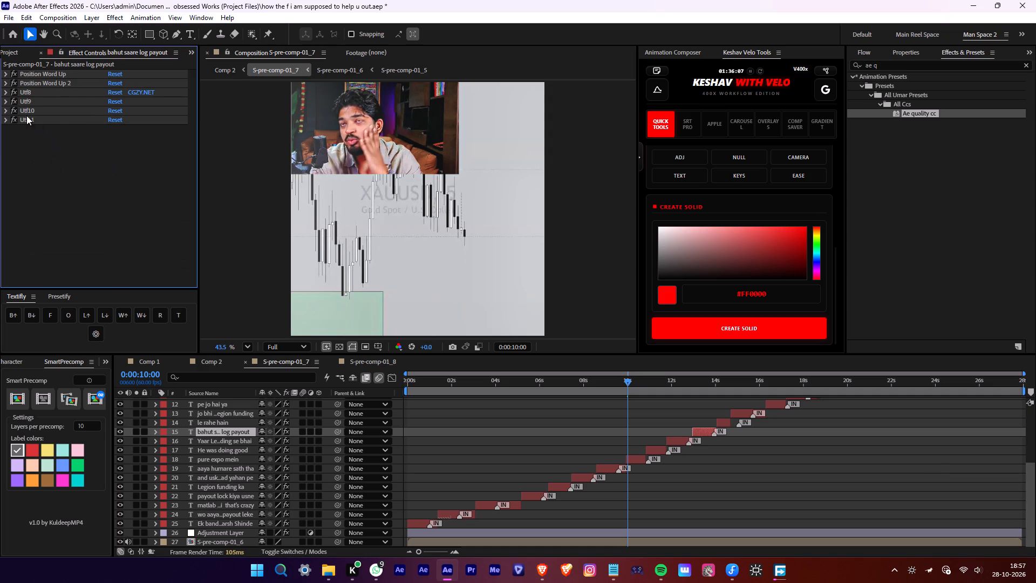
{"action": "left_click", "coordinate": [26, 93], "text": "shift"}
{"action": "left_click", "coordinate": [28, 116], "text": "shift"}
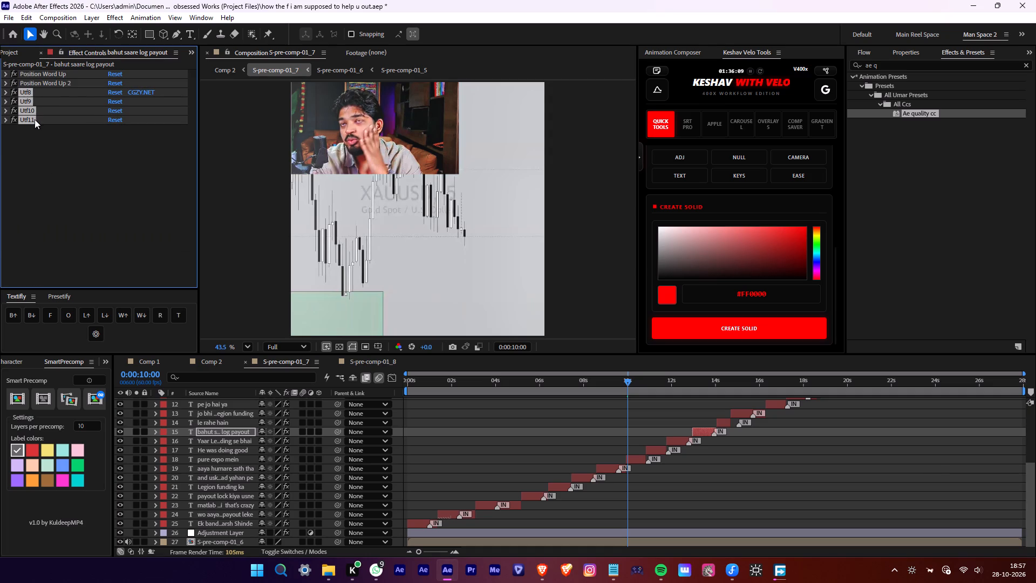
{"action": "left_click", "coordinate": [35, 119], "text": "shift"}
{"action": "key", "text": "ctrl+x"}
Cut the Utf8 to Utf11 effects from the "le rahe hain" text layer.
{"action": "scroll", "coordinate": [721, 474], "scroll_direction": "up", "scroll_amount": 2}
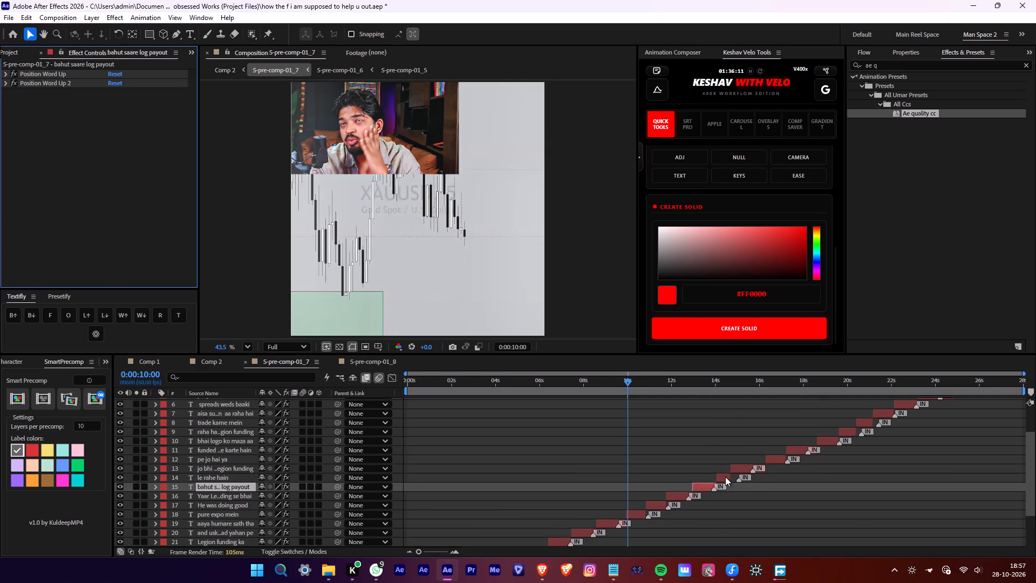
{"action": "left_click", "coordinate": [725, 477]}
{"action": "left_click", "coordinate": [53, 147], "text": "ctrl"}
{"action": "key", "text": "ctrl+a"}
{"action": "left_click", "coordinate": [2, 72]}
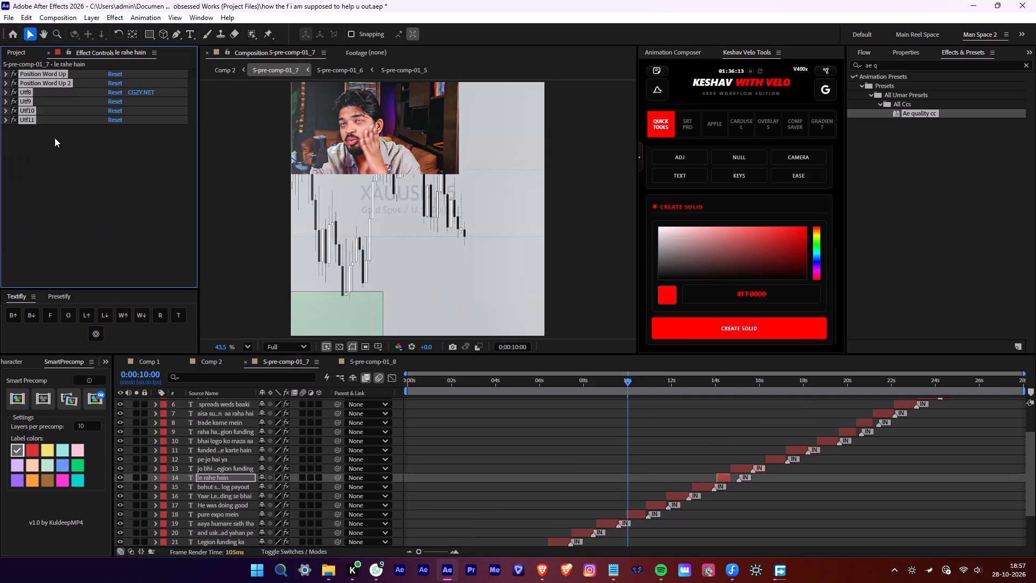
{"action": "left_click", "coordinate": [54, 138]}
{"action": "left_click", "coordinate": [35, 119]}
{"action": "left_click", "coordinate": [25, 93], "text": "shift"}
{"action": "key", "text": "ctrl+x"}
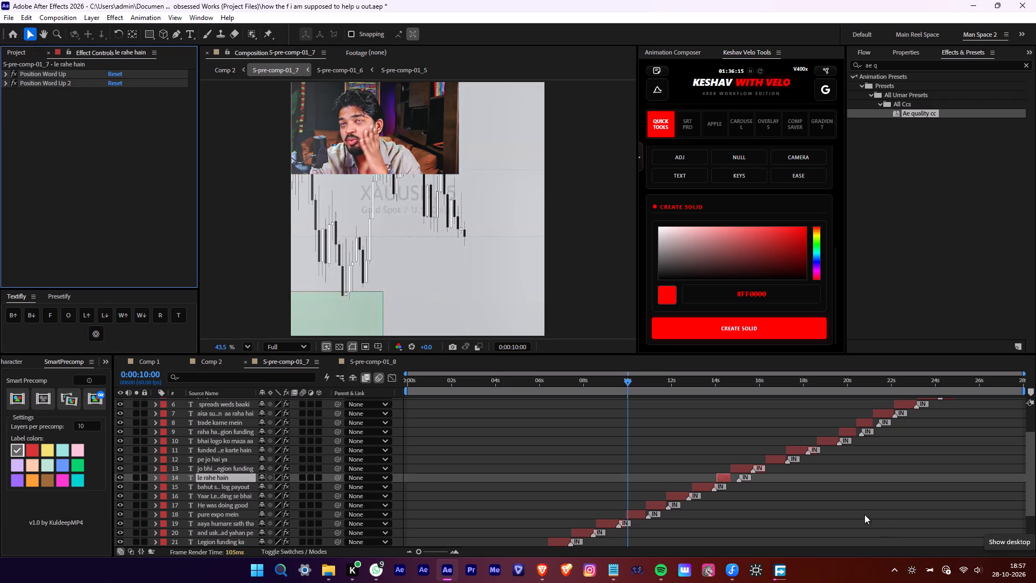
Cut the Utf8 to Utf11 effects from the "jo bhi log Legion funding" text layer.
{"action": "left_click", "coordinate": [732, 465]}
{"action": "left_click", "coordinate": [38, 121], "text": "ctrl"}
{"action": "key", "text": "ctrl+a"}
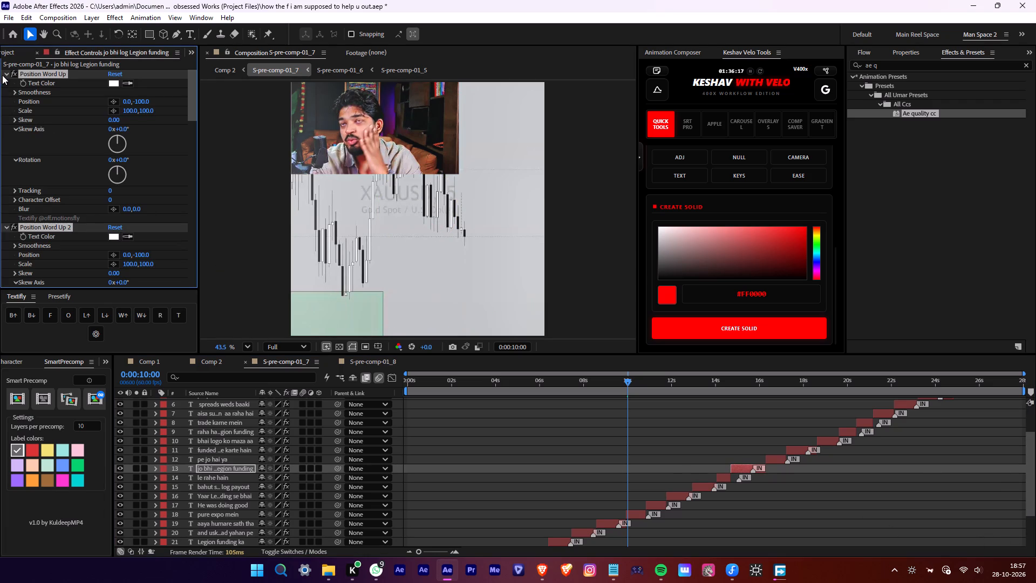
{"action": "left_click", "coordinate": [6, 73]}
{"action": "left_click", "coordinate": [85, 178]}
{"action": "left_click", "coordinate": [30, 120]}
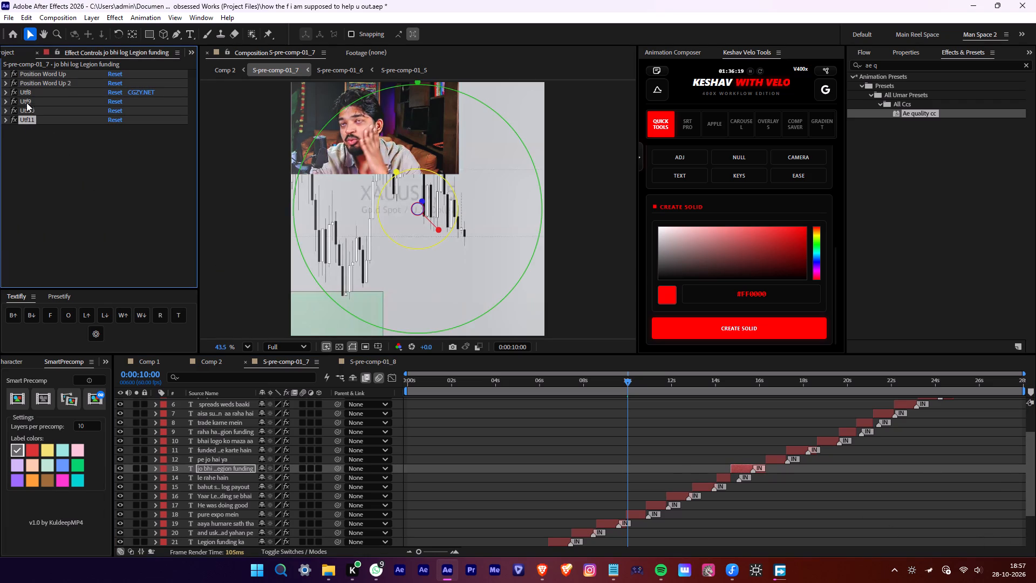
{"action": "left_click", "coordinate": [26, 93], "text": "shift"}
{"action": "key", "text": "ctrl+x"}
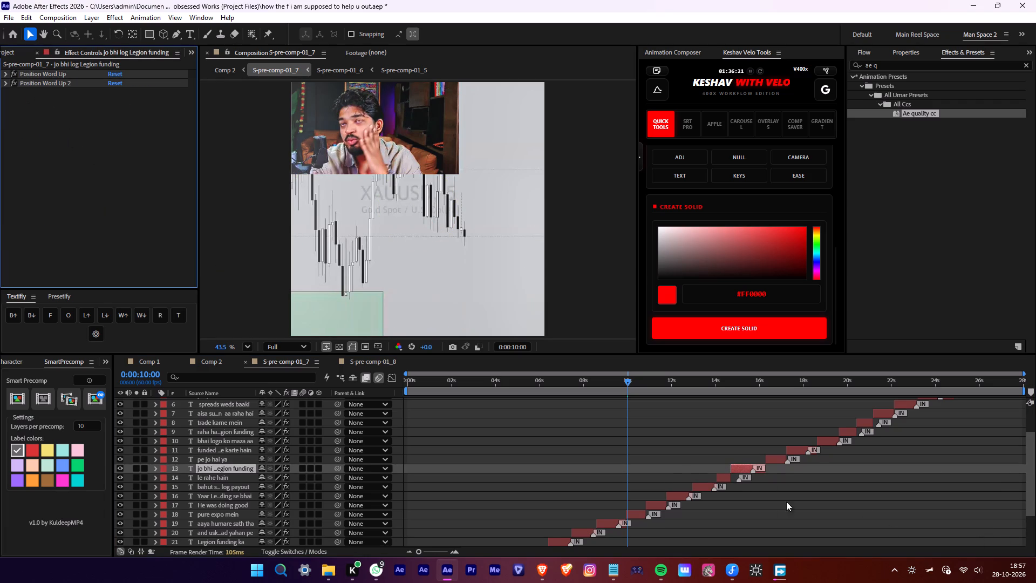
Cut the Utf8 to Utf11 effects from the "pe jo hai ya" text layer.
{"action": "left_click", "coordinate": [782, 463]}
{"action": "left_click", "coordinate": [79, 173], "text": "ctrl"}
{"action": "key", "text": "ctrl+a"}
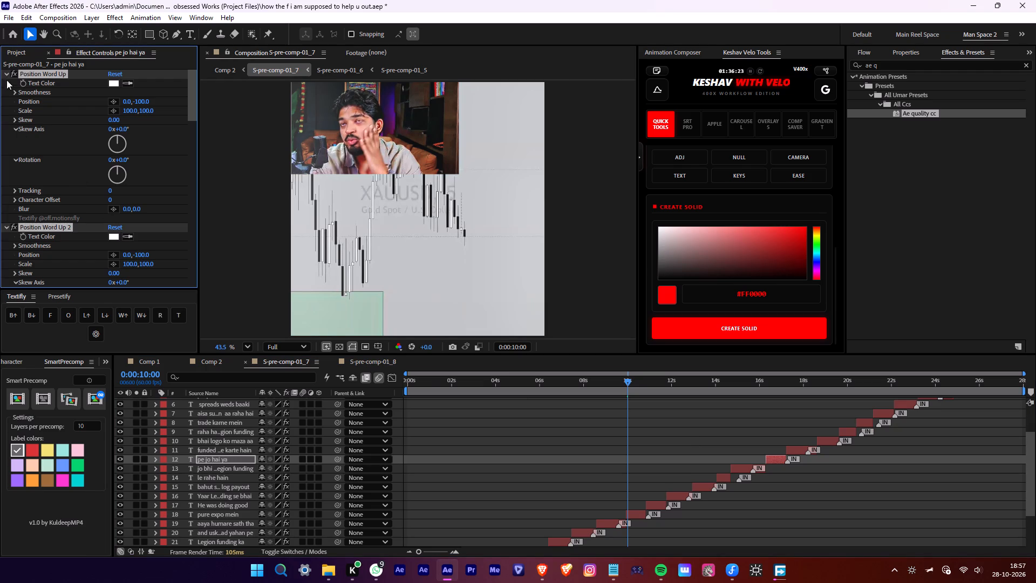
{"action": "left_click", "coordinate": [5, 71]}
{"action": "left_click_drag", "start_coordinate": [31, 189], "coordinate": [31, 181]}
{"action": "left_click", "coordinate": [23, 118]}
{"action": "left_click", "coordinate": [28, 93], "text": "shift"}
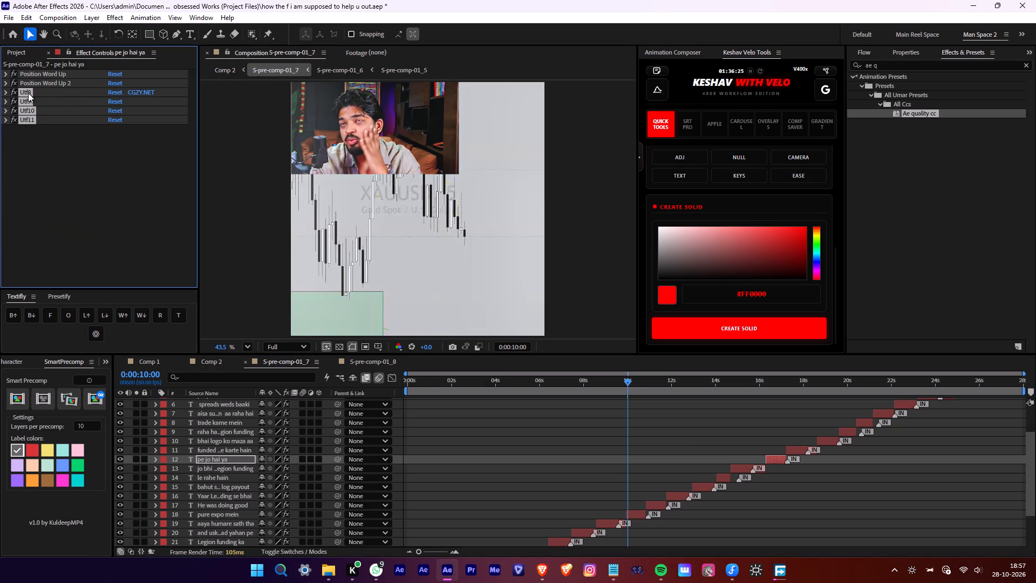
{"action": "key", "text": "ctrl+x"}
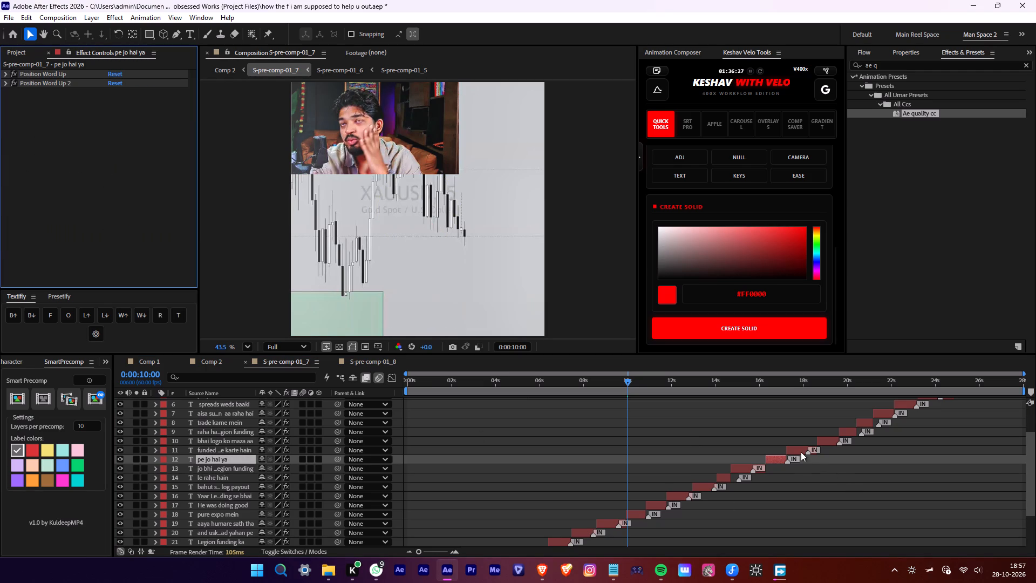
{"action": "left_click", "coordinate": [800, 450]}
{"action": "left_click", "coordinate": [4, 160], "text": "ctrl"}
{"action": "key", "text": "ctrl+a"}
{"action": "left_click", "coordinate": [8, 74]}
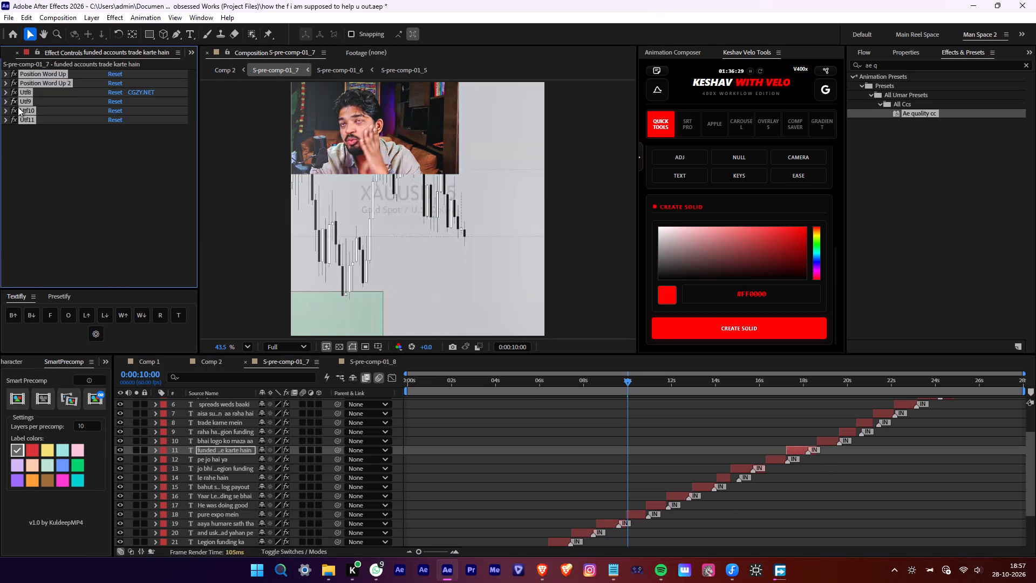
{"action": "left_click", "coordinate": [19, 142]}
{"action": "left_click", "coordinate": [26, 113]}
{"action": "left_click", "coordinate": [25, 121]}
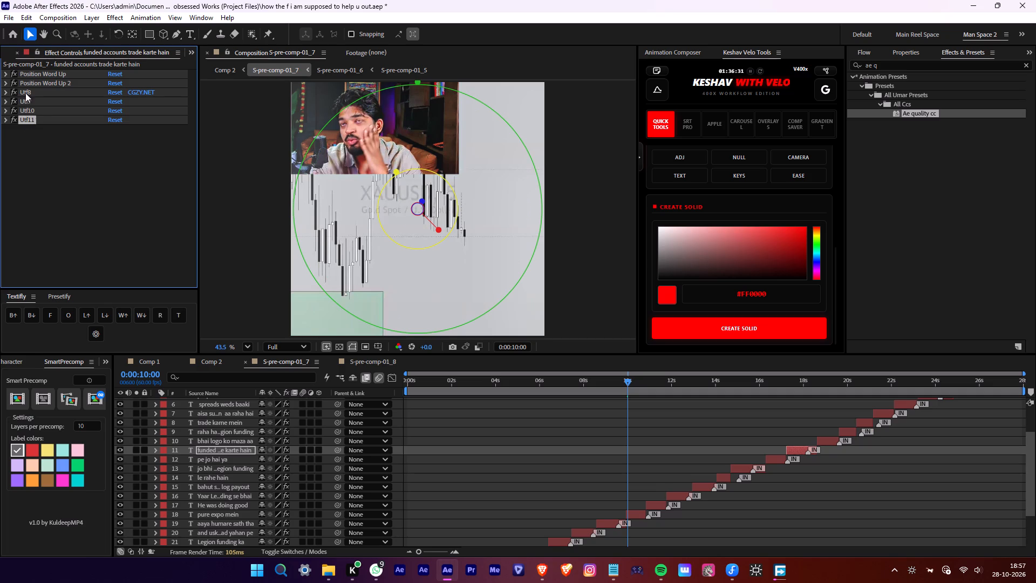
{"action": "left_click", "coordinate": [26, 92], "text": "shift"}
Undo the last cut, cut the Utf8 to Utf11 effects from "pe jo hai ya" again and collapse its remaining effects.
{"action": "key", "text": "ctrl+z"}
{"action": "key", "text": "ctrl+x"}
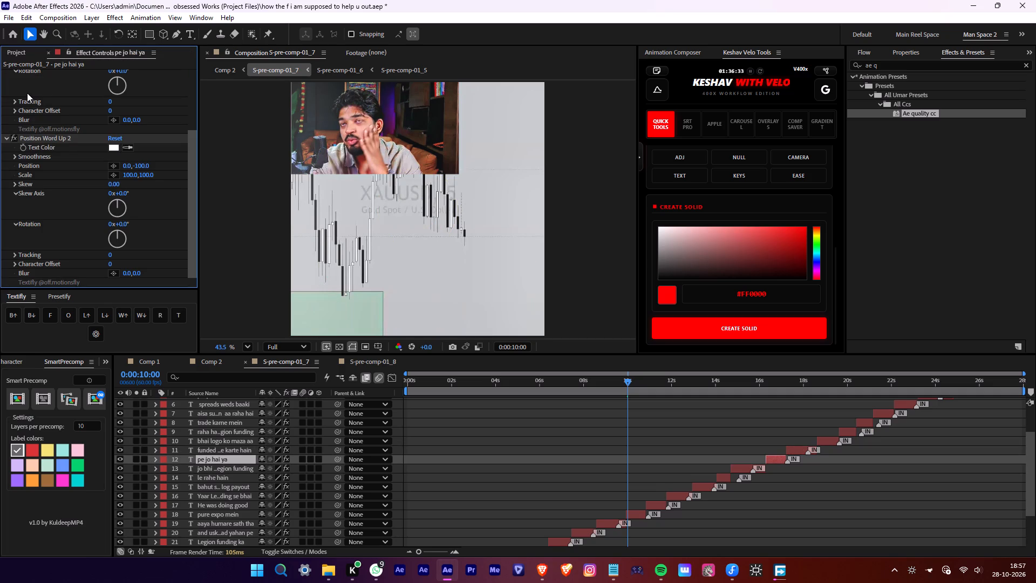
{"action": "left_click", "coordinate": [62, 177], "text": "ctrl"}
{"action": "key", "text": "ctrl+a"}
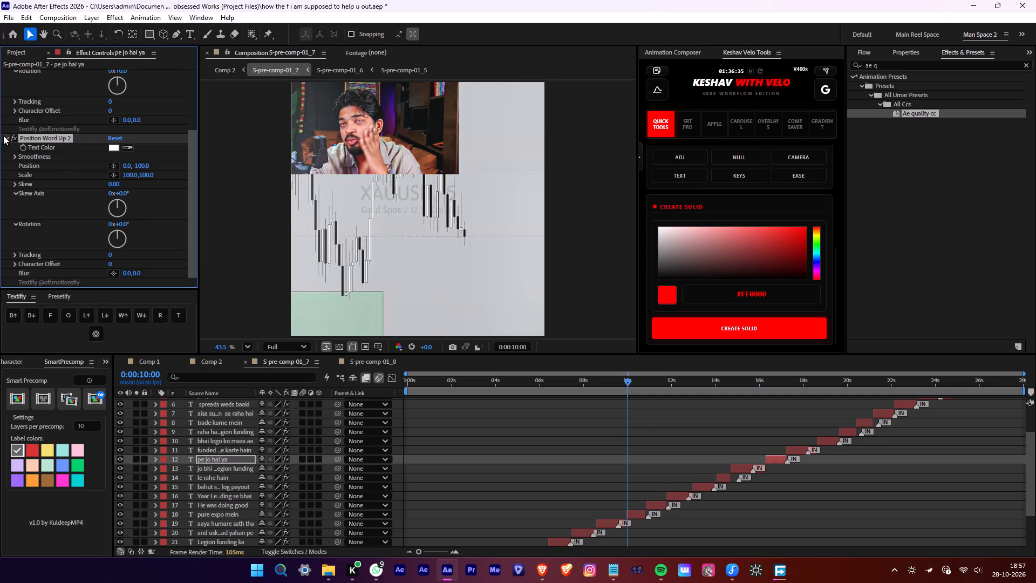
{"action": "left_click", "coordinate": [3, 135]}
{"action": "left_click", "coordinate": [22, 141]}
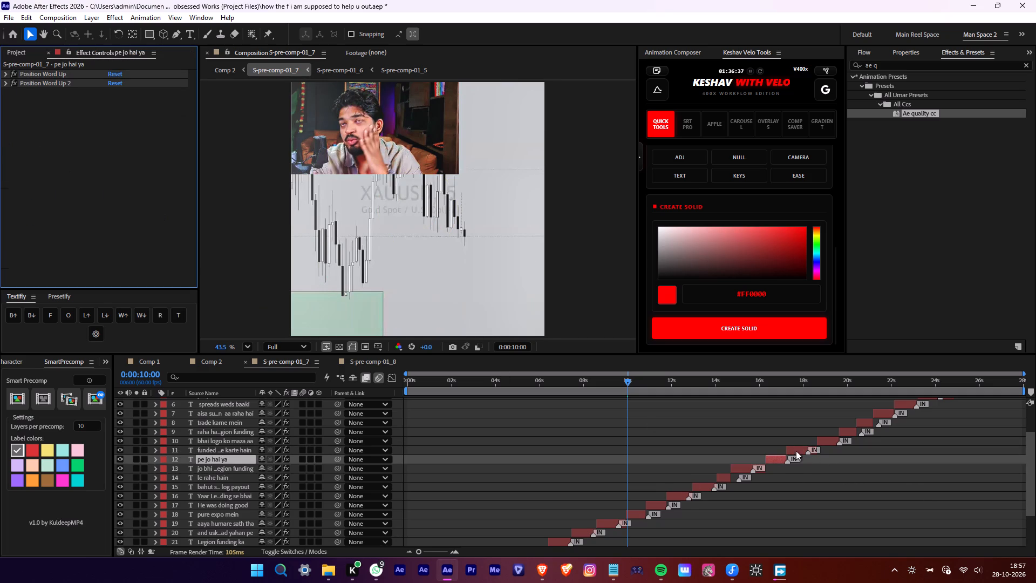
Cut the Utf8 to Utf11 effects from the "funded accounts trade karte hain" text layer.
{"action": "left_click", "coordinate": [795, 449]}
{"action": "left_click", "coordinate": [85, 200], "text": "ctrl"}
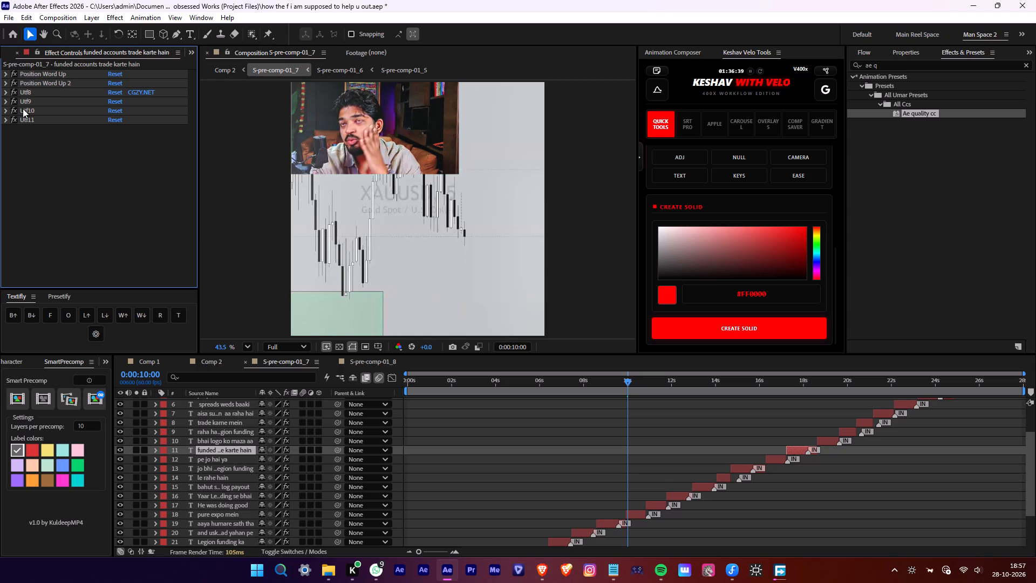
{"action": "left_click", "coordinate": [24, 115]}
{"action": "left_click", "coordinate": [28, 91], "text": "shift"}
{"action": "left_click", "coordinate": [29, 116], "text": "shift"}
{"action": "left_click", "coordinate": [30, 118], "text": "shift"}
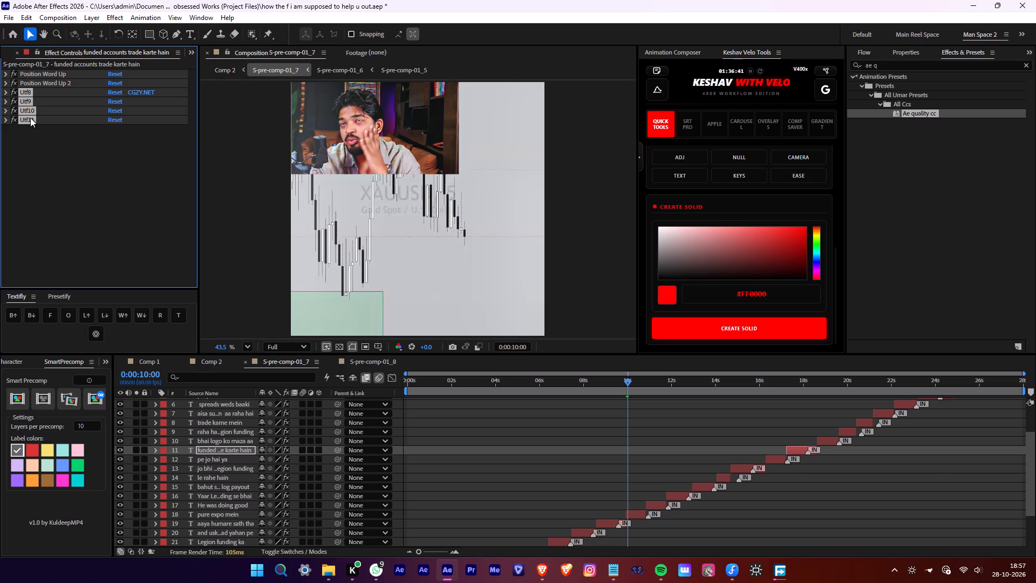
{"action": "key", "text": "ctrl+x"}
Cut the Utf8 to Utf11 effects from the "bhai logo ko maza aa" text layer.
{"action": "left_click", "coordinate": [830, 446]}
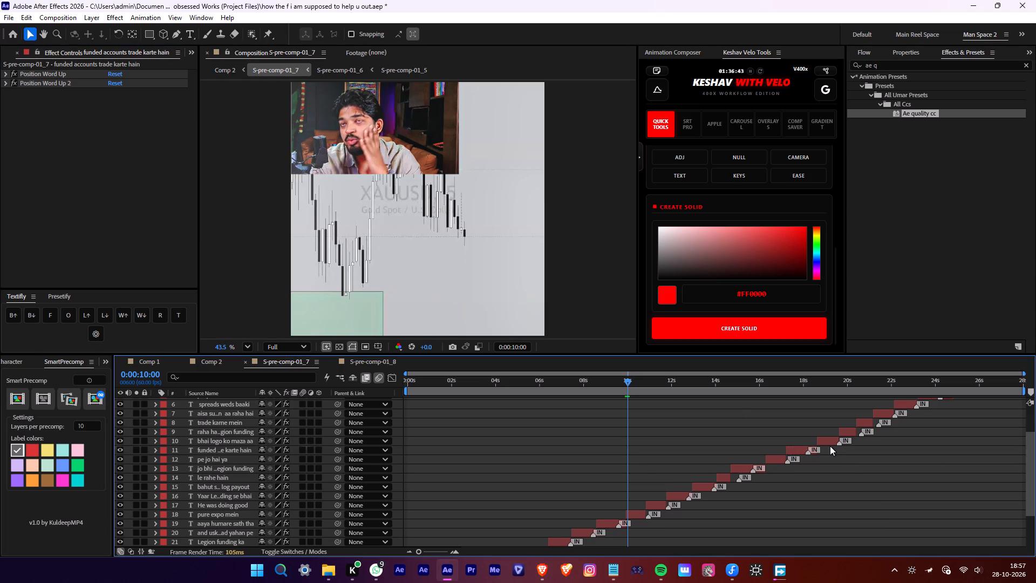
{"action": "left_click", "coordinate": [830, 441]}
{"action": "left_click", "coordinate": [76, 160], "text": "ctrl"}
{"action": "key", "text": "ctrl+a"}
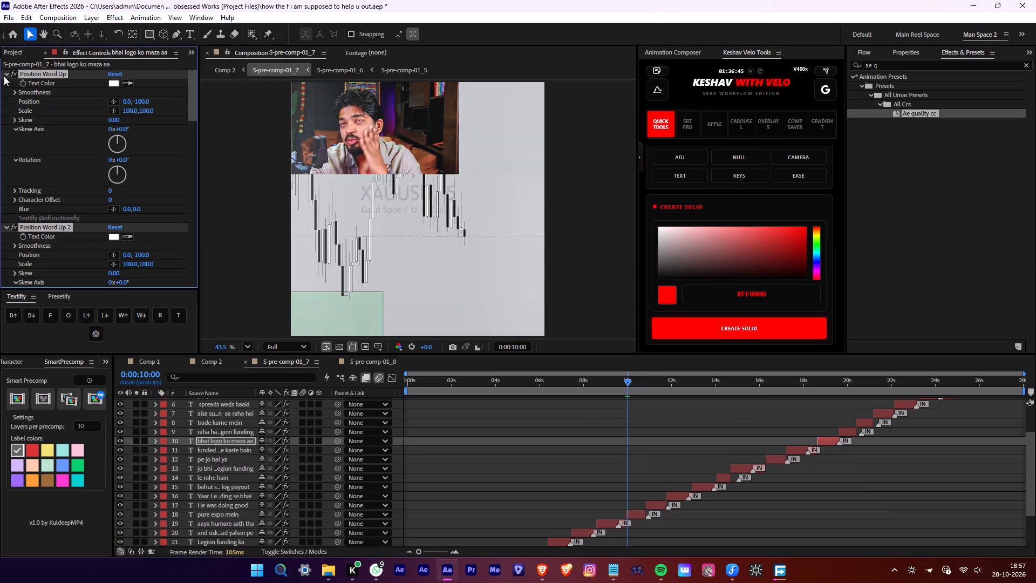
{"action": "left_click", "coordinate": [4, 76]}
{"action": "left_click", "coordinate": [42, 165]}
{"action": "left_click", "coordinate": [34, 119]}
{"action": "left_click", "coordinate": [23, 92], "text": "shift"}
{"action": "key", "text": "ctrl+x"}
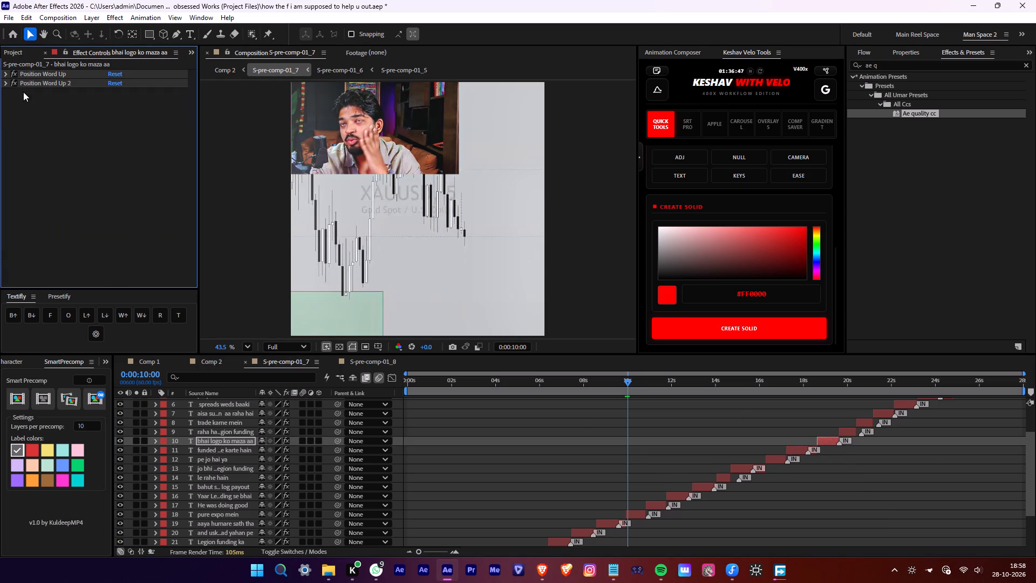
Cut the Utf8 to Utf11 effects from the "raha hai Legion funding" text layer.
{"action": "left_click", "coordinate": [853, 431]}
{"action": "scroll", "coordinate": [878, 462], "scroll_direction": "up", "scroll_amount": 3}
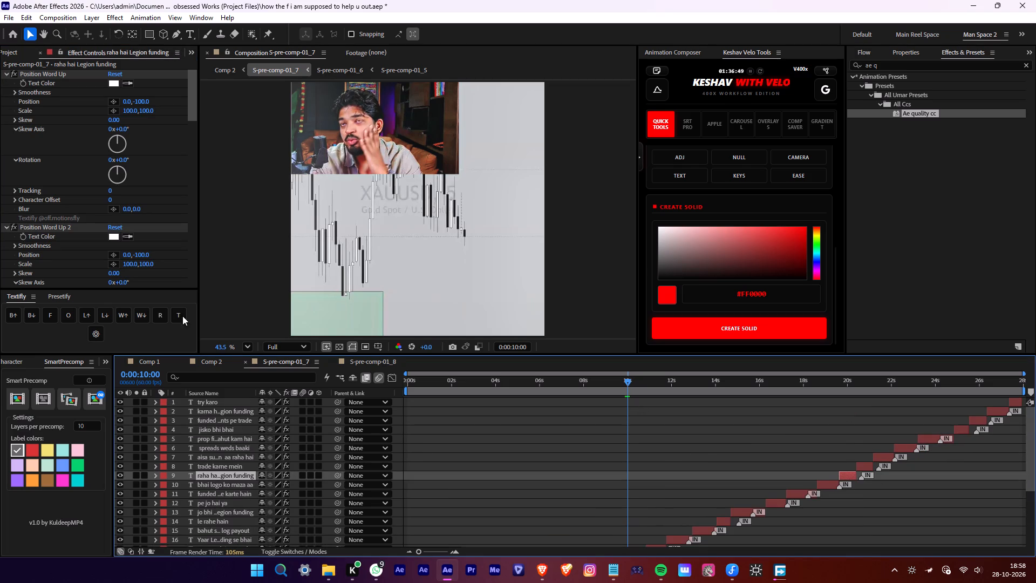
{"action": "left_click", "coordinate": [40, 181], "text": "ctrl"}
{"action": "key", "text": "ctrl+a"}
{"action": "left_click", "coordinate": [6, 229]}
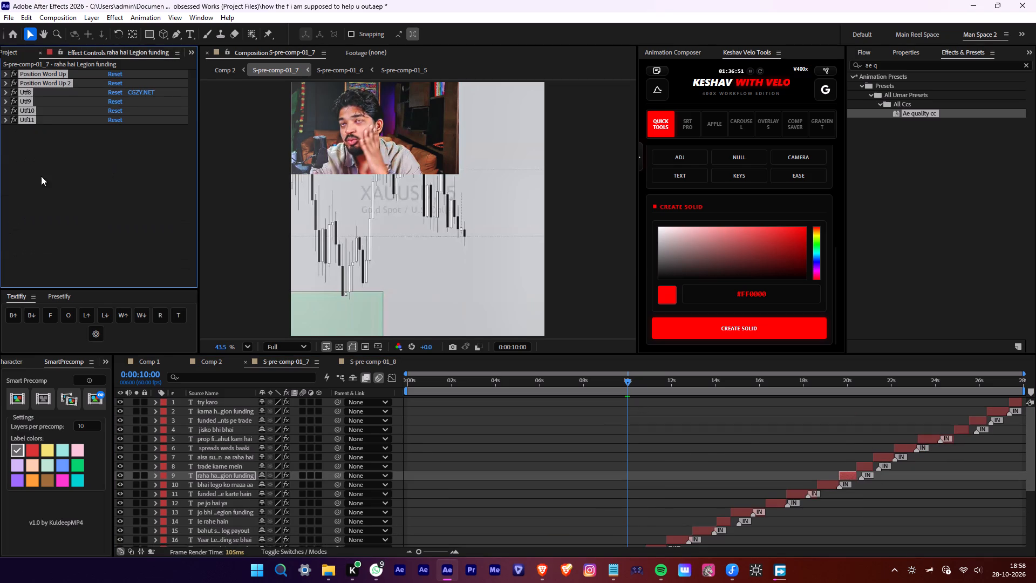
{"action": "left_click", "coordinate": [41, 176]}
{"action": "left_click", "coordinate": [28, 121]}
{"action": "left_click", "coordinate": [28, 94], "text": "shift"}
{"action": "key", "text": "ctrl+x"}
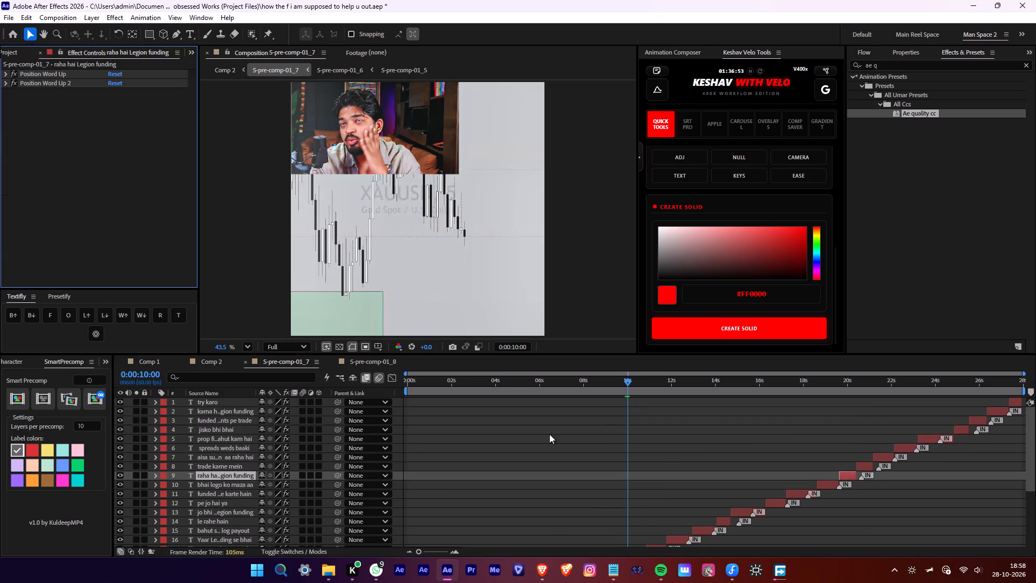
Cut the Utf8 to Utf11 effects from the "trade karne mein" text layer.
{"action": "left_click", "coordinate": [855, 464]}
{"action": "left_click", "coordinate": [36, 150], "text": "ctrl"}
{"action": "key", "text": "ctrl+a"}
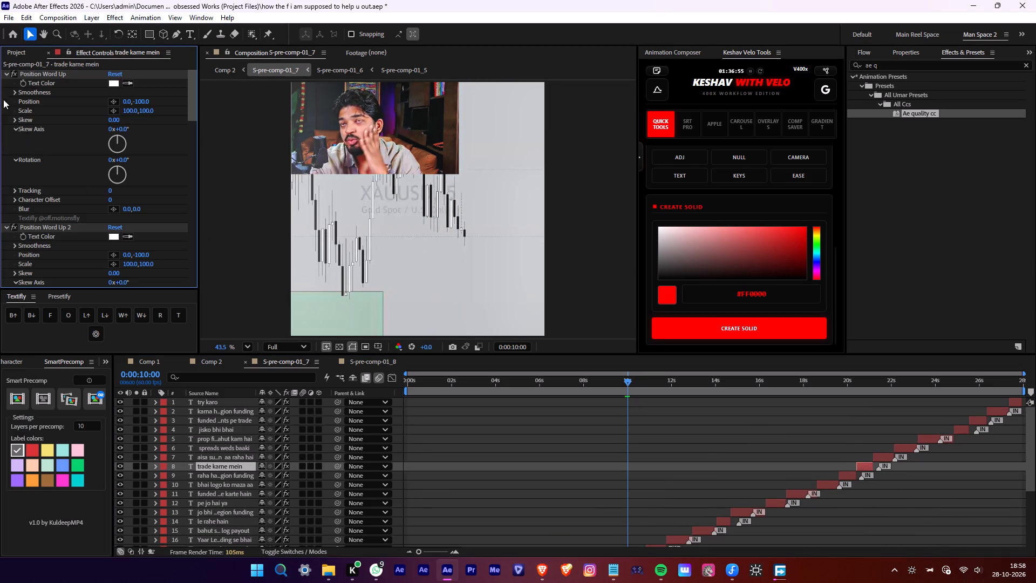
{"action": "left_click", "coordinate": [9, 74]}
{"action": "key", "text": "ctrl+a"}
{"action": "left_click", "coordinate": [4, 72]}
{"action": "left_click", "coordinate": [72, 177]}
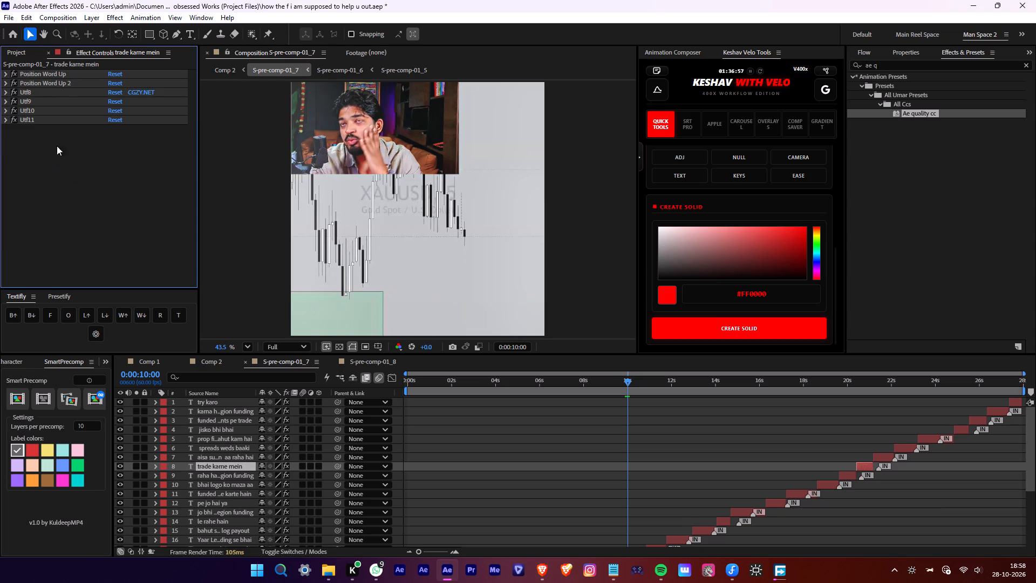
{"action": "left_click", "coordinate": [29, 119]}
{"action": "left_click", "coordinate": [31, 96], "text": "shift"}
{"action": "key", "text": "ctrl+x"}
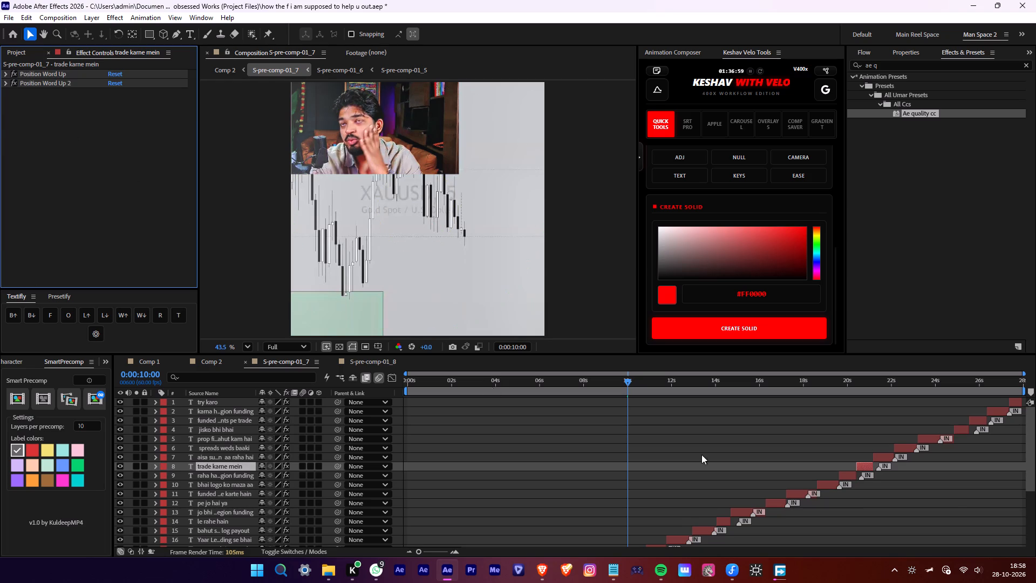
Cut the Utf8 to Utf11 effects from the "aisa sunne mein aa raha hai" text layer.
{"action": "left_click", "coordinate": [882, 456]}
{"action": "left_click", "coordinate": [17, 110], "text": "ctrl"}
{"action": "key", "text": "ctrl+a"}
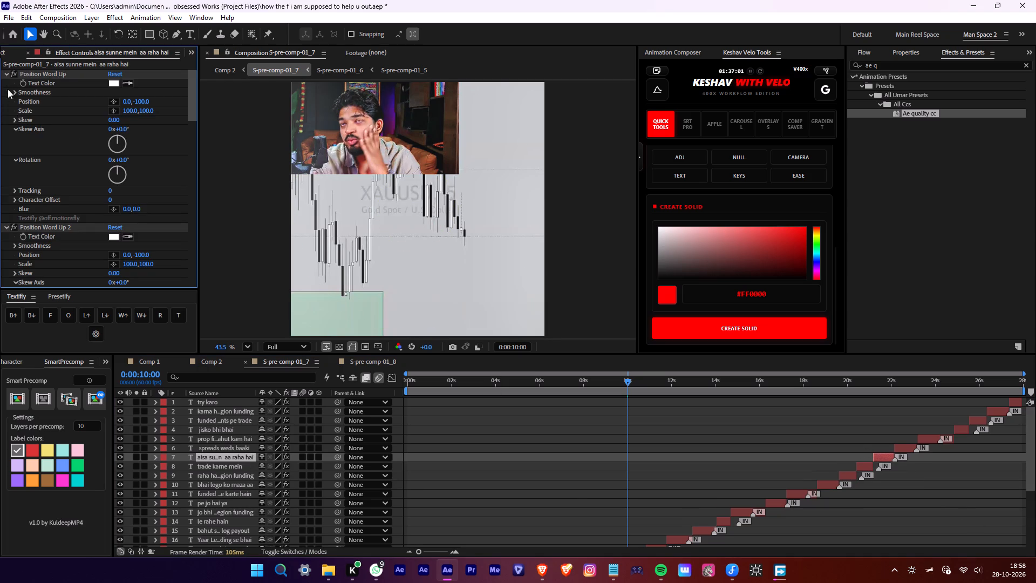
{"action": "left_click", "coordinate": [6, 76]}
{"action": "left_click", "coordinate": [22, 144]}
{"action": "left_click", "coordinate": [24, 121]}
{"action": "left_click", "coordinate": [28, 91], "text": "shift"}
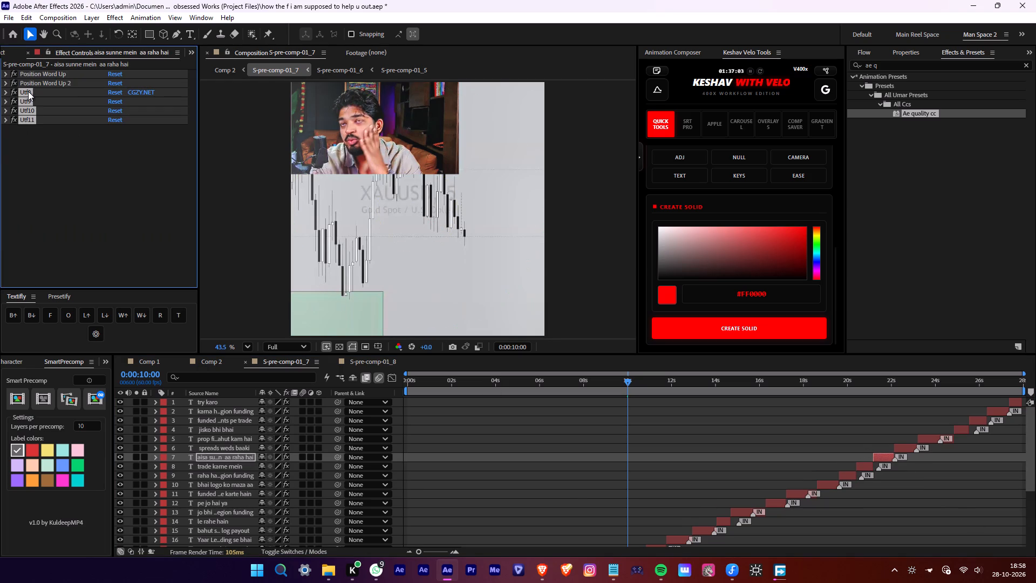
{"action": "key", "text": "ctrl+x"}
Cut the Utf8 to Utf11 effects from the "spreads weds baaki" text layer.
{"action": "left_click", "coordinate": [899, 445]}
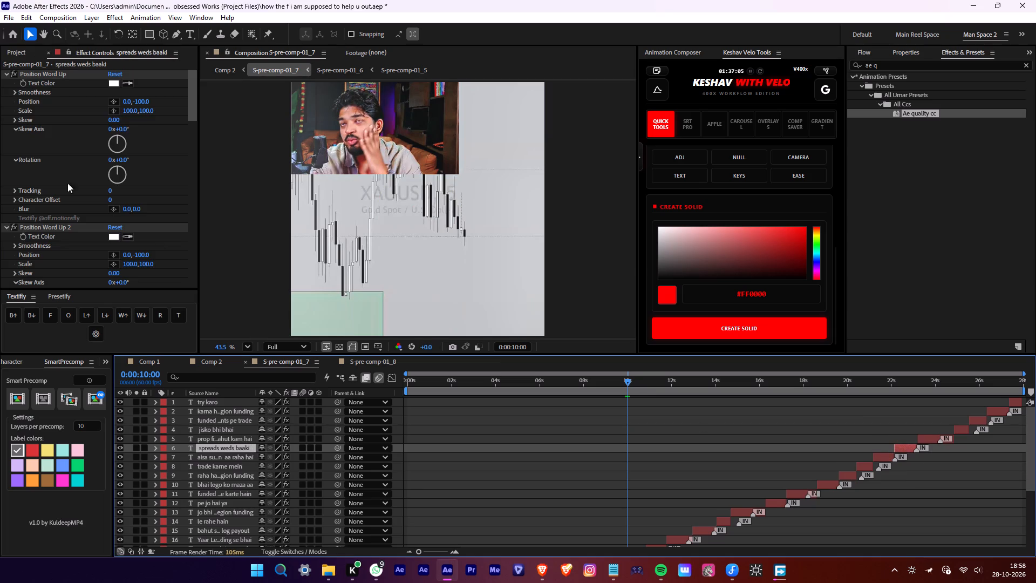
{"action": "left_click", "coordinate": [49, 162], "text": "ctrl"}
{"action": "key", "text": "ctrl+a"}
{"action": "left_click", "coordinate": [2, 73]}
{"action": "left_click", "coordinate": [32, 154]}
{"action": "left_click", "coordinate": [37, 120]}
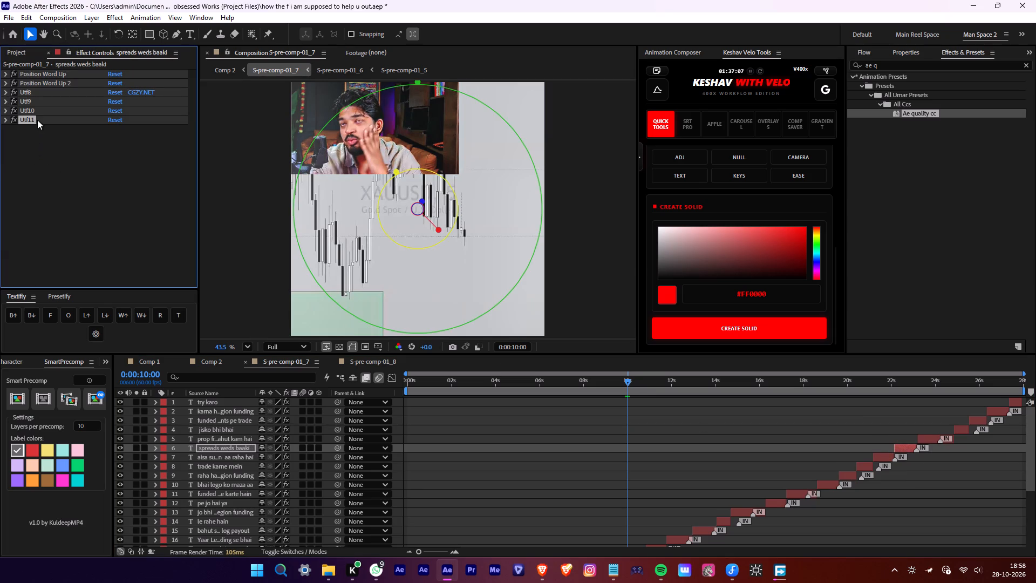
{"action": "left_click", "coordinate": [23, 93], "text": "shift"}
{"action": "key", "text": "ctrl+x"}
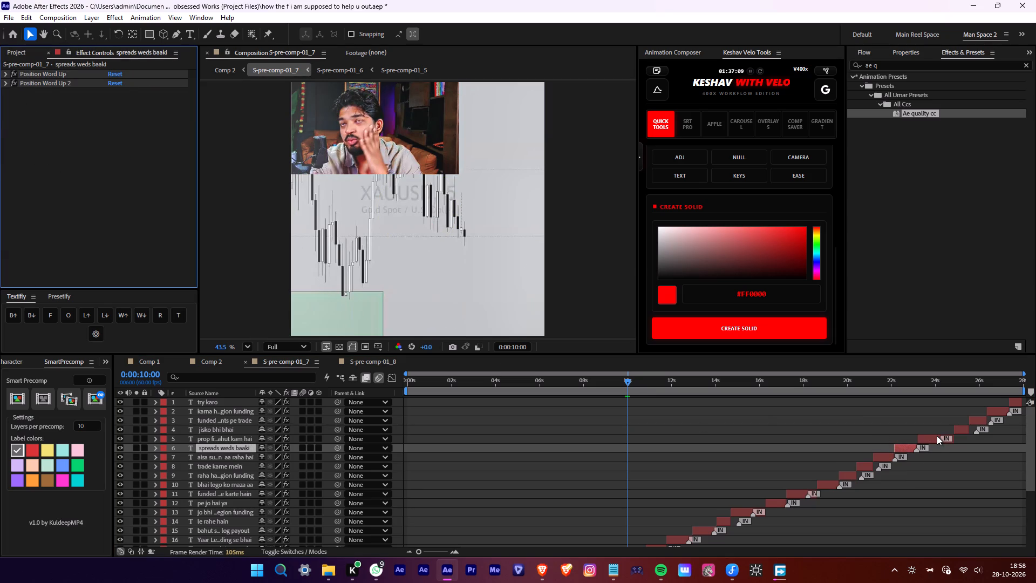
Cut the Utf8 to Utf11 effects from the "prop firms se bahut kam hai" text layer.
{"action": "left_click", "coordinate": [937, 436]}
{"action": "left_click", "coordinate": [42, 120], "text": "ctrl"}
{"action": "key", "text": "ctrl+a"}
{"action": "left_click", "coordinate": [5, 71]}
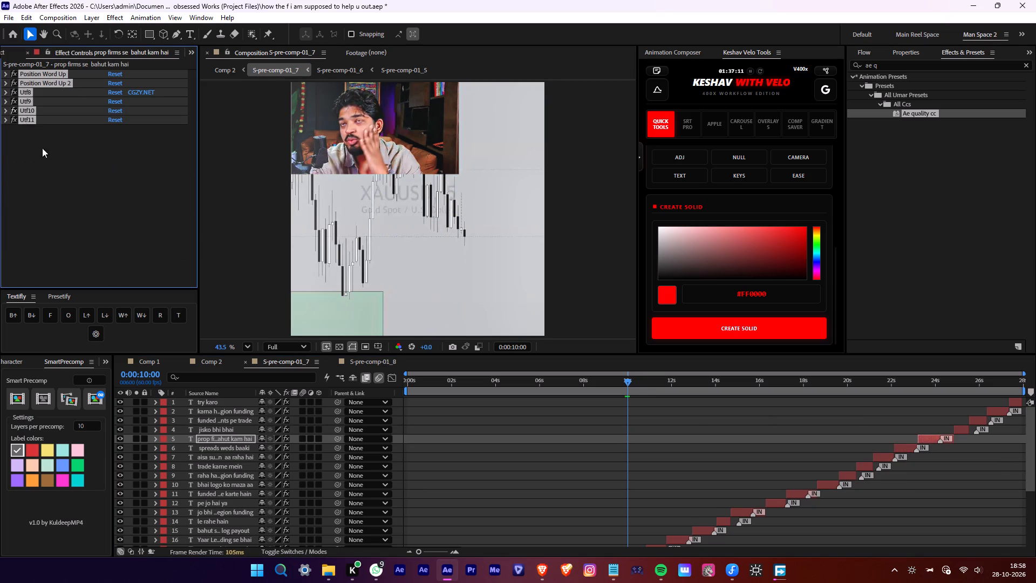
{"action": "left_click", "coordinate": [93, 232]}
{"action": "left_click", "coordinate": [25, 116], "text": "shift"}
{"action": "left_click", "coordinate": [25, 92], "text": "shift"}
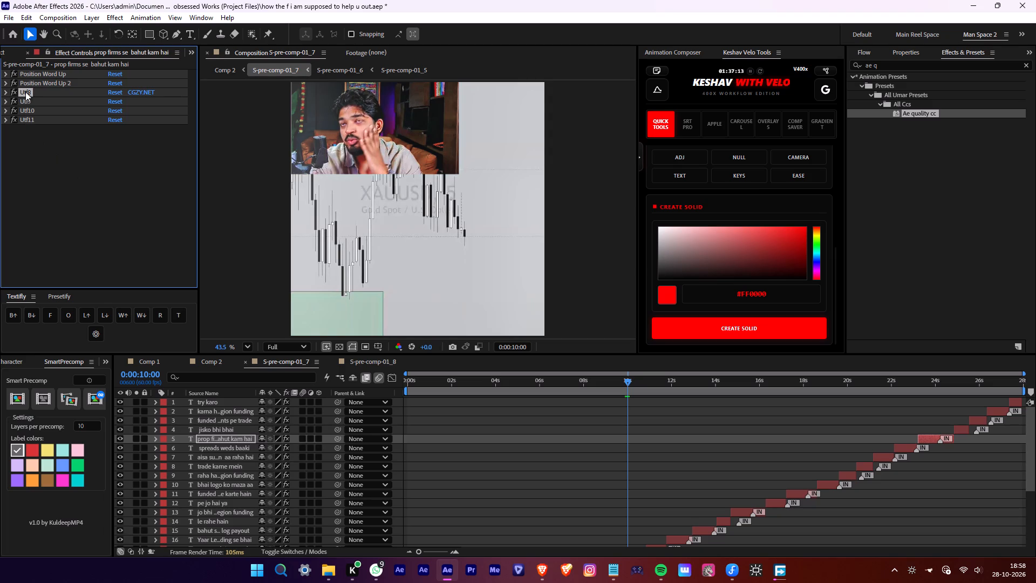
{"action": "left_click", "coordinate": [29, 121], "text": "shift"}
{"action": "key", "text": "ctrl+x"}
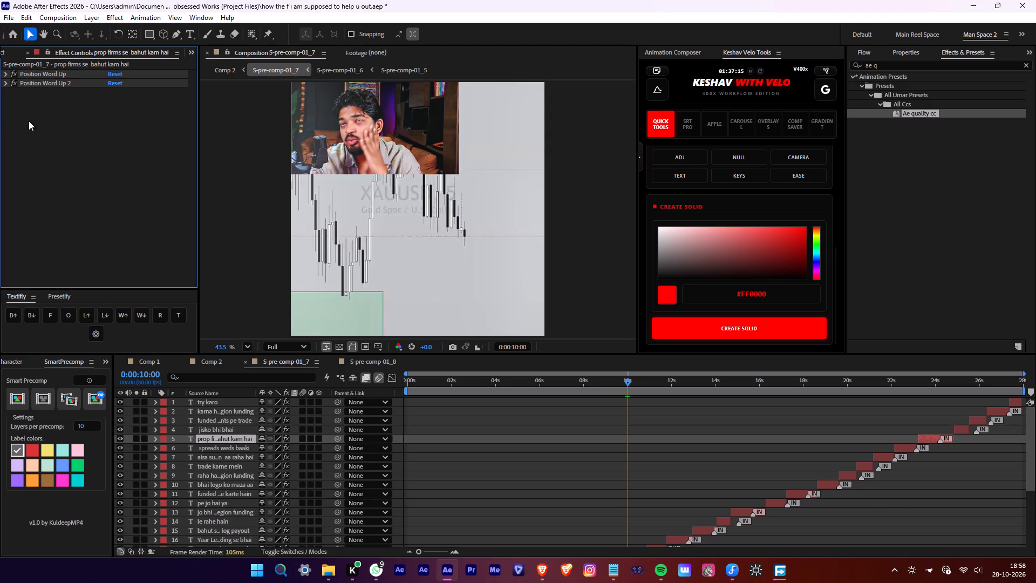
Cut the Utf8 to Utf11 effects from the "jisko bhi bhai" text layer.
{"action": "left_click", "coordinate": [957, 431]}
{"action": "left_click_drag", "start_coordinate": [49, 154], "coordinate": [37, 141], "text": "ctrl"}
{"action": "key", "text": "ctrl+a"}
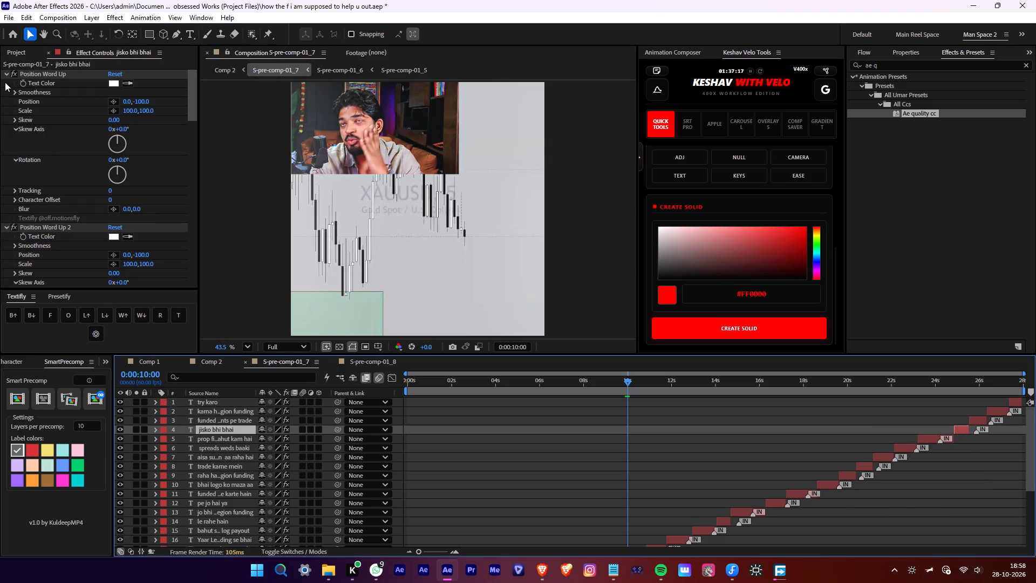
{"action": "left_click", "coordinate": [3, 69]}
{"action": "left_click", "coordinate": [56, 146]}
{"action": "left_click", "coordinate": [11, 130]}
{"action": "key", "text": "ctrl+a"}
{"action": "left_click", "coordinate": [8, 73]}
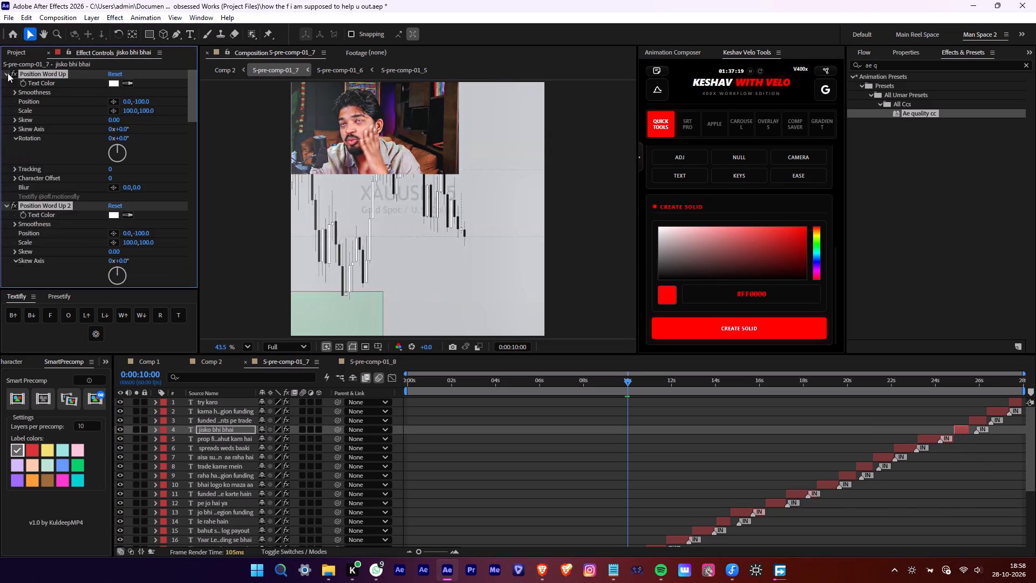
{"action": "left_click_drag", "start_coordinate": [67, 180], "coordinate": [64, 174]}
{"action": "left_click", "coordinate": [30, 116]}
{"action": "left_click", "coordinate": [23, 92], "text": "shift"}
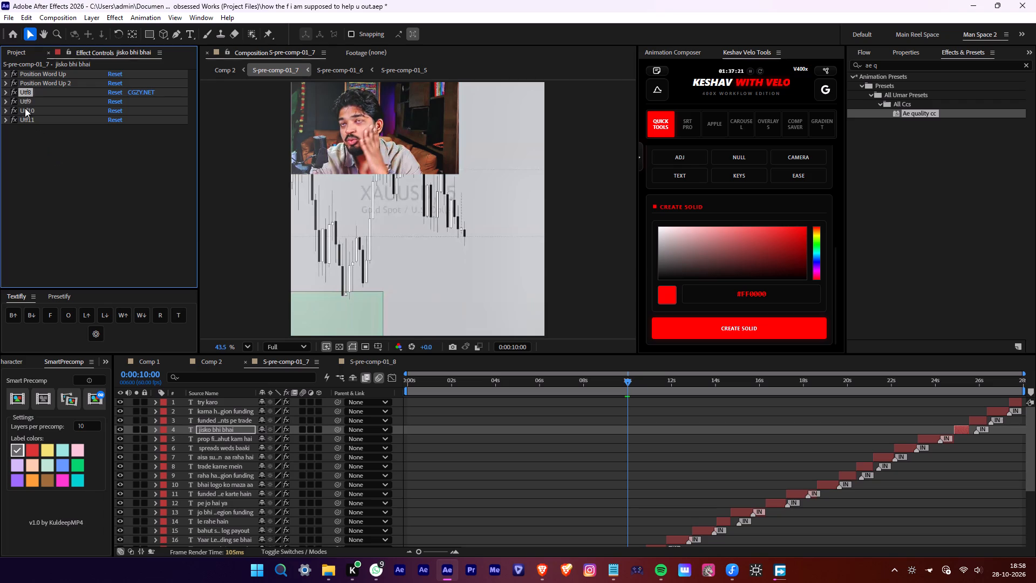
{"action": "left_click", "coordinate": [26, 117], "text": "shift"}
{"action": "key", "text": "ctrl+x"}
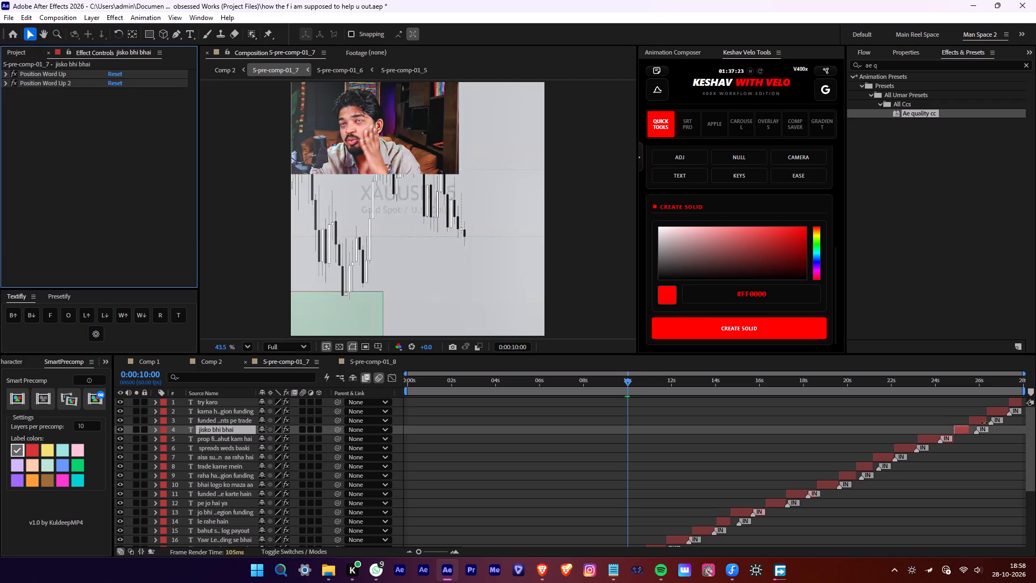
Cut the Utf8 to Utf11 effects from the "funded accounts pe trade" text layer.
{"action": "left_click", "coordinate": [984, 423]}
{"action": "left_click", "coordinate": [47, 145], "text": "ctrl"}
{"action": "key", "text": "ctrl+a"}
{"action": "left_click", "coordinate": [5, 71]}
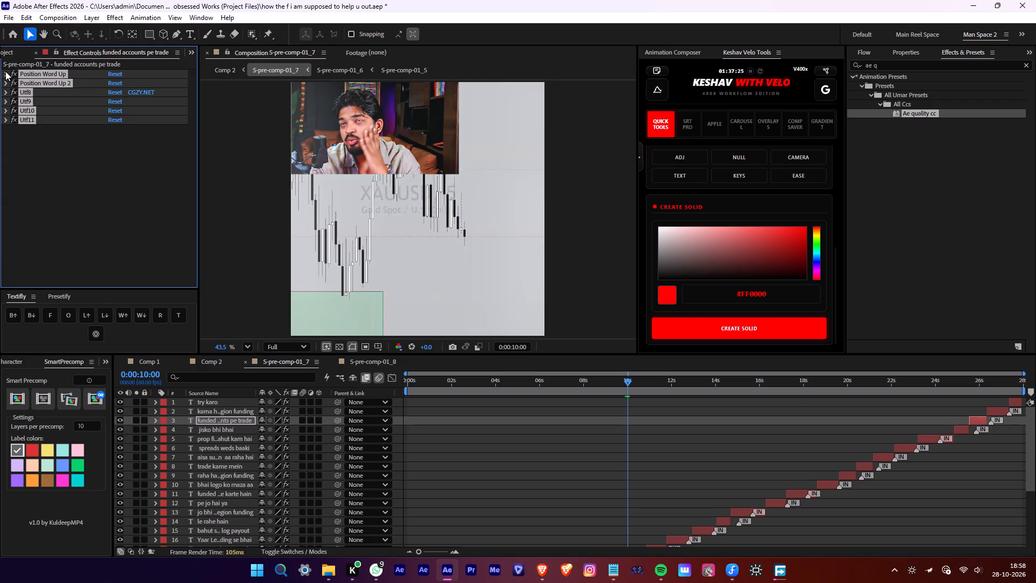
{"action": "left_click", "coordinate": [37, 150]}
{"action": "left_click", "coordinate": [27, 121]}
{"action": "left_click", "coordinate": [28, 92], "text": "shift"}
{"action": "key", "text": "ctrl+x"}
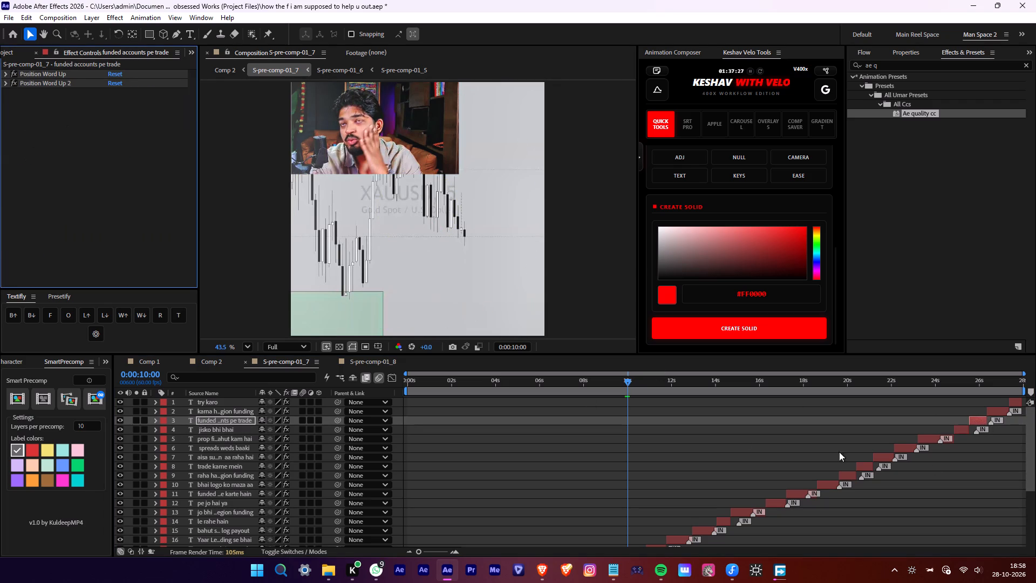
Cut the Utf8 to Utf11 effects from the "karna hai Legion funding" text layer.
{"action": "left_click", "coordinate": [992, 408]}
{"action": "left_click", "coordinate": [3, 102], "text": "ctrl"}
{"action": "key", "text": "ctrl+a"}
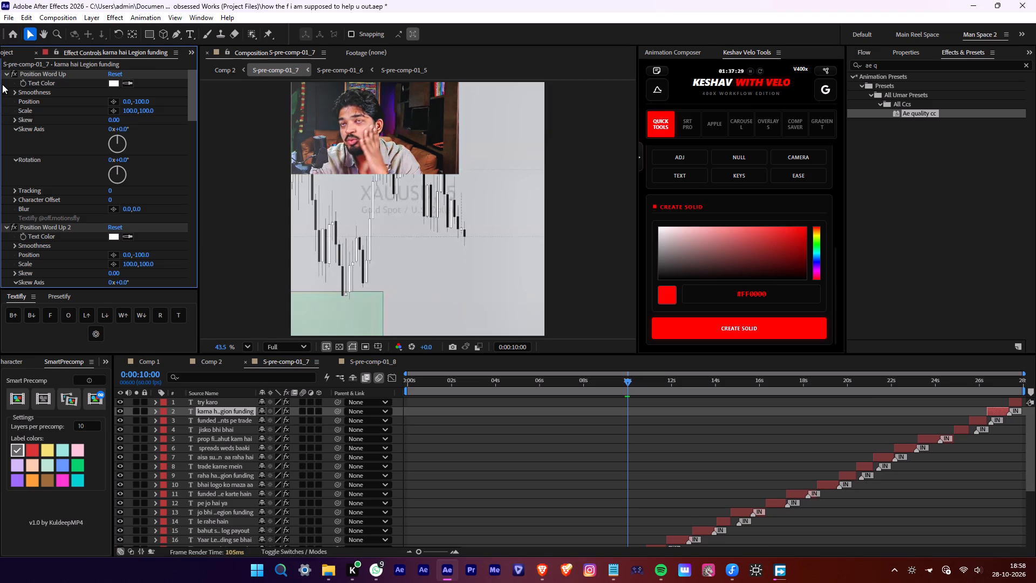
{"action": "left_click", "coordinate": [4, 74]}
{"action": "left_click_drag", "start_coordinate": [32, 158], "coordinate": [35, 152]}
{"action": "left_click", "coordinate": [31, 119]}
{"action": "left_click", "coordinate": [26, 93], "text": "shift"}
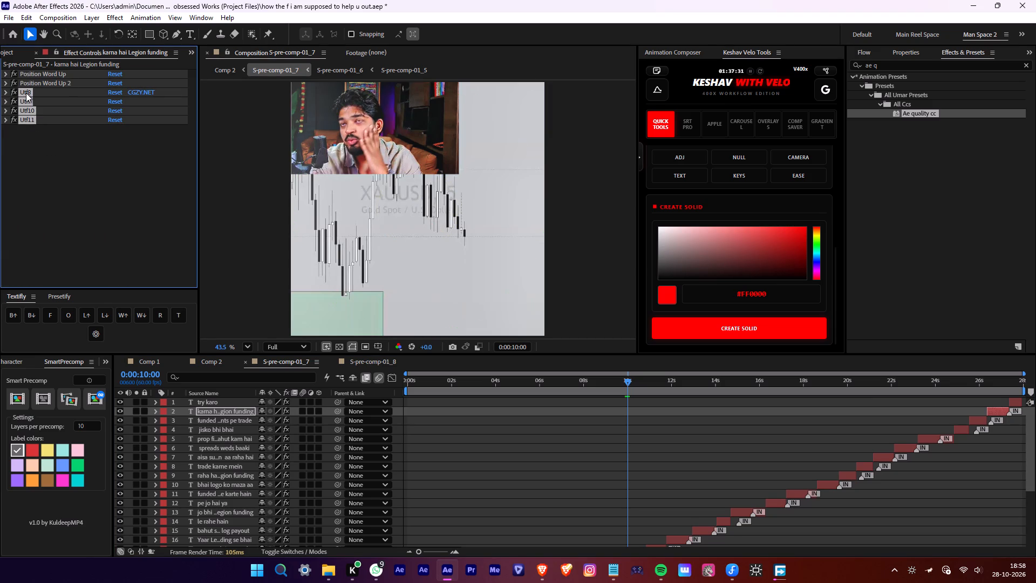
{"action": "key", "text": "ctrl+x"}
Cut the Utf8 to Utf11 effects from the "try karo" text layer.
{"action": "scroll", "coordinate": [1011, 440], "scroll_direction": "up", "scroll_amount": 1}
{"action": "left_click", "coordinate": [1010, 398]}
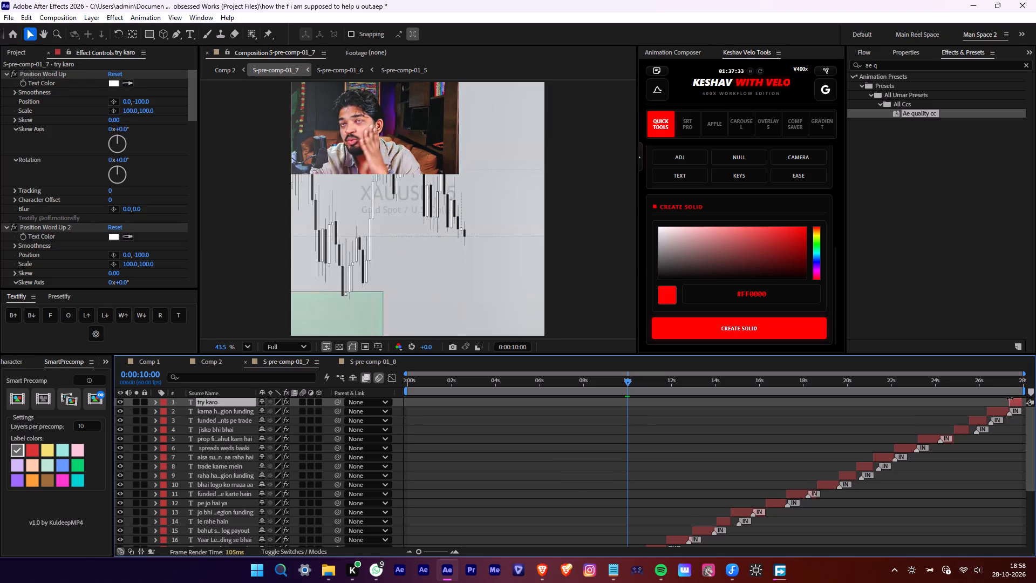
{"action": "left_click", "coordinate": [42, 169], "text": "ctrl"}
{"action": "key", "text": "ctrl+a"}
{"action": "left_click", "coordinate": [3, 72]}
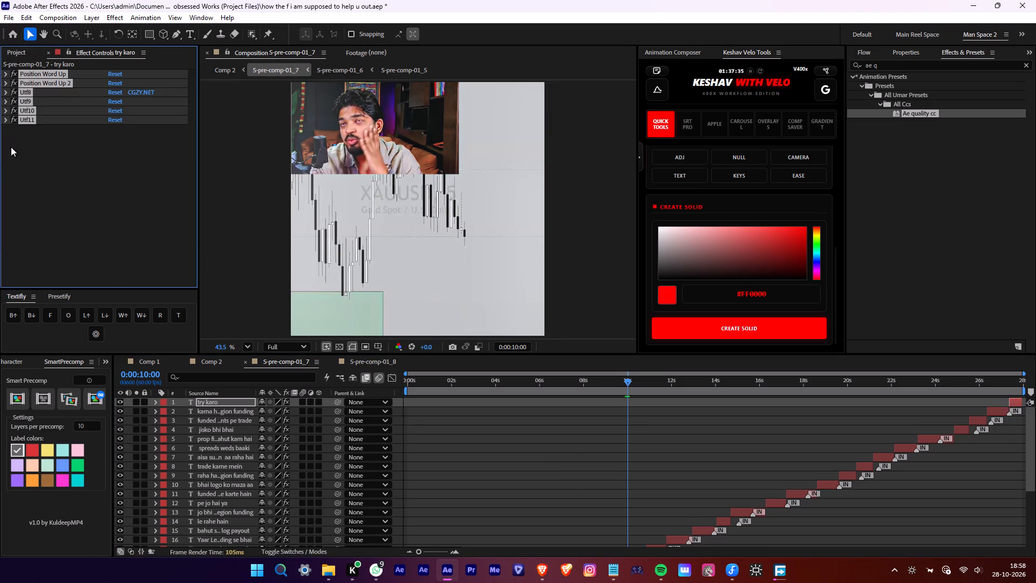
{"action": "left_click", "coordinate": [11, 147]}
{"action": "left_click", "coordinate": [29, 121]}
{"action": "left_click", "coordinate": [24, 91], "text": "shift"}
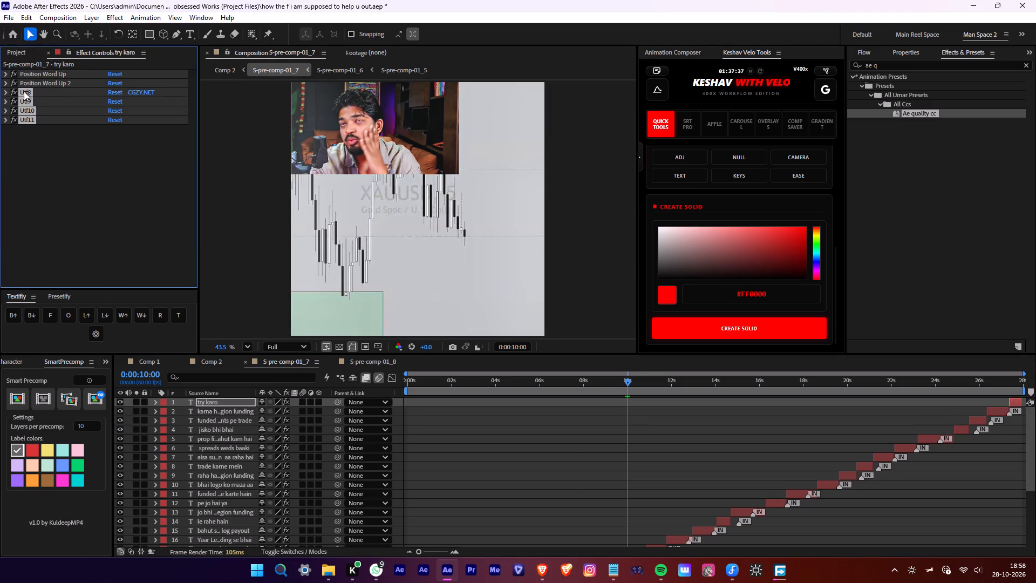
{"action": "key", "text": "ctrl+x"}
Copy the Utf8 to Utf11 effects from the "Bhai yesterday I got my salary" text layer in S-pre-comp-01_8, reached through Comp 1.
{"action": "scroll", "coordinate": [447, 470], "scroll_direction": "down", "scroll_amount": 5}
{"action": "left_click", "coordinate": [445, 464]}
{"action": "left_click", "coordinate": [416, 524]}
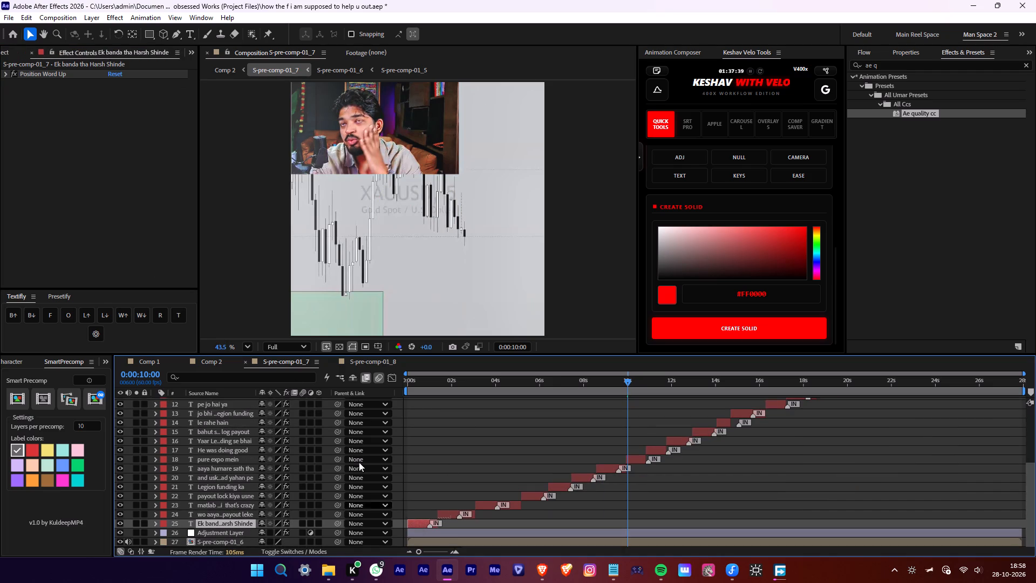
{"action": "left_click", "coordinate": [160, 359]}
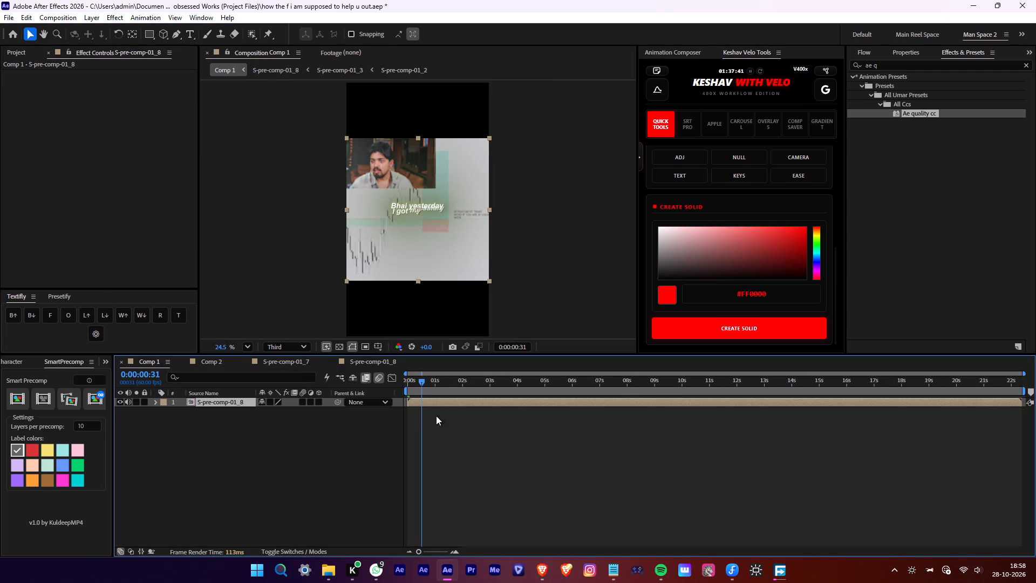
{"action": "double_click", "coordinate": [441, 406]}
{"action": "triple_click", "coordinate": [444, 401]}
{"action": "left_click", "coordinate": [452, 422]}
{"action": "double_click", "coordinate": [452, 403]}
{"action": "left_click", "coordinate": [428, 486]}
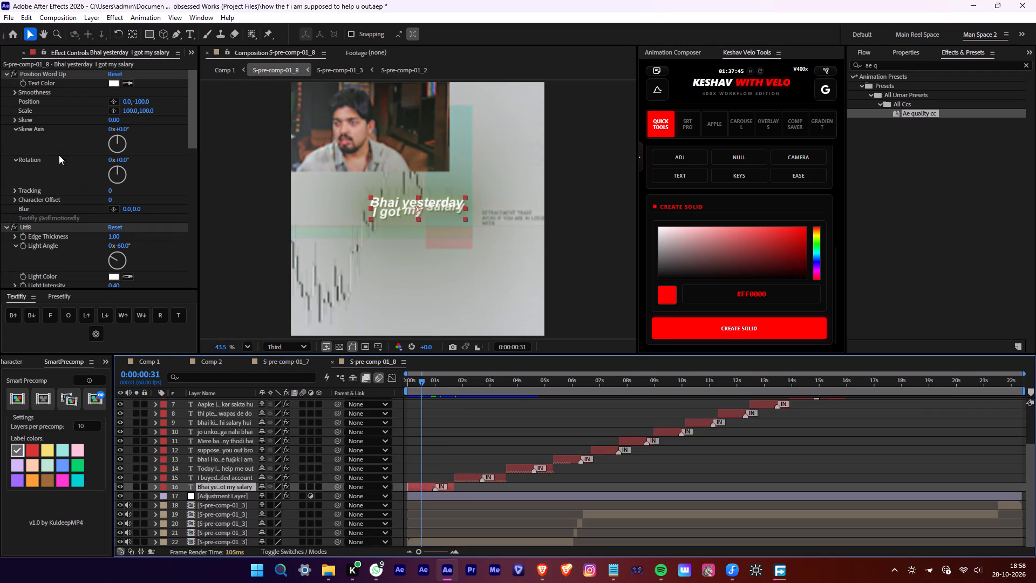
{"action": "left_click_drag", "start_coordinate": [59, 155], "coordinate": [51, 147], "text": "ctrl"}
{"action": "key", "text": "ctrl+a"}
{"action": "left_click", "coordinate": [4, 71]}
{"action": "left_click", "coordinate": [29, 184]}
{"action": "left_click", "coordinate": [39, 106]}
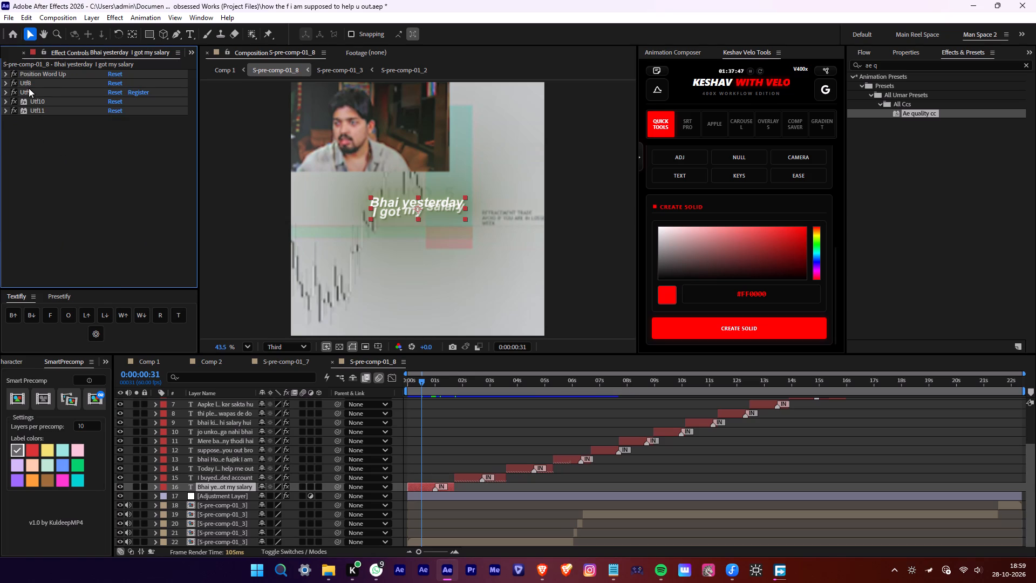
{"action": "left_click", "coordinate": [28, 84], "text": "shift"}
{"action": "left_click", "coordinate": [37, 109], "text": "shift"}
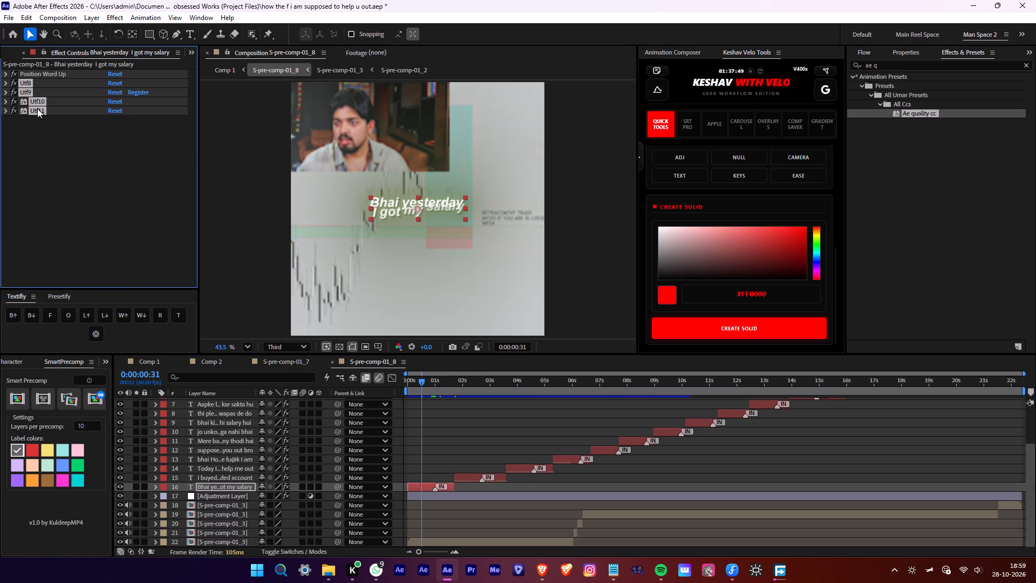
{"action": "key", "text": "ctrl+c"}
Paste the copied Utf effects onto all the caption text layers in S-pre-comp-01_7, opened from Comp 2.
{"action": "left_click", "coordinate": [152, 360]}
{"action": "left_click", "coordinate": [210, 358]}
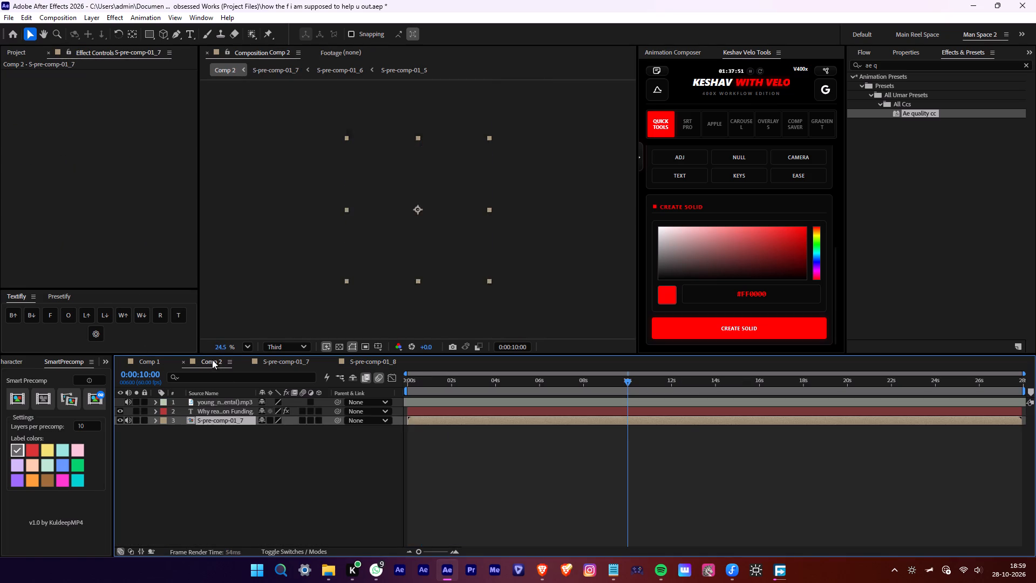
{"action": "double_click", "coordinate": [411, 423]}
{"action": "scroll", "coordinate": [413, 425], "scroll_direction": "down", "scroll_amount": 5}
{"action": "scroll", "coordinate": [434, 503], "scroll_direction": "up", "scroll_amount": 10}
{"action": "left_click", "coordinate": [209, 399], "text": "shift"}
{"action": "key", "text": "ctrl+v"}
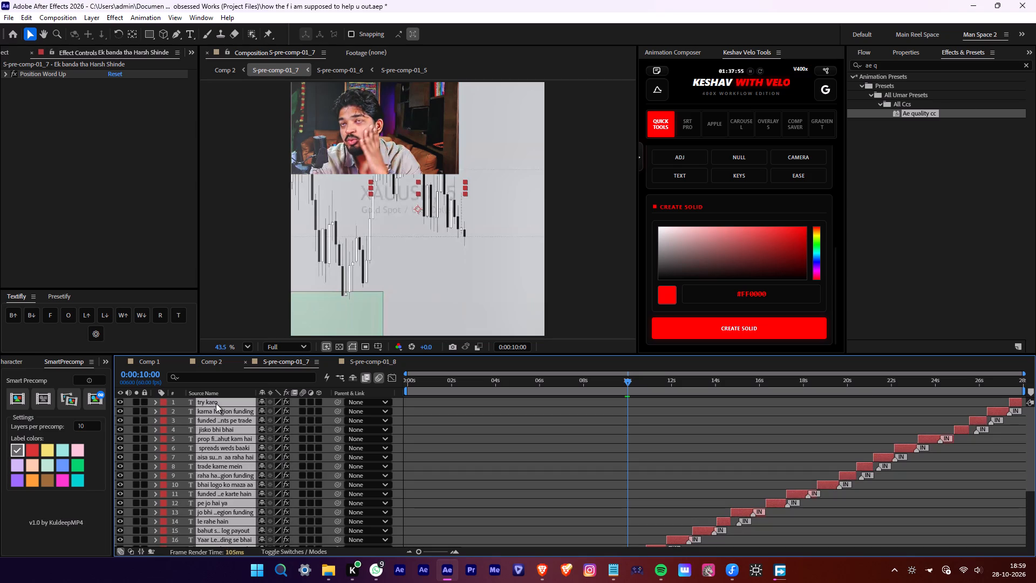
Close the S-pre-comp-01_7 and S-pre-comp-01_8 timelines and return to Comp 1.
{"action": "left_click", "coordinate": [214, 361]}
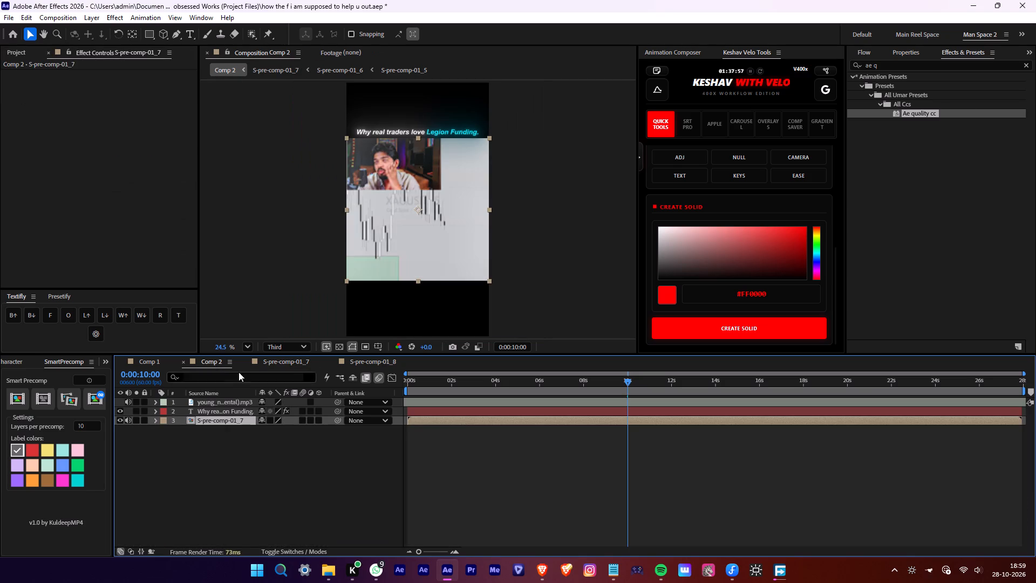
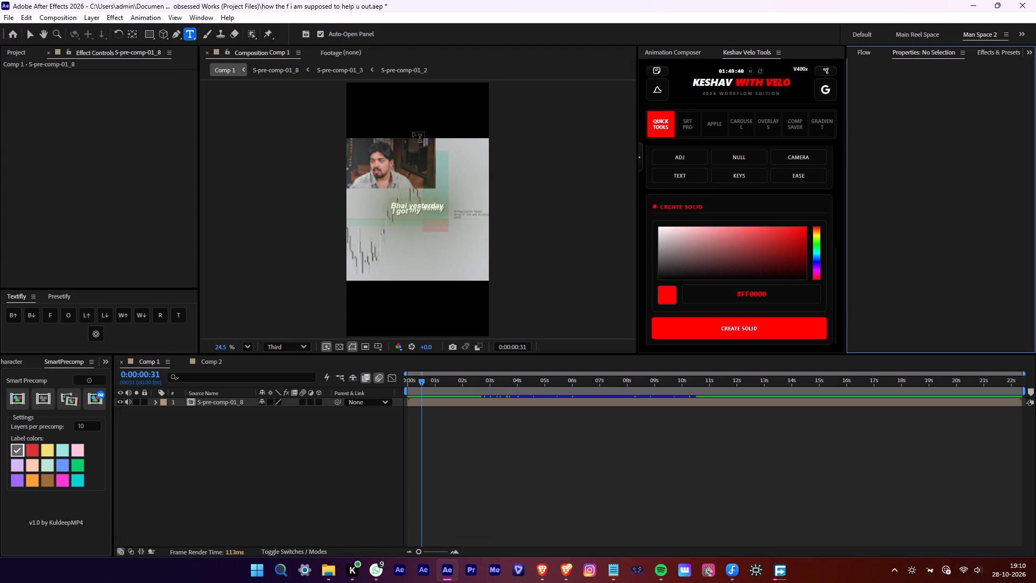
Paste the copied header "Built for professionals, not gamblers." as a text layer in the black area above the video in Comp 1.
{"action": "key", "text": "ctrl+v"}
{"action": "scroll", "coordinate": [411, 132], "scroll_direction": "up", "scroll_amount": 5}
{"action": "middle_click_drag", "start_coordinate": [411, 162], "coordinate": [403, 203]}
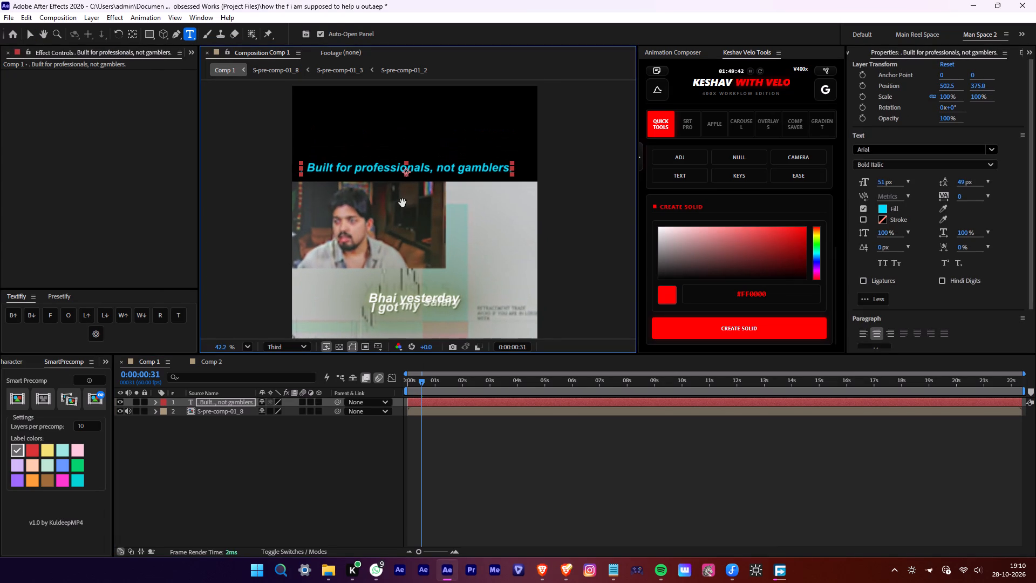
{"action": "middle_click_drag", "start_coordinate": [403, 203], "coordinate": [403, 204]}
Centre the header's anchor point and place the header horizontally centred just above the video, at position 540, 379.
{"action": "left_click", "coordinate": [30, 38]}
{"action": "scroll", "coordinate": [781, 200], "scroll_direction": "up", "scroll_amount": 6}
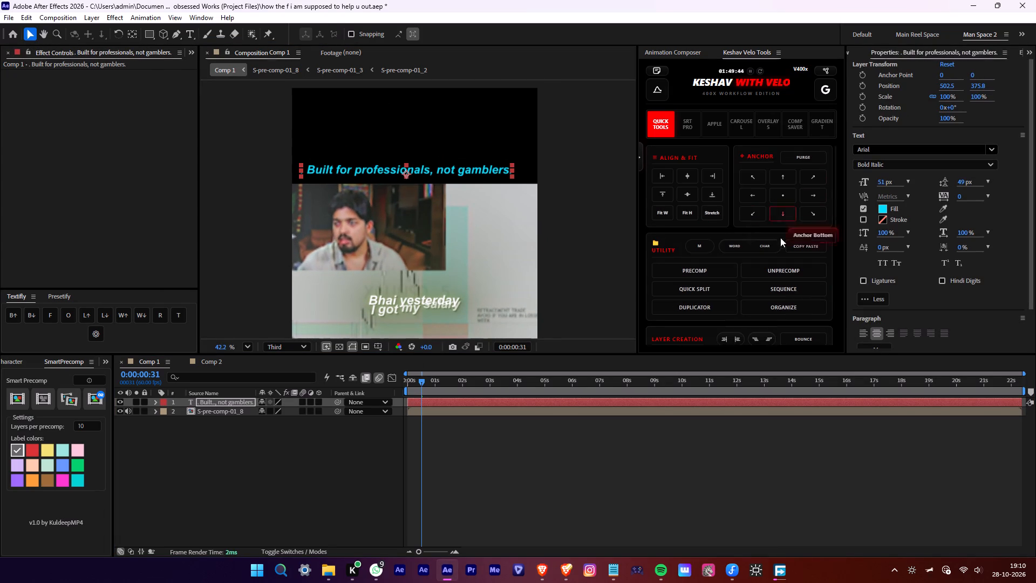
{"action": "left_click", "coordinate": [787, 200]}
{"action": "left_click", "coordinate": [694, 196]}
{"action": "left_click", "coordinate": [690, 177]}
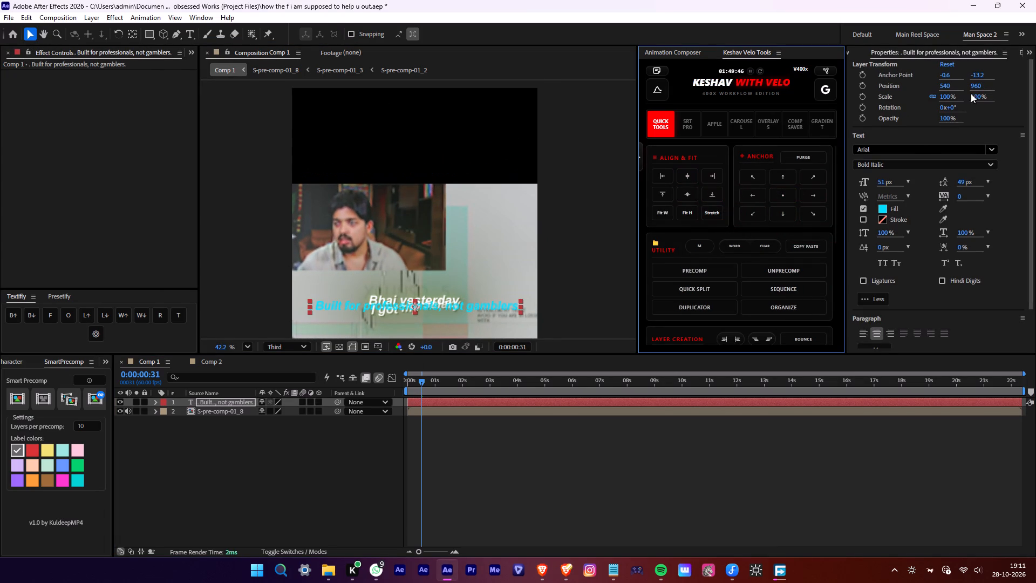
{"action": "left_click_drag", "start_coordinate": [975, 89], "coordinate": [682, 59]}
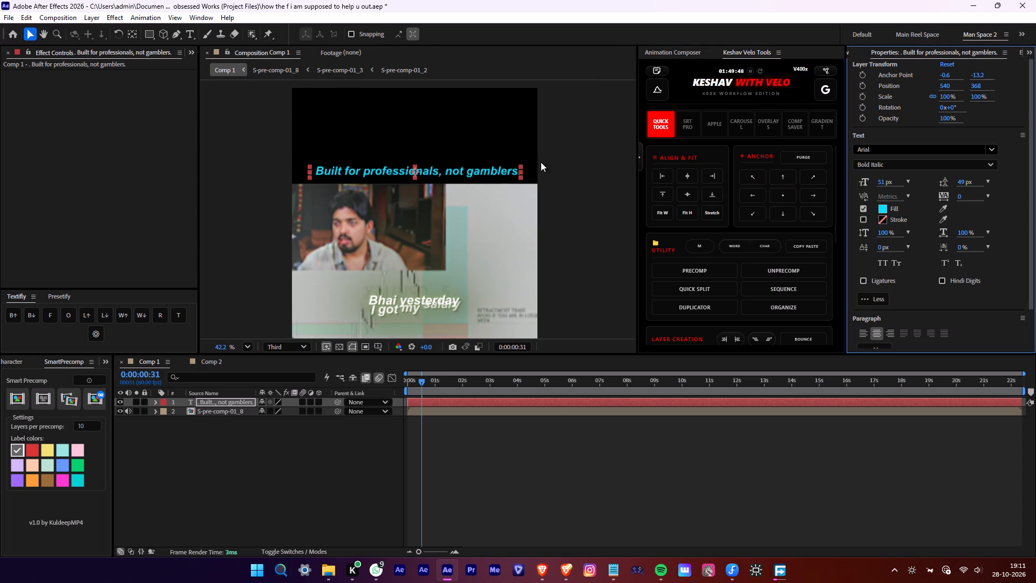
{"action": "left_click_drag", "start_coordinate": [976, 89], "coordinate": [985, 86]}
Delete the stray period and space in front of "Built" in the header text.
{"action": "double_click", "coordinate": [388, 169]}
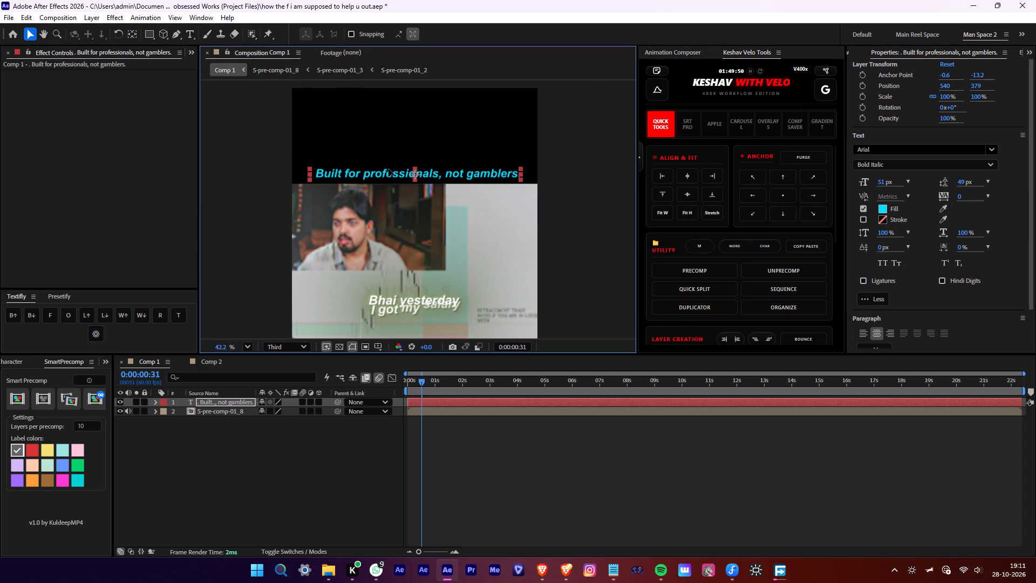
{"action": "left_click_drag", "start_coordinate": [315, 176], "coordinate": [281, 176]}
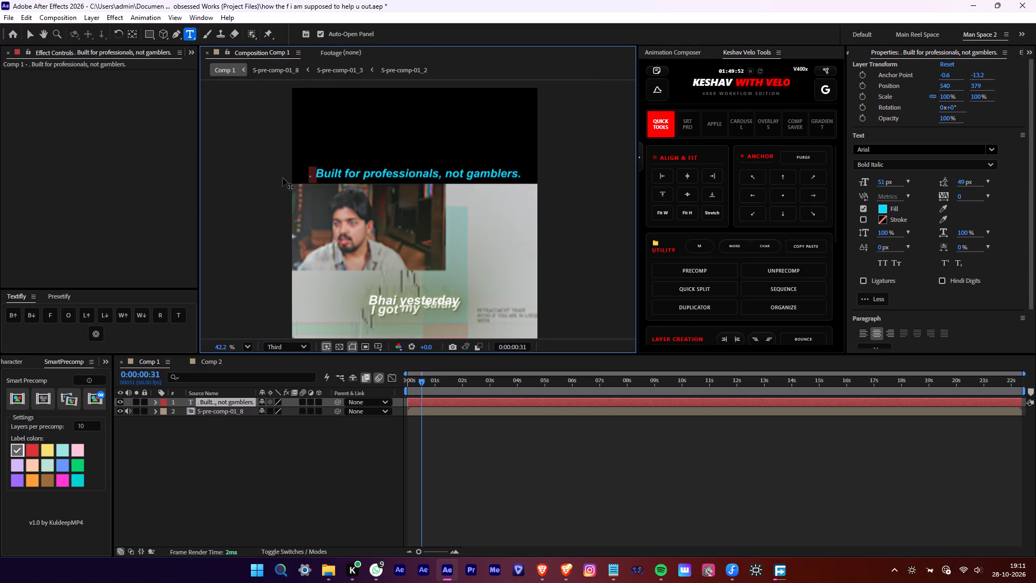
{"action": "key", "text": "BackSpace"}
{"action": "left_click", "coordinate": [528, 401]}
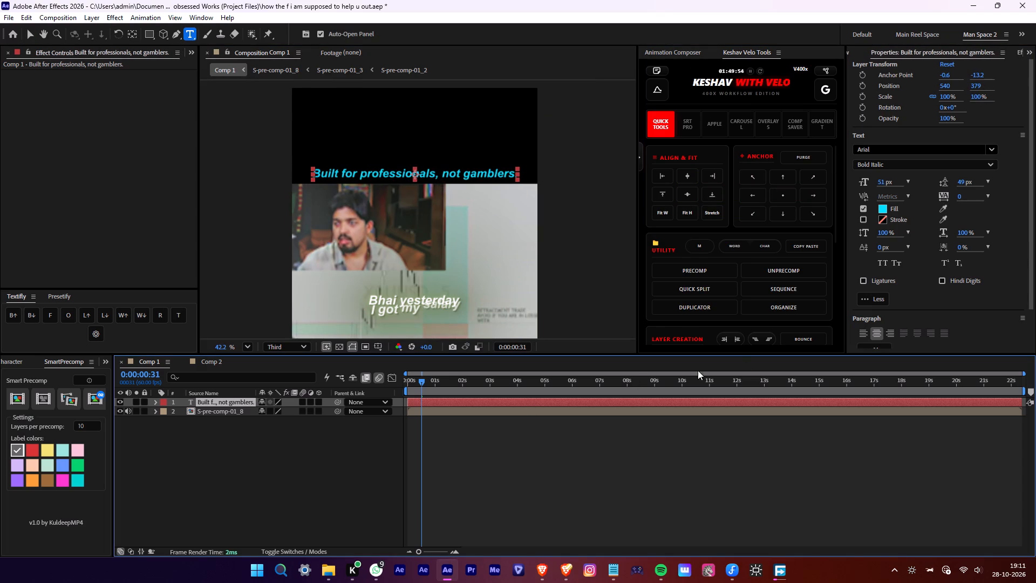
Change the header text's fill colour to white, FFFFFF.
{"action": "left_click", "coordinate": [883, 205]}
{"action": "left_click_drag", "start_coordinate": [604, 225], "coordinate": [401, 124]}
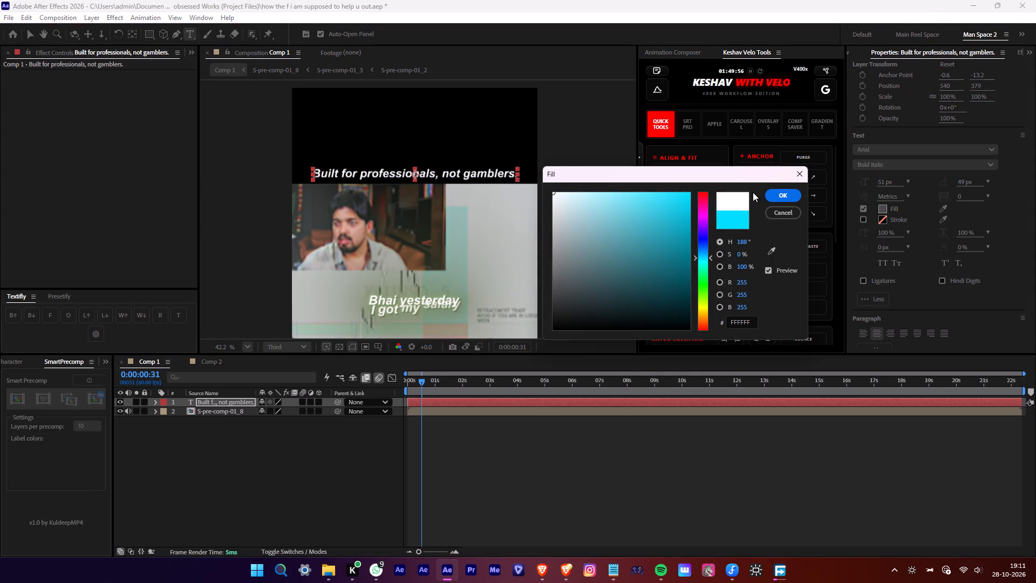
Apply the white FFFFFF fill to the header "Built for professionals, not gamblers." and colour the word "professionals" yellow.
{"action": "left_click", "coordinate": [773, 193]}
{"action": "left_click_drag", "start_coordinate": [363, 172], "coordinate": [432, 173]}
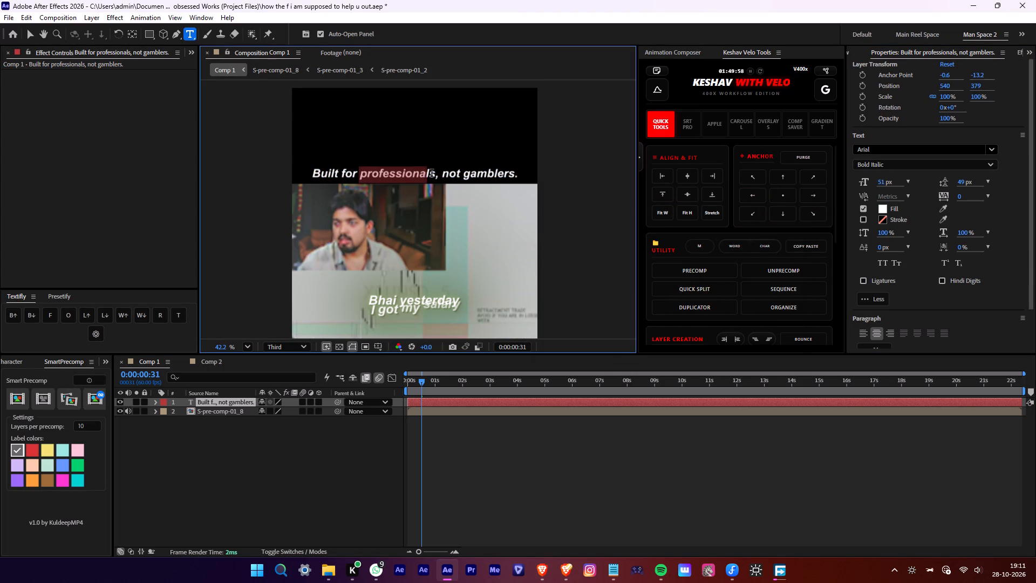
{"action": "left_click_drag", "start_coordinate": [432, 173], "coordinate": [435, 172]}
{"action": "left_click", "coordinate": [884, 209]}
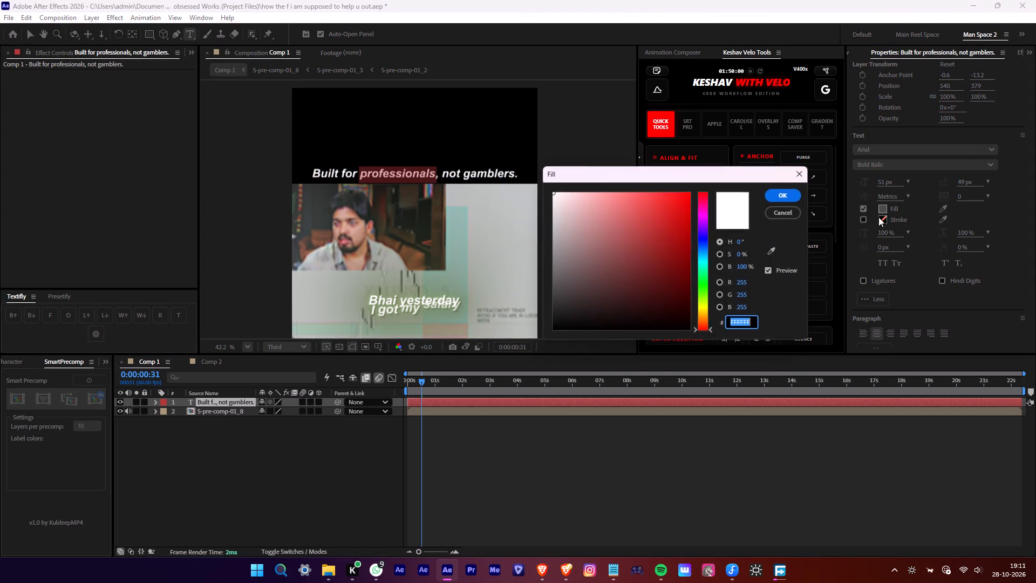
{"action": "left_click_drag", "start_coordinate": [706, 297], "coordinate": [708, 310]}
{"action": "left_click_drag", "start_coordinate": [624, 248], "coordinate": [756, 179]}
{"action": "left_click", "coordinate": [783, 196]}
Colour the header's word "gamblers." red, FF0000.
{"action": "left_click_drag", "start_coordinate": [462, 174], "coordinate": [555, 174]}
{"action": "left_click", "coordinate": [882, 207]}
{"action": "left_click_drag", "start_coordinate": [633, 225], "coordinate": [753, 178]}
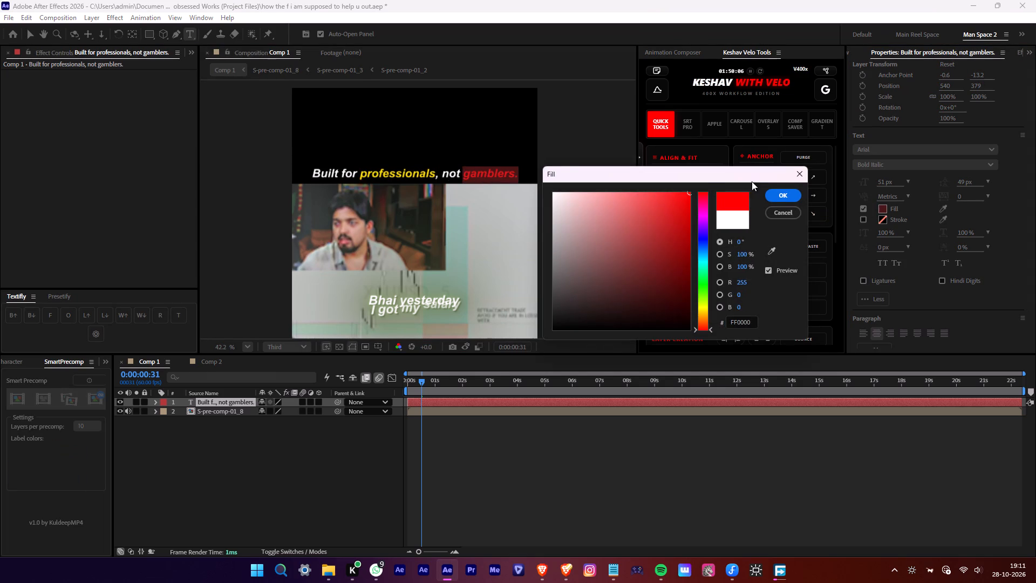
{"action": "left_click", "coordinate": [774, 195]}
{"action": "left_click_drag", "start_coordinate": [442, 172], "coordinate": [482, 173]}
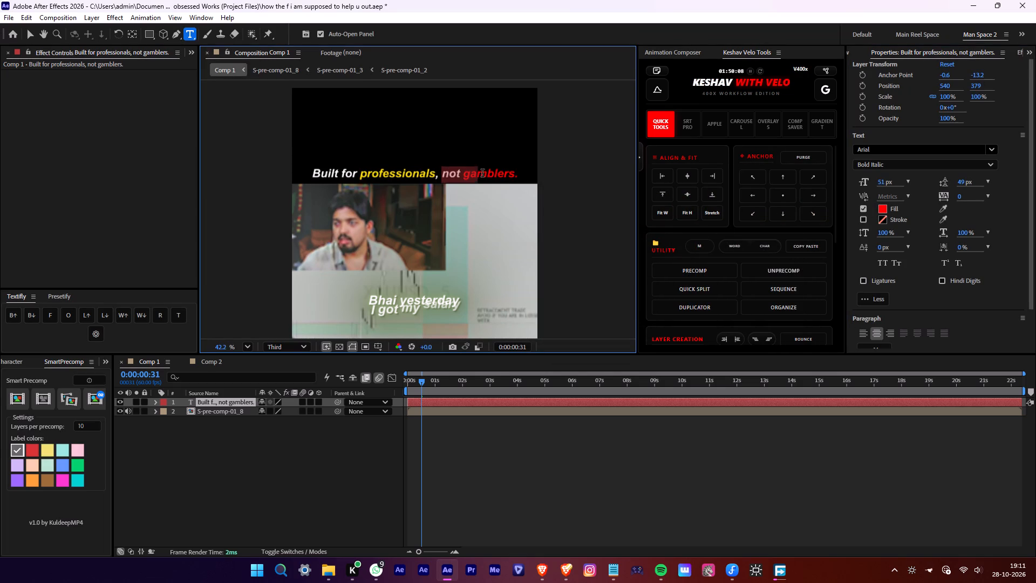
{"action": "left_click_drag", "start_coordinate": [482, 173], "coordinate": [530, 172]}
{"action": "left_click", "coordinate": [638, 514]}
Apply the "header" effects preset to only the header text layer in Comp 1.
{"action": "left_click", "coordinate": [606, 408]}
{"action": "left_click", "coordinate": [608, 401], "text": "ctrl"}
{"action": "key", "text": "ctrl+space"}
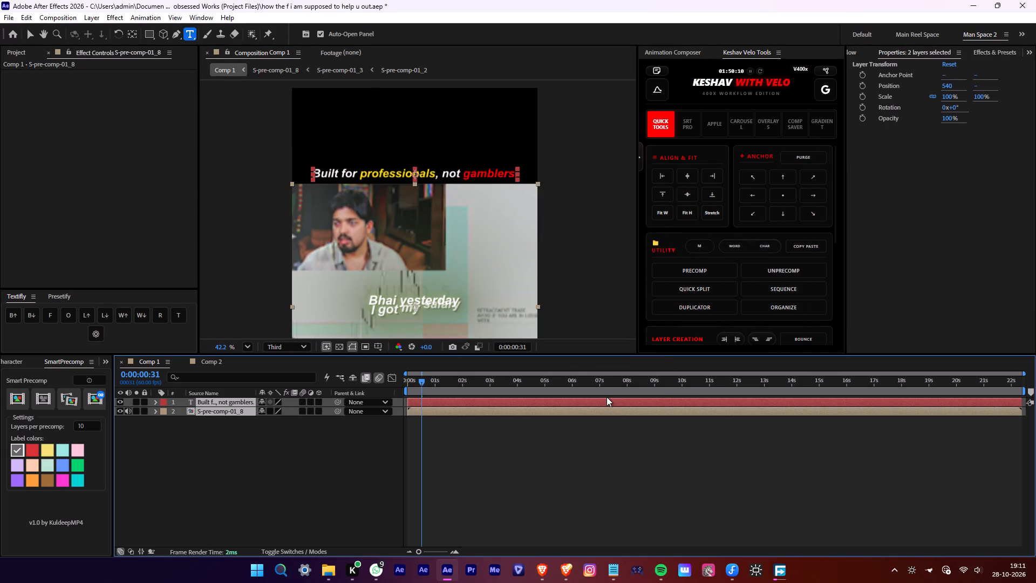
{"action": "left_click", "coordinate": [631, 440]}
{"action": "left_click", "coordinate": [639, 402]}
{"action": "key", "text": "ctrl+space"}
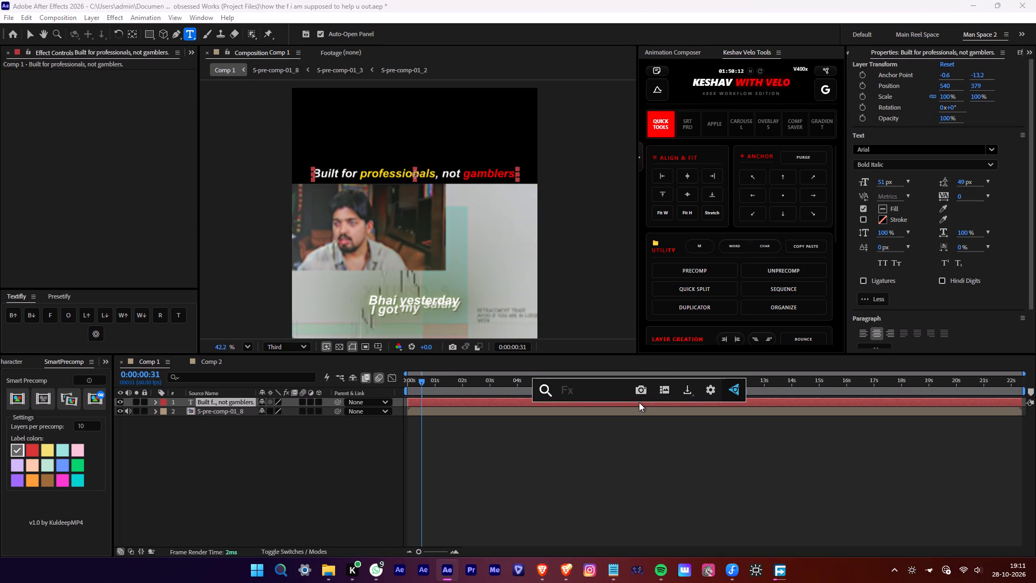
{"action": "type", "text": "header"}
{"action": "key", "text": "Return"}
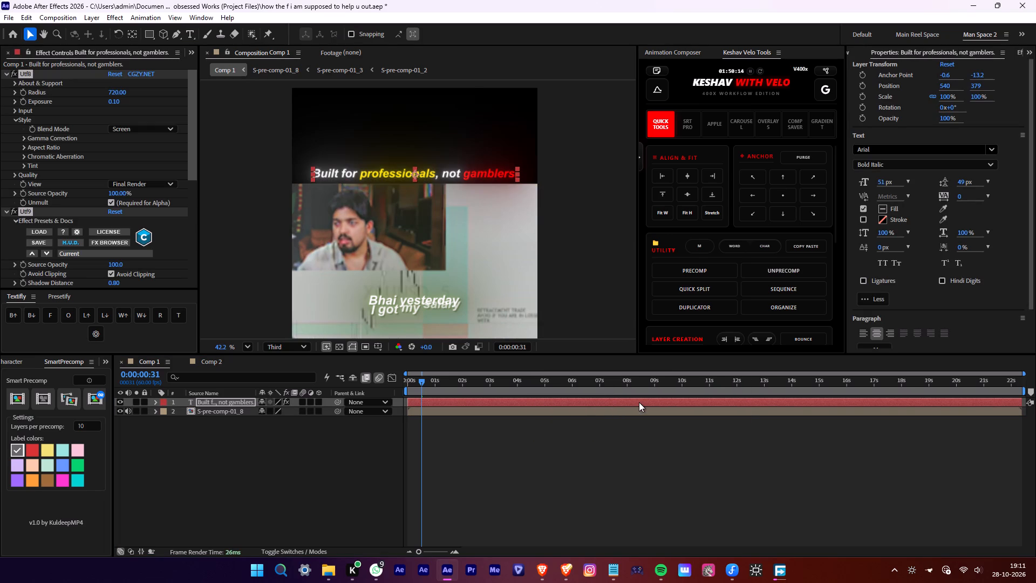
Fit the whole Comp 1 frame in the viewer and play a short preview of the styled header.
{"action": "left_click", "coordinate": [567, 451]}
{"action": "left_click", "coordinate": [237, 350]}
{"action": "left_click", "coordinate": [248, 349]}
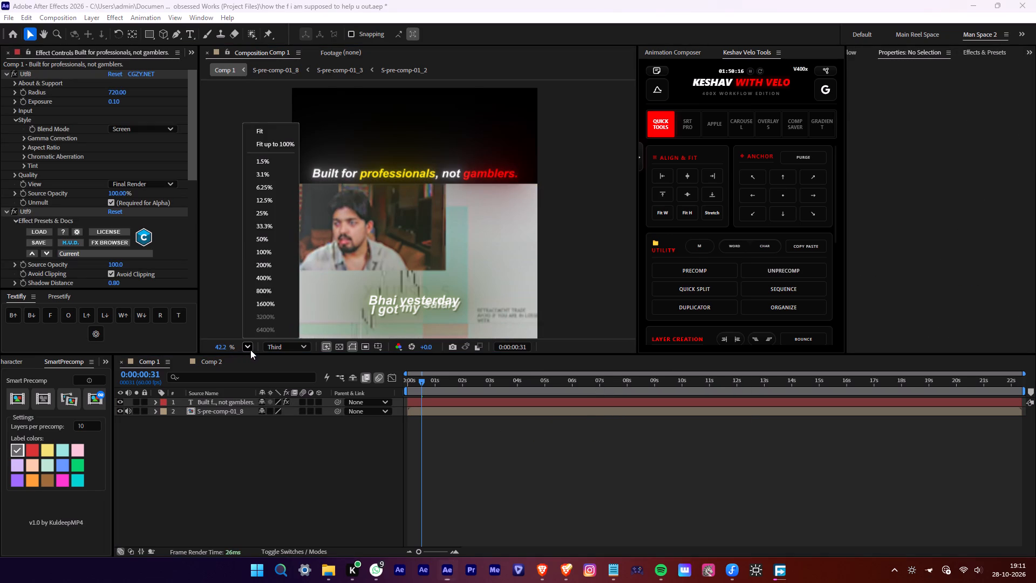
{"action": "left_click", "coordinate": [281, 152]}
{"action": "key", "text": "space"}
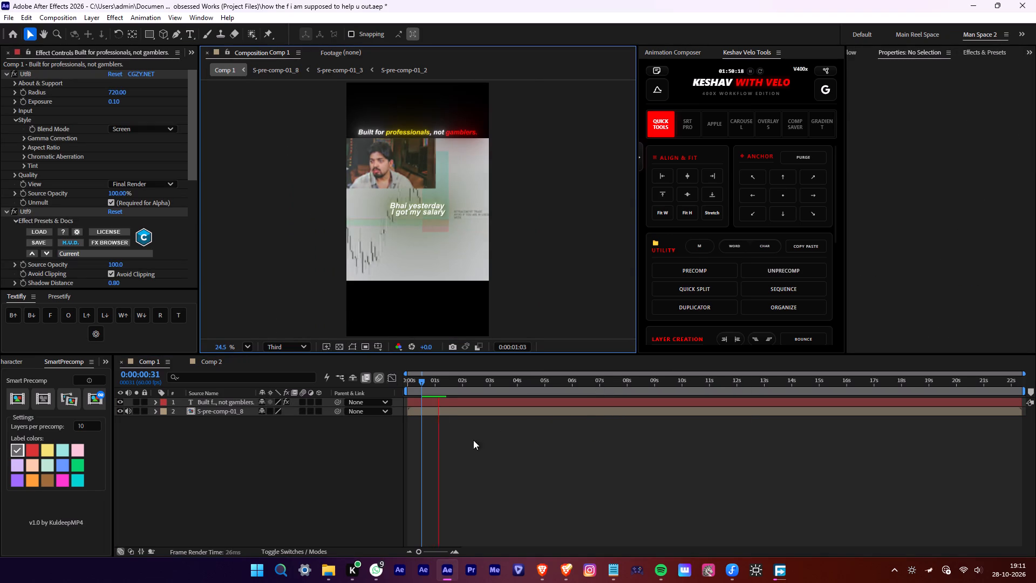
{"action": "key", "text": "space"}
In File Explorer, open the folder Music > Viral songs > 100+ viral songs > Sad in a new tab.
{"action": "left_click", "coordinate": [326, 564]}
{"action": "left_click", "coordinate": [184, 10]}
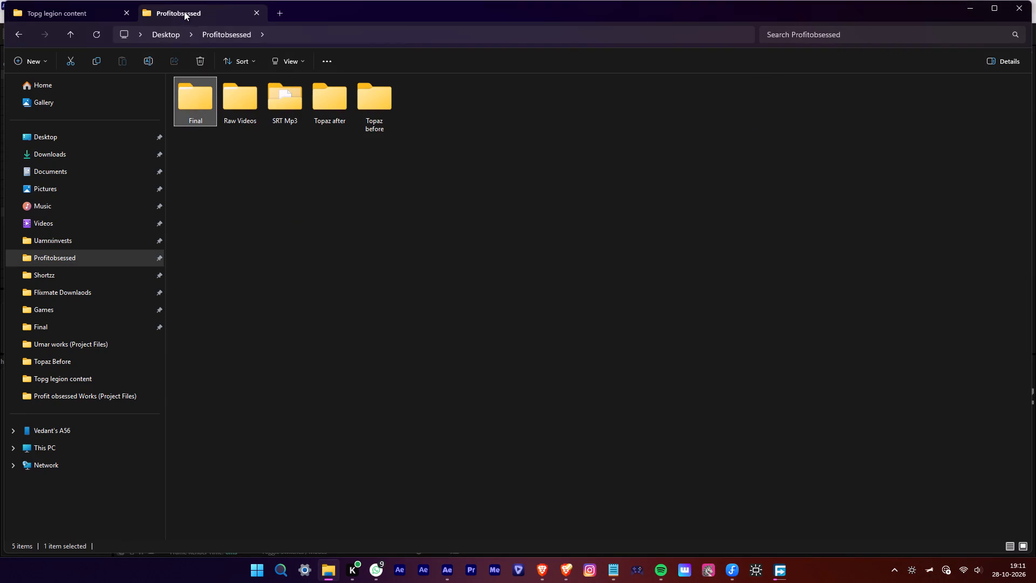
{"action": "left_click", "coordinate": [284, 16]}
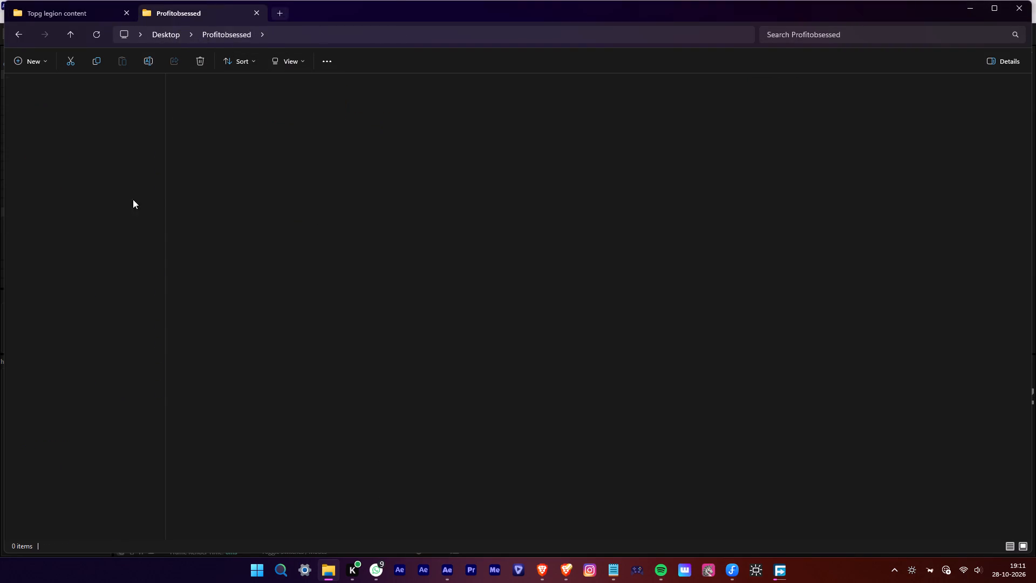
{"action": "left_click", "coordinate": [113, 205]}
{"action": "scroll", "coordinate": [332, 137], "scroll_direction": "up", "scroll_amount": 1}
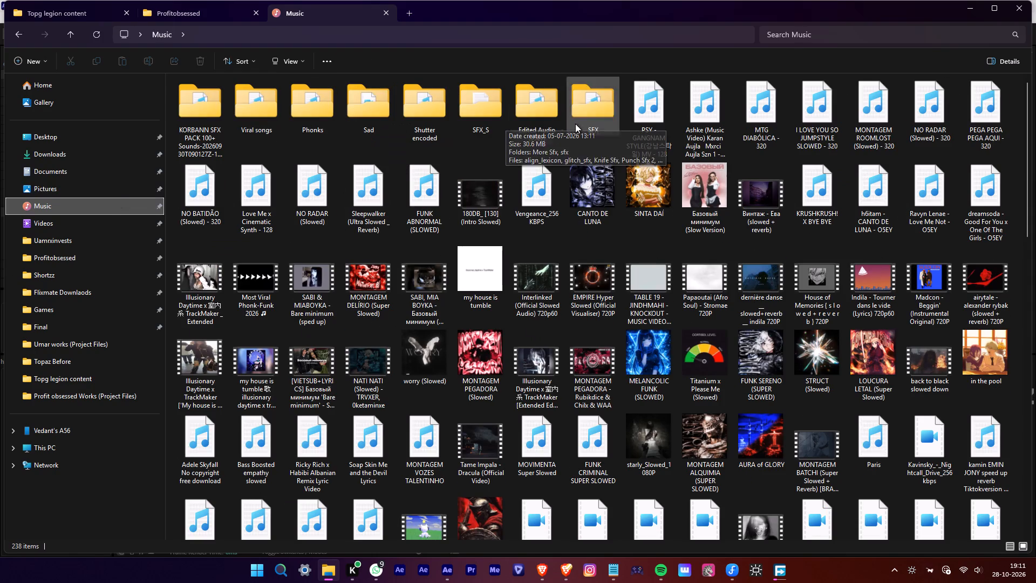
{"action": "double_click", "coordinate": [242, 107]}
{"action": "double_click", "coordinate": [216, 124]}
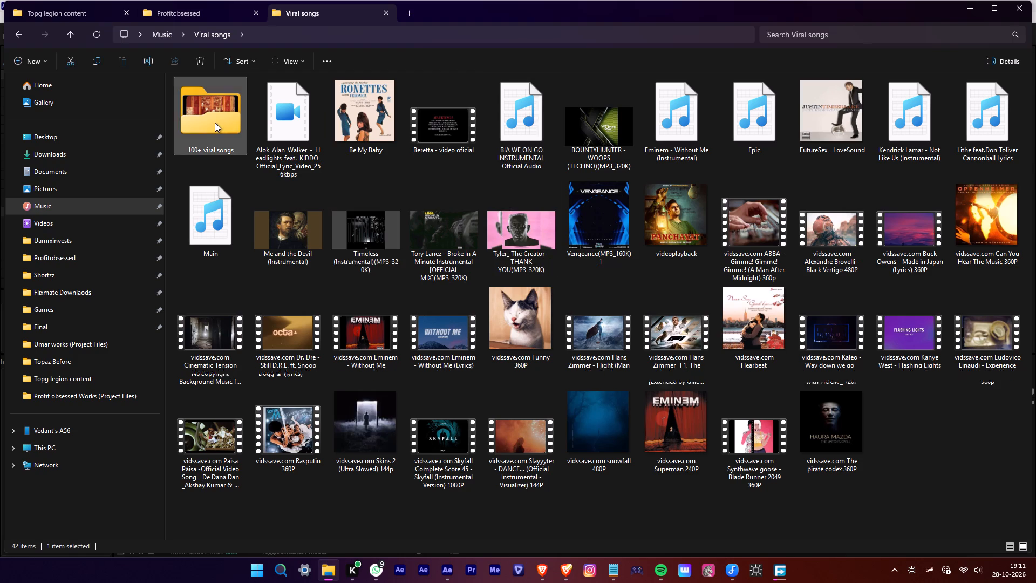
{"action": "double_click", "coordinate": [617, 134]}
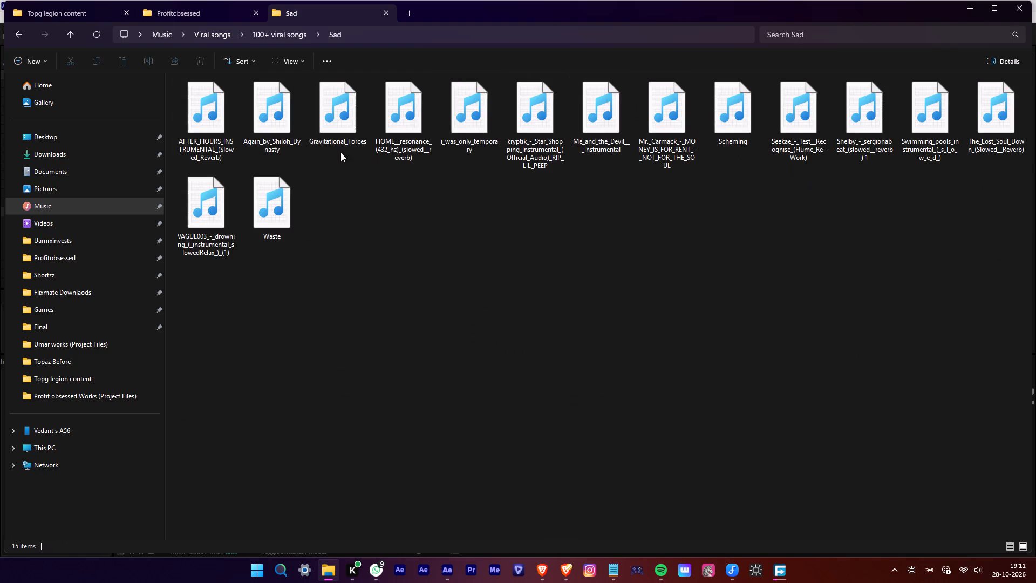
Listen to Again_by_Shiloh_Dynasty, skipping ahead through the track.
{"action": "double_click", "coordinate": [287, 134]}
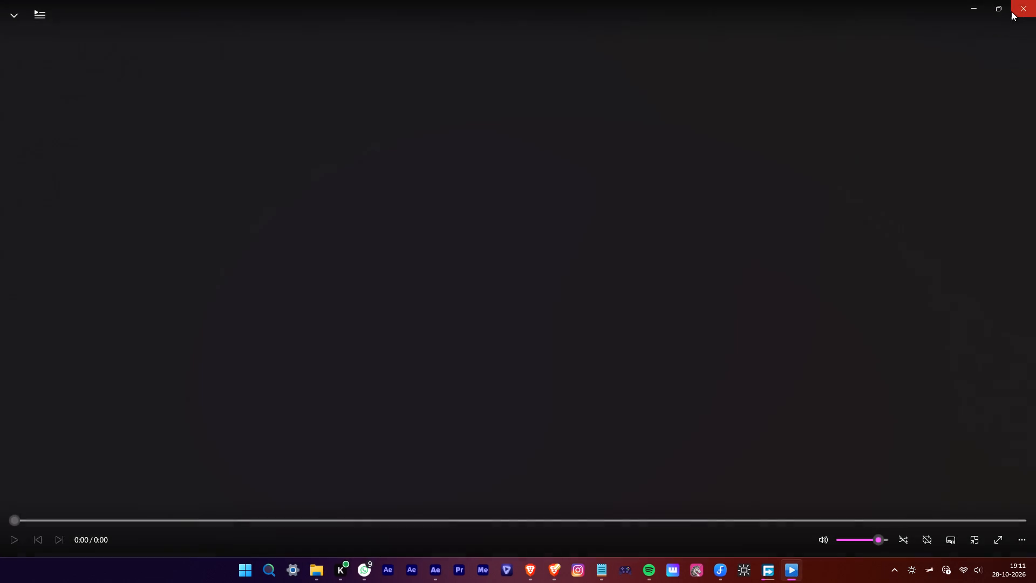
{"action": "left_click", "coordinate": [1006, 11]}
{"action": "scroll", "coordinate": [519, 310], "scroll_direction": "down", "scroll_amount": 8}
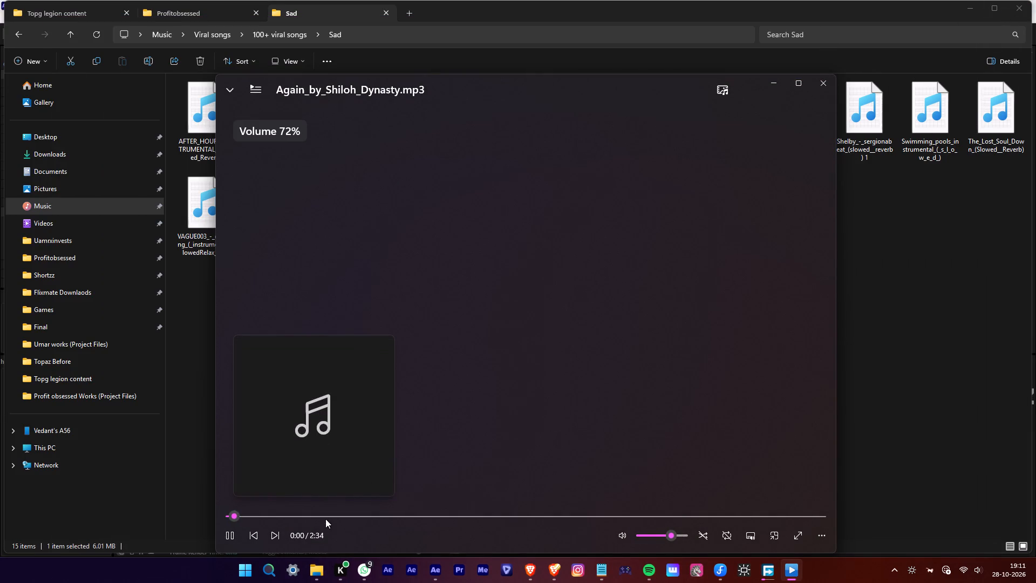
{"action": "left_click", "coordinate": [325, 519]}
{"action": "left_click", "coordinate": [401, 519]}
Listen to AFTER_HOURS_INSTRUMENTAL_(Slowed_Reverb), skipping ahead through the track, and close the player.
{"action": "double_click", "coordinate": [210, 147]}
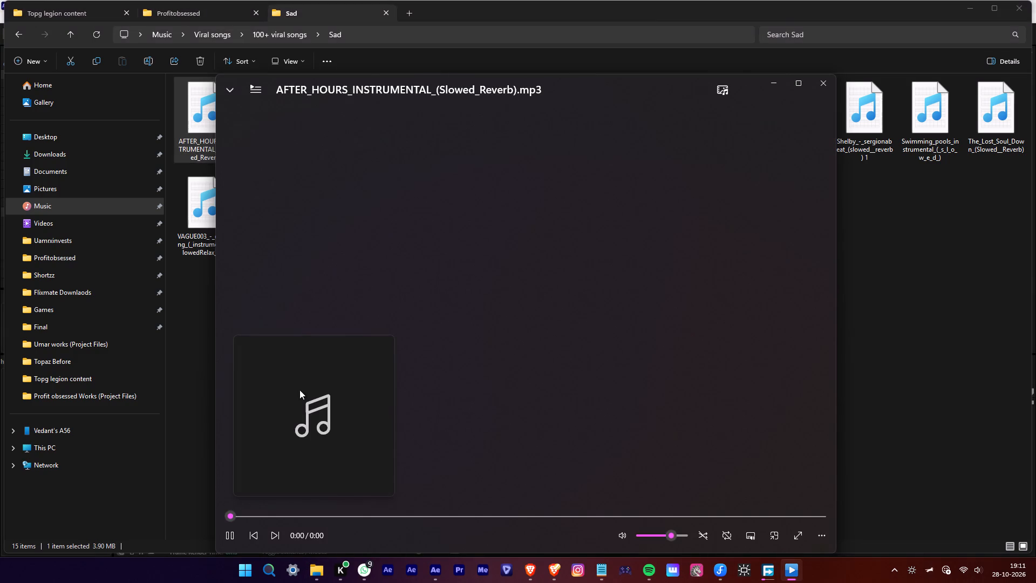
{"action": "left_click", "coordinate": [330, 514]}
{"action": "left_click", "coordinate": [368, 518]}
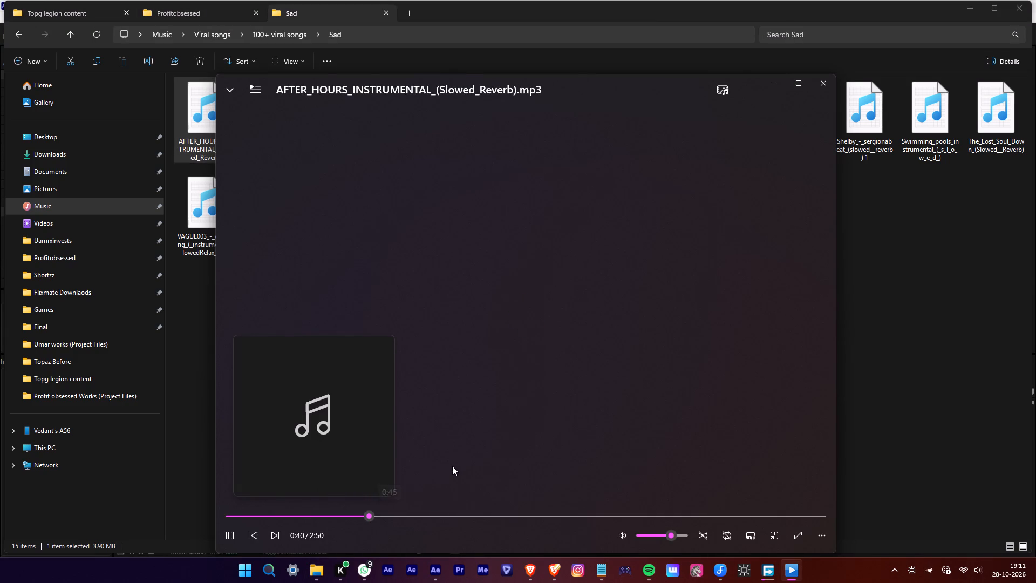
{"action": "scroll", "coordinate": [455, 463], "scroll_direction": "down", "scroll_amount": 4}
{"action": "left_click", "coordinate": [829, 92]}
{"action": "left_click", "coordinate": [824, 84]}
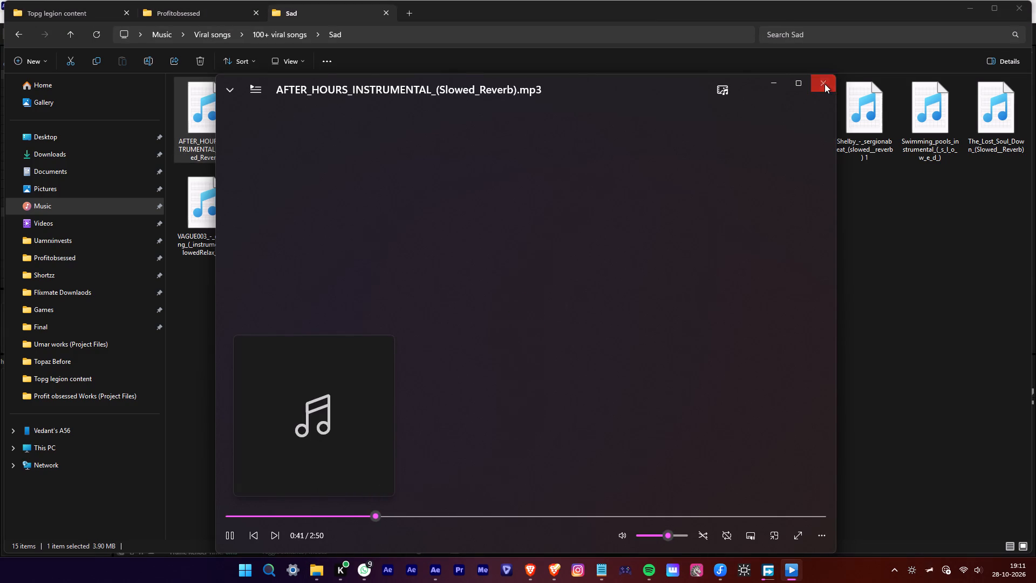
Add AFTER_HOURS_INSTRUMENTAL_(Slowed_Reverb) as Comp 1's top layer in After Effects, show its waveform, and slide the layer earlier in time.
{"action": "left_click_drag", "start_coordinate": [224, 137], "coordinate": [389, 455]}
{"action": "key", "text": "l"}
{"action": "key", "text": "l"}
{"action": "left_click_drag", "start_coordinate": [548, 401], "coordinate": [60, 381]}
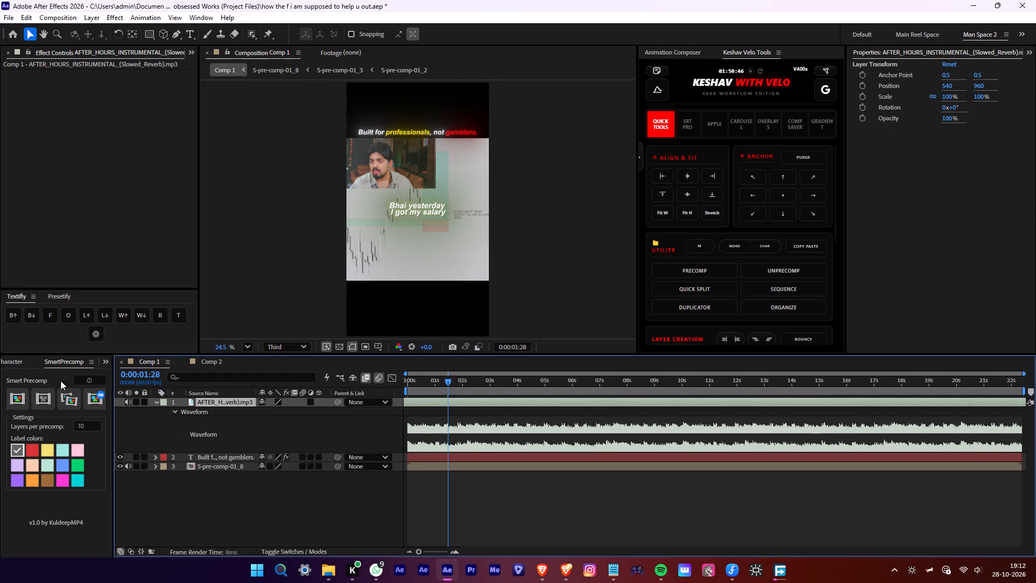
{"action": "left_click_drag", "start_coordinate": [60, 381], "coordinate": [12, 381]}
Set the music layer's Audio Levels to -20 dB.
{"action": "key", "text": "l"}
{"action": "left_click", "coordinate": [268, 413]}
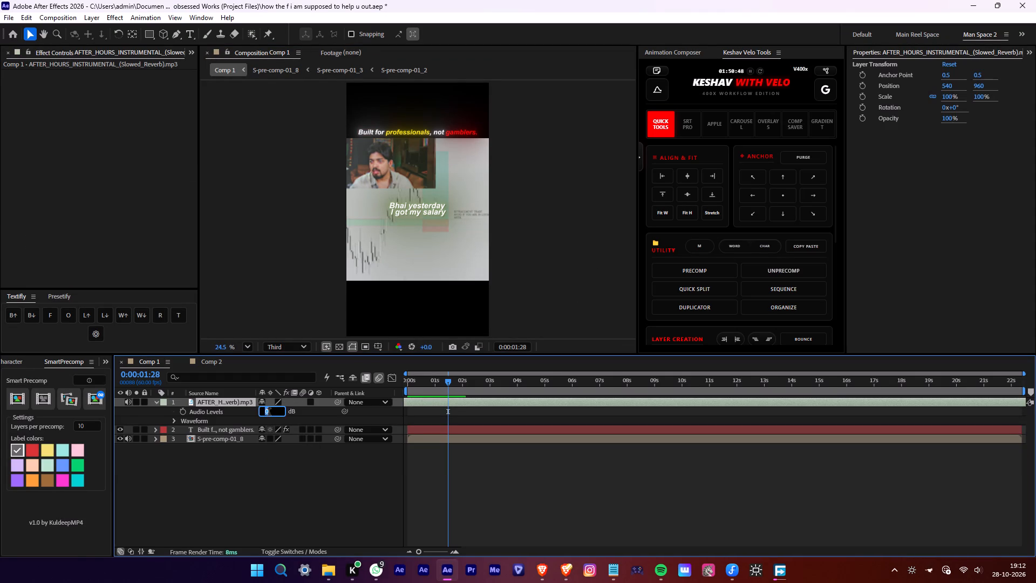
{"action": "key", "text": "minus"}
{"action": "type", "text": "20"}
{"action": "key", "text": "Return"}
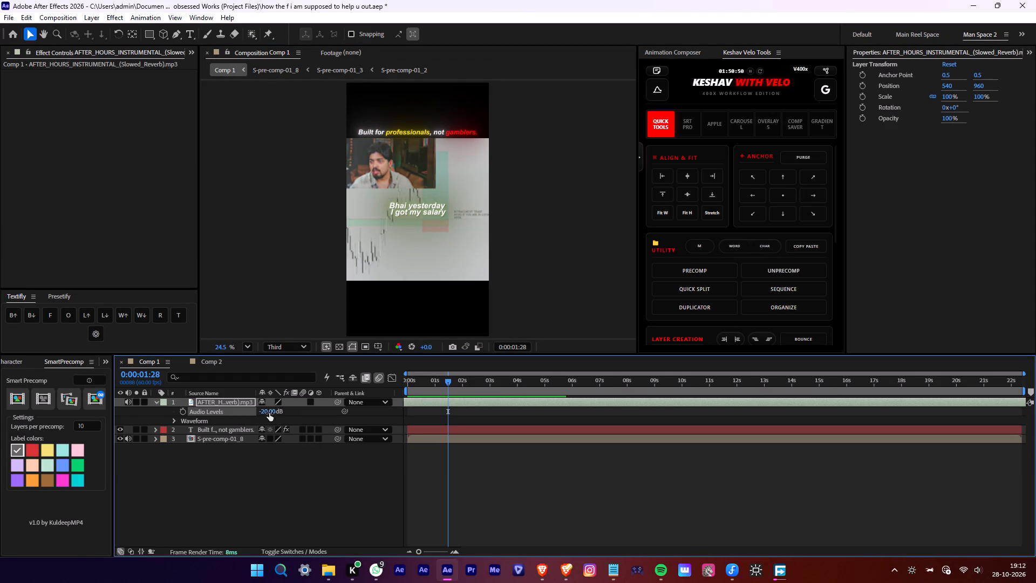
Play Comp 1 near its start and from about 19:29 to check the music under the voice.
{"action": "key", "text": "space"}
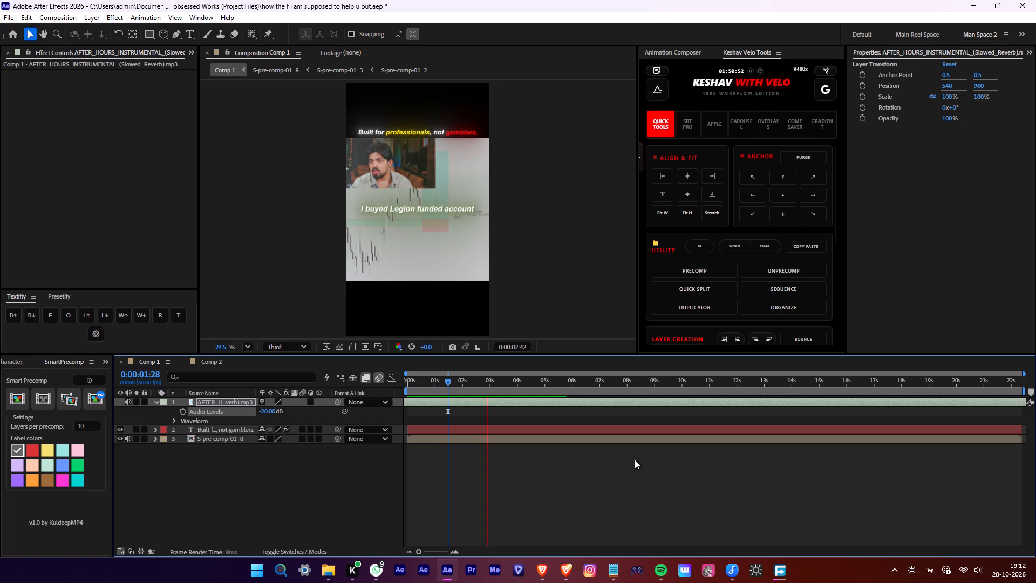
{"action": "left_click_drag", "start_coordinate": [616, 387], "coordinate": [942, 393]}
{"action": "key", "text": "space"}
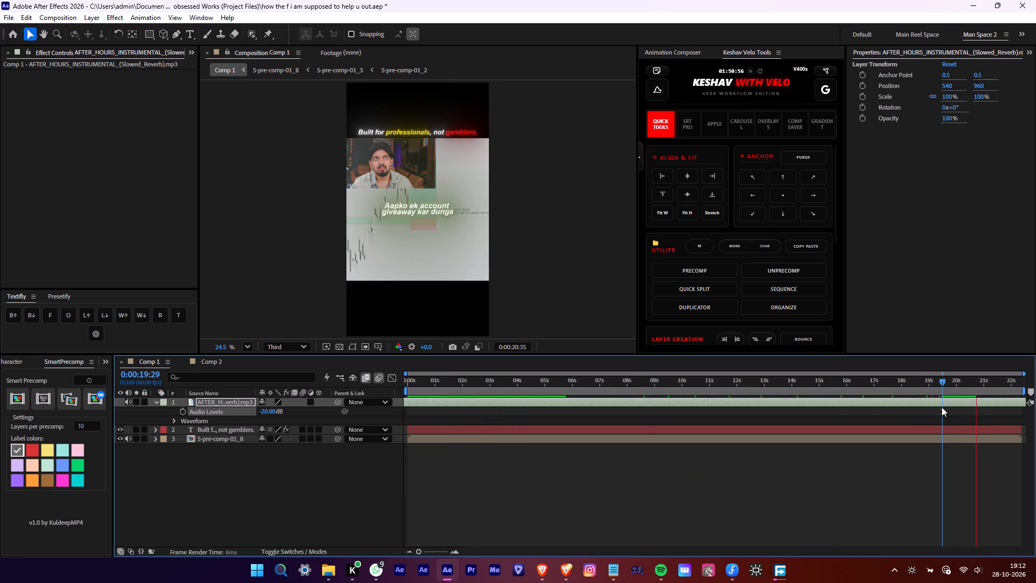
{"action": "key", "text": "space"}
Show the music layer's waveform and shift the layer in time, with test playbacks, until its silent gap falls past Comp 1's end.
{"action": "type", "text": "l"}
{"action": "key", "text": "l"}
{"action": "left_click_drag", "start_coordinate": [944, 402], "coordinate": [0, 365]}
{"action": "key", "text": "space"}
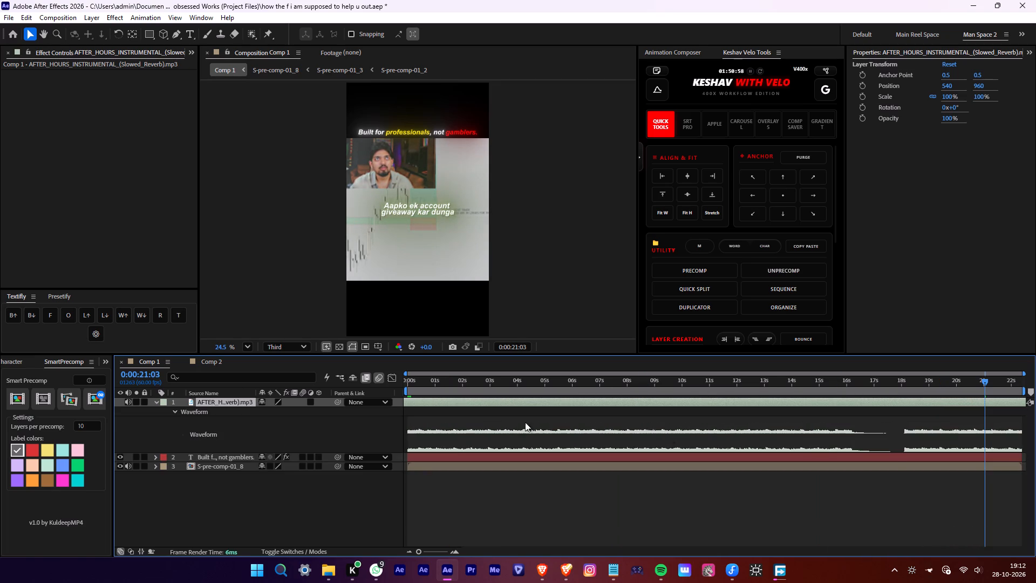
{"action": "key", "text": "space"}
{"action": "left_click_drag", "start_coordinate": [957, 388], "coordinate": [431, 365]}
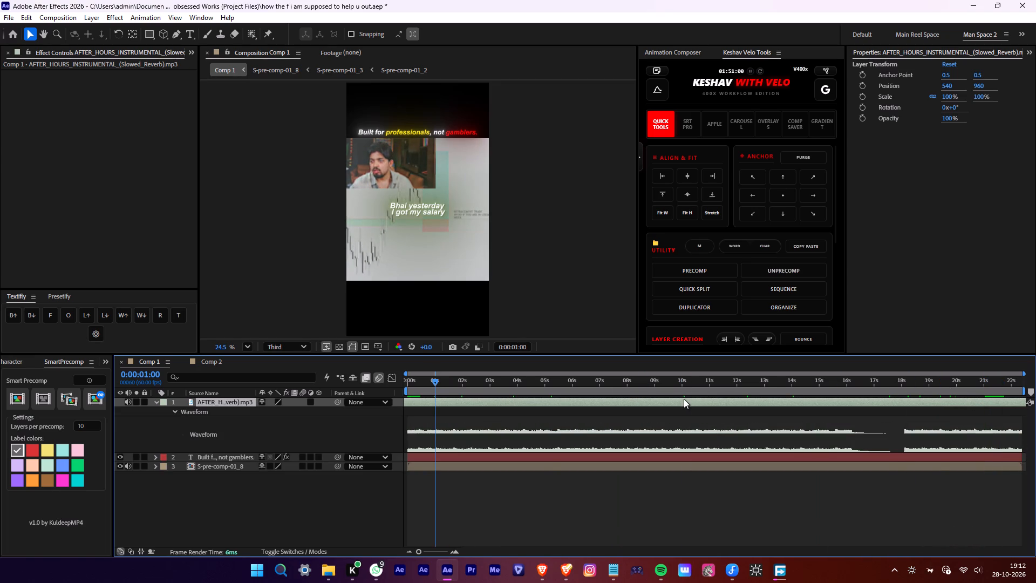
{"action": "left_click_drag", "start_coordinate": [681, 400], "coordinate": [410, 396]}
{"action": "key", "text": "space"}
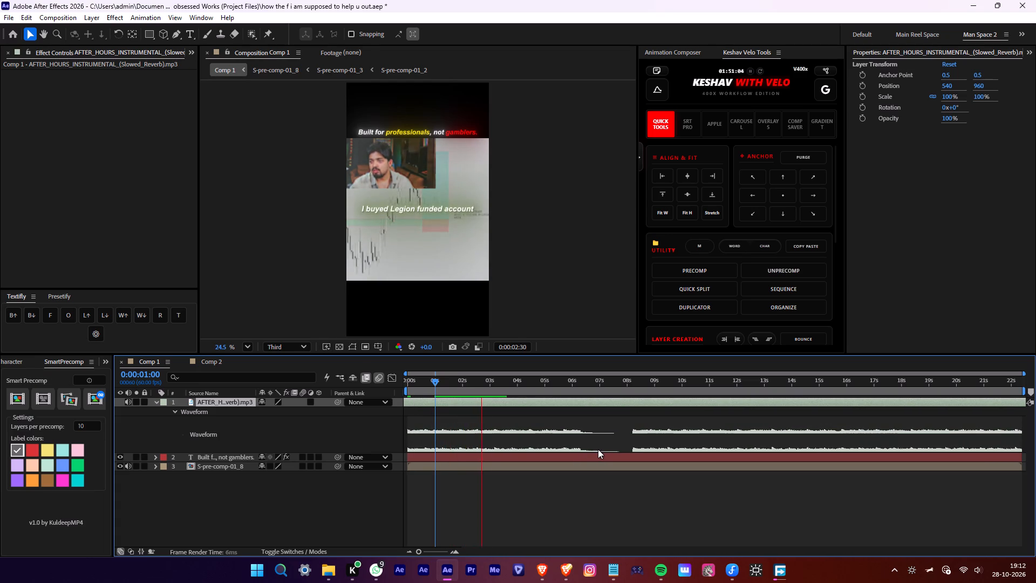
{"action": "key", "text": "space"}
{"action": "left_click_drag", "start_coordinate": [528, 400], "coordinate": [865, 424]}
{"action": "key", "text": "space"}
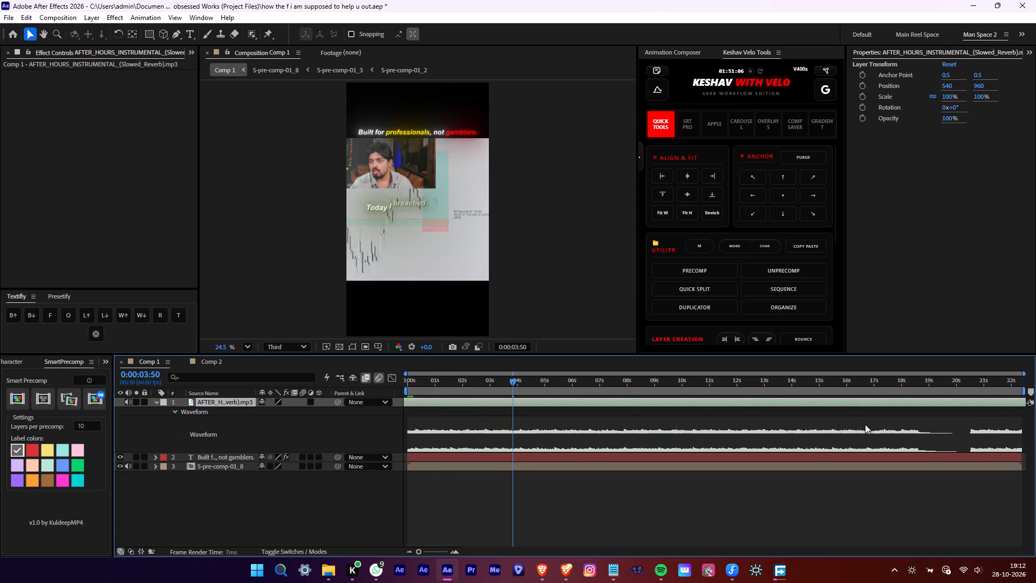
{"action": "key", "text": "space"}
{"action": "left_click_drag", "start_coordinate": [616, 400], "coordinate": [824, 417]}
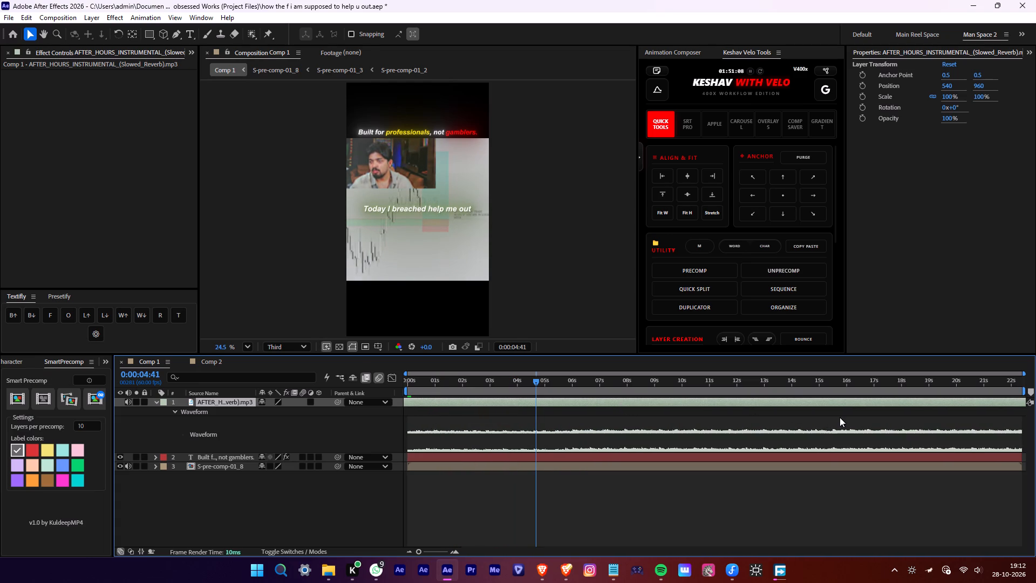
Play Comp 1 from about 04:41 to check the repositioned music, and collapse the music layer's properties.
{"action": "key", "text": "space"}
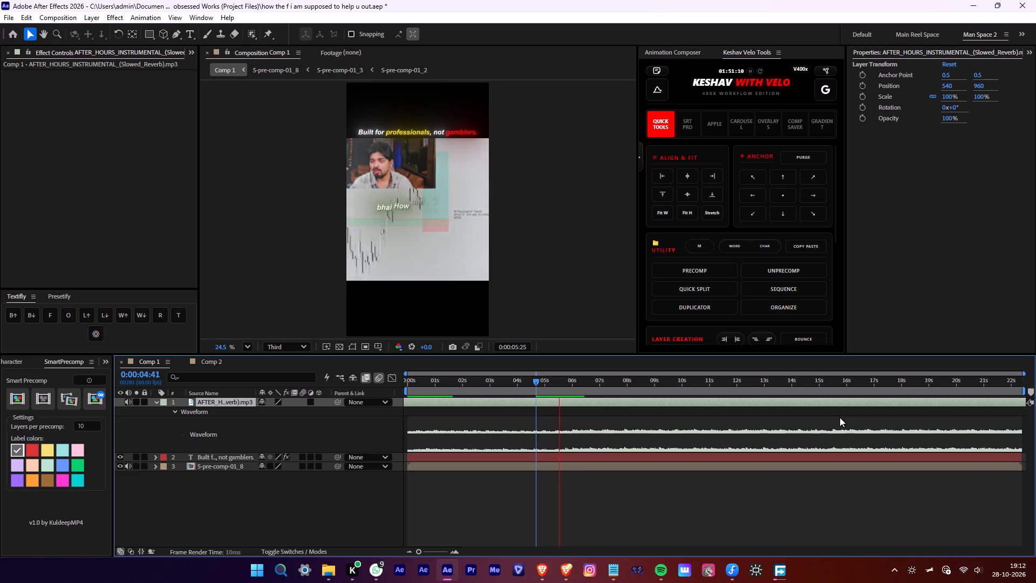
{"action": "key", "text": "space"}
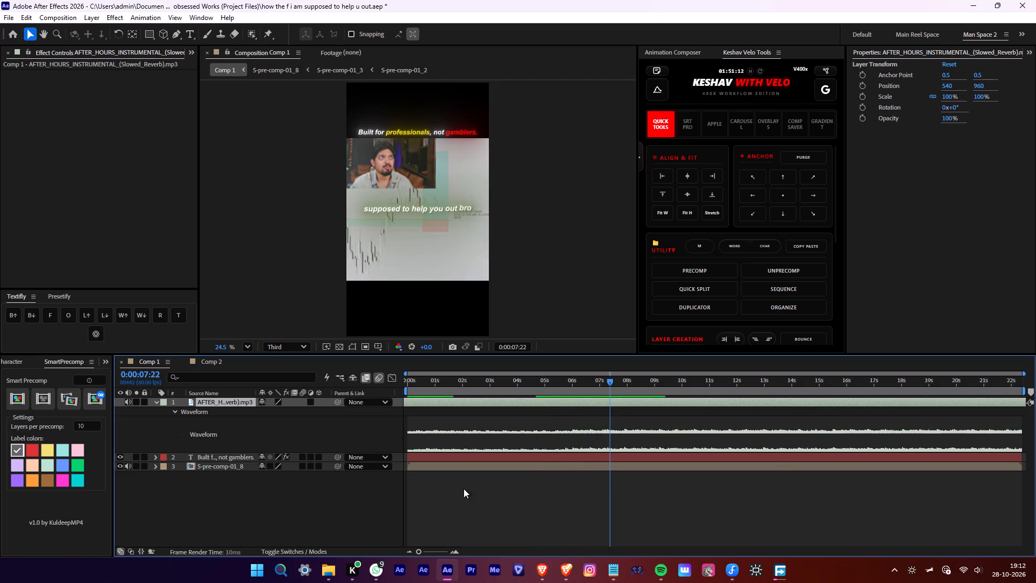
{"action": "left_click", "coordinate": [148, 401]}
{"action": "left_click", "coordinate": [157, 404]}
Save the project under its existing name, "how the f i am supposed to help u out", replacing the earlier file.
{"action": "key", "text": "ctrl+shift+s"}
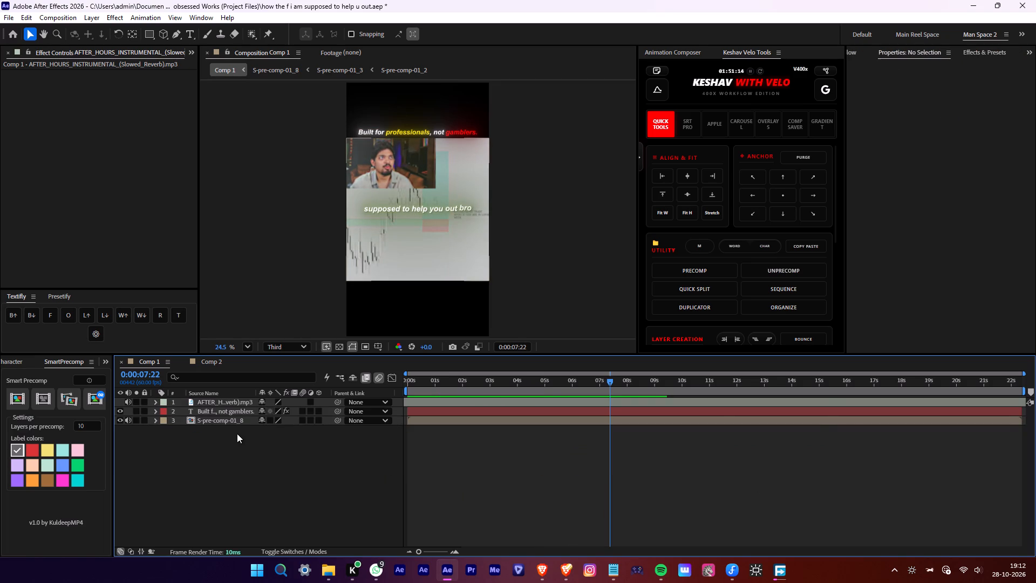
{"action": "left_click", "coordinate": [774, 439]}
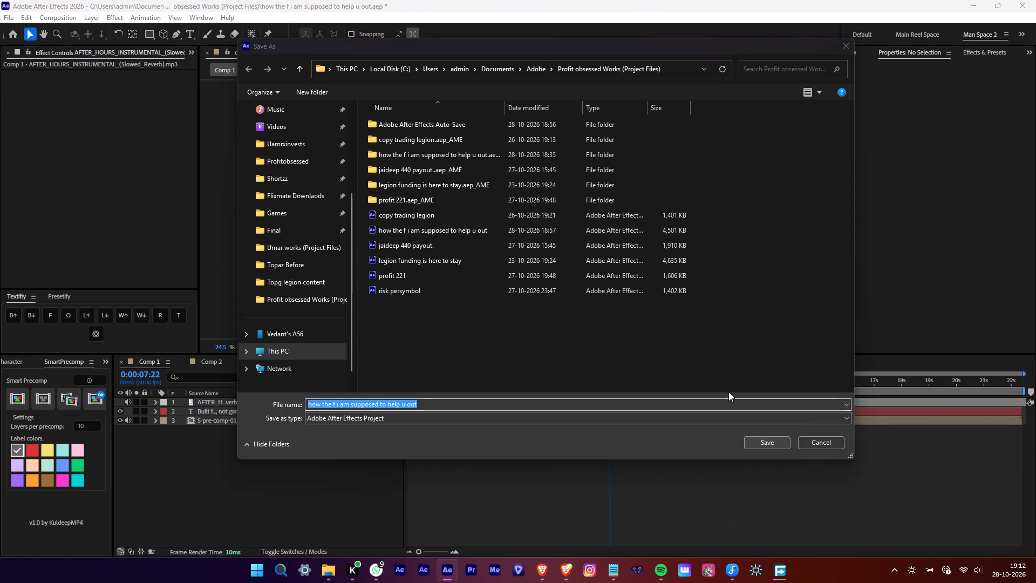
{"action": "triple_click", "coordinate": [570, 284]}
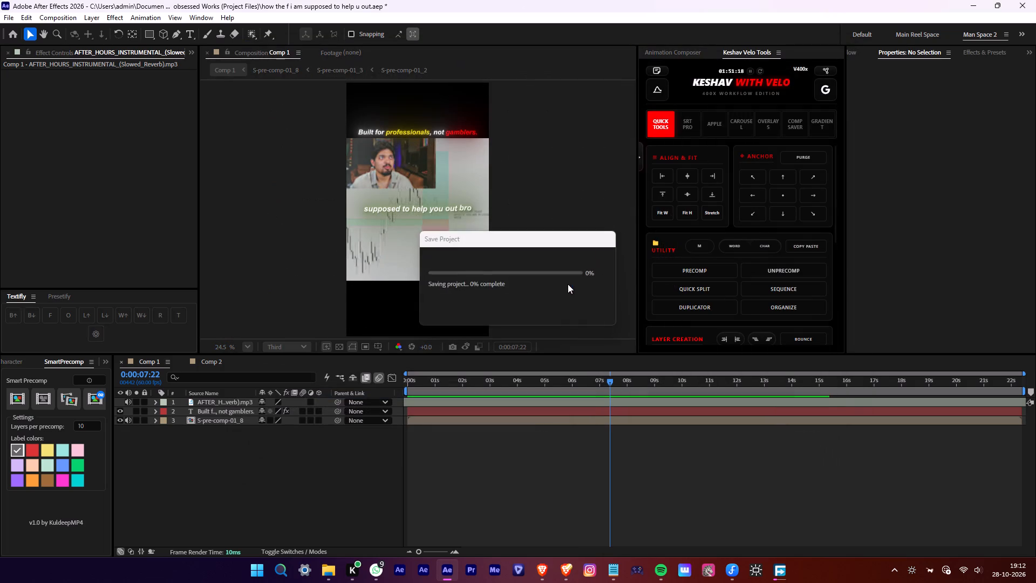
Send Comp 1 to the Adobe Media Encoder queue.
{"action": "left_click", "coordinate": [8, 16]}
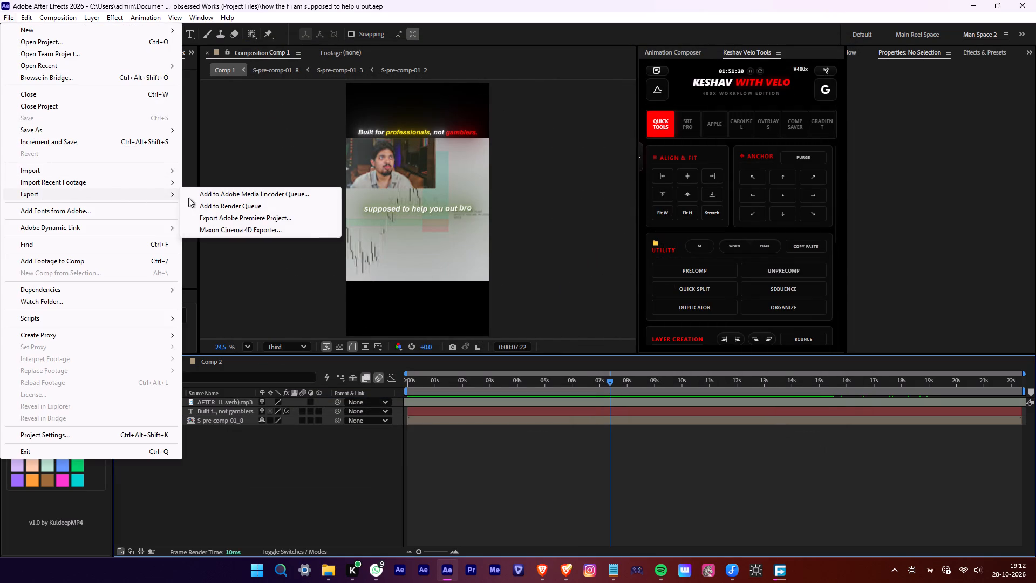
{"action": "left_click", "coordinate": [222, 194]}
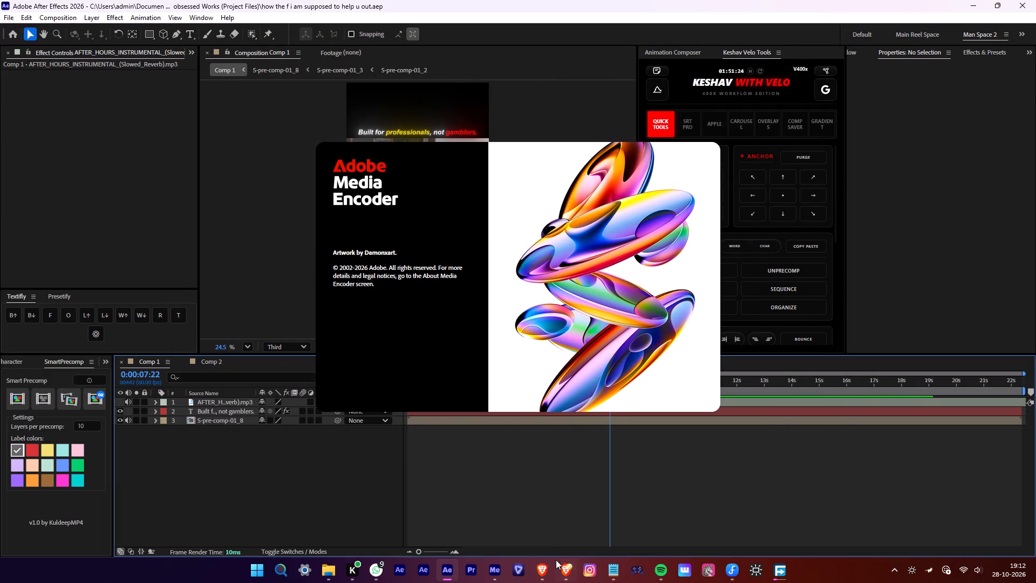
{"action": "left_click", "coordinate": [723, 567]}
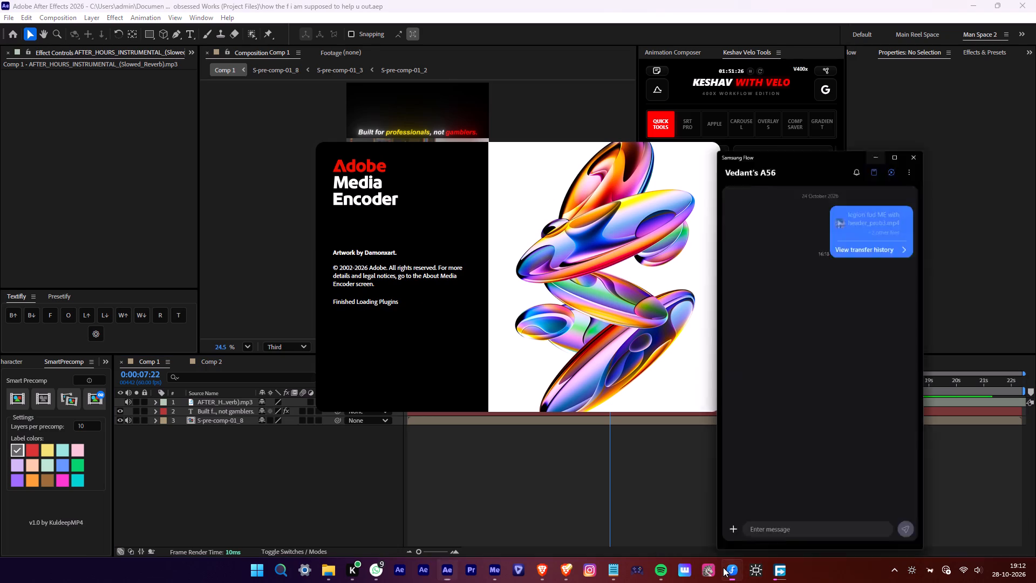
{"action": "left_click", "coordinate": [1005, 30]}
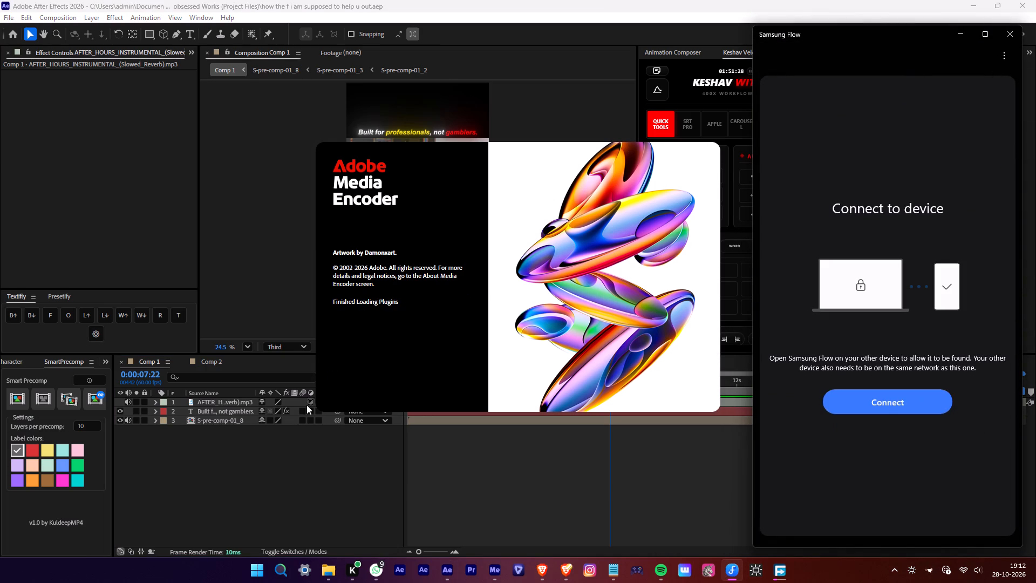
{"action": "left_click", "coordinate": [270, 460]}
Look at Comp 2 and return to Comp 1.
{"action": "left_click", "coordinate": [214, 366]}
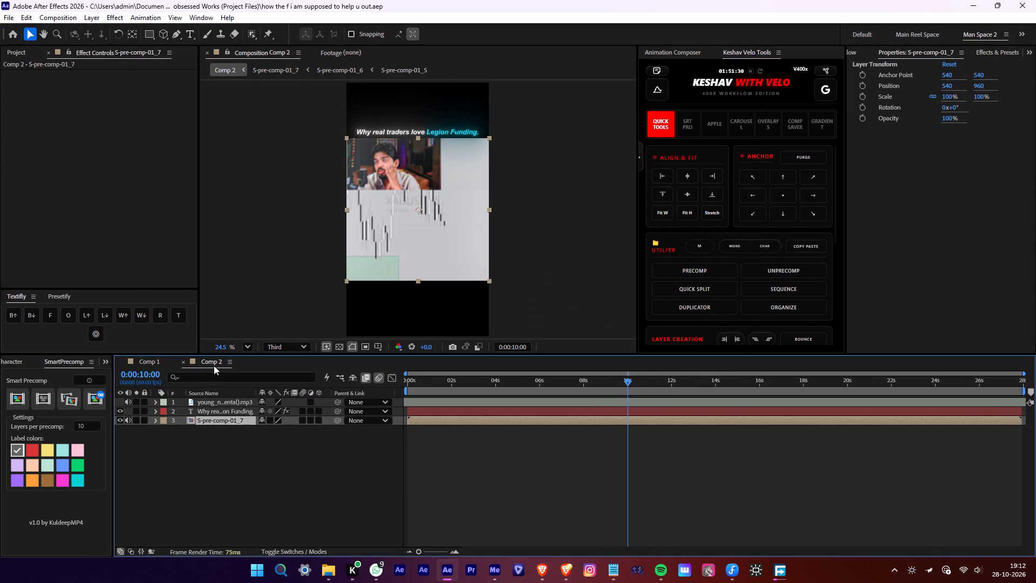
{"action": "left_click", "coordinate": [167, 360]}
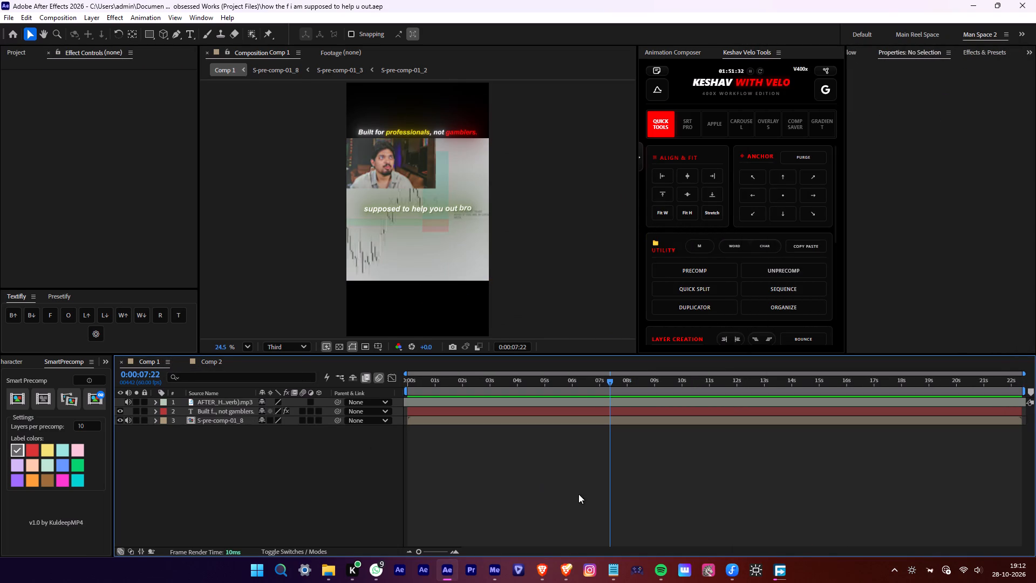
{"action": "left_click", "coordinate": [578, 494]}
Minimize After Effects and close the Samsung Flow and File Explorer windows.
{"action": "left_click", "coordinate": [968, 6]}
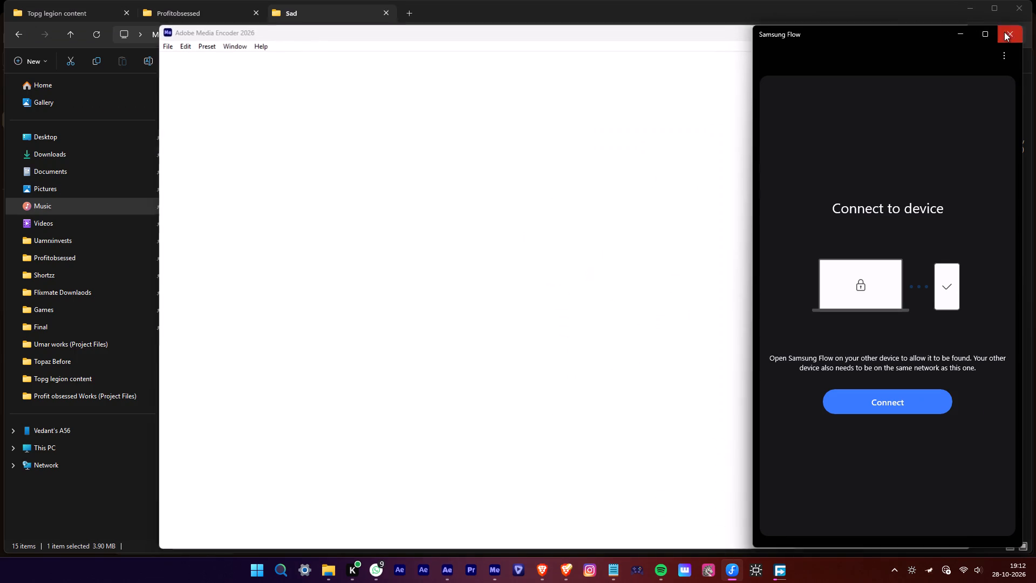
{"action": "left_click", "coordinate": [1008, 32]}
{"action": "left_click", "coordinate": [1020, 0]}
{"action": "left_click", "coordinate": [1013, 11]}
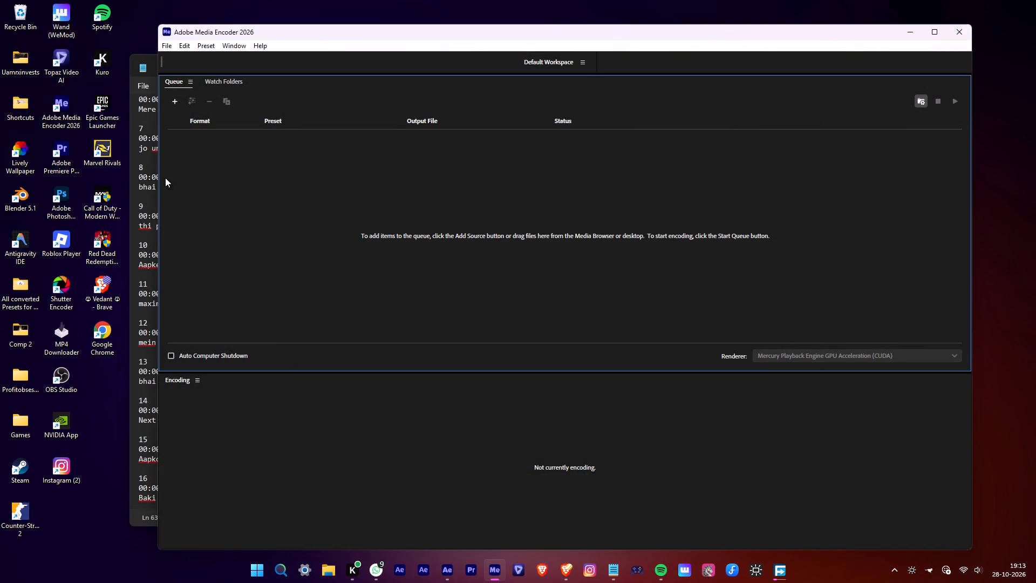
{"action": "left_click", "coordinate": [146, 66]}
{"action": "left_click", "coordinate": [630, 59]}
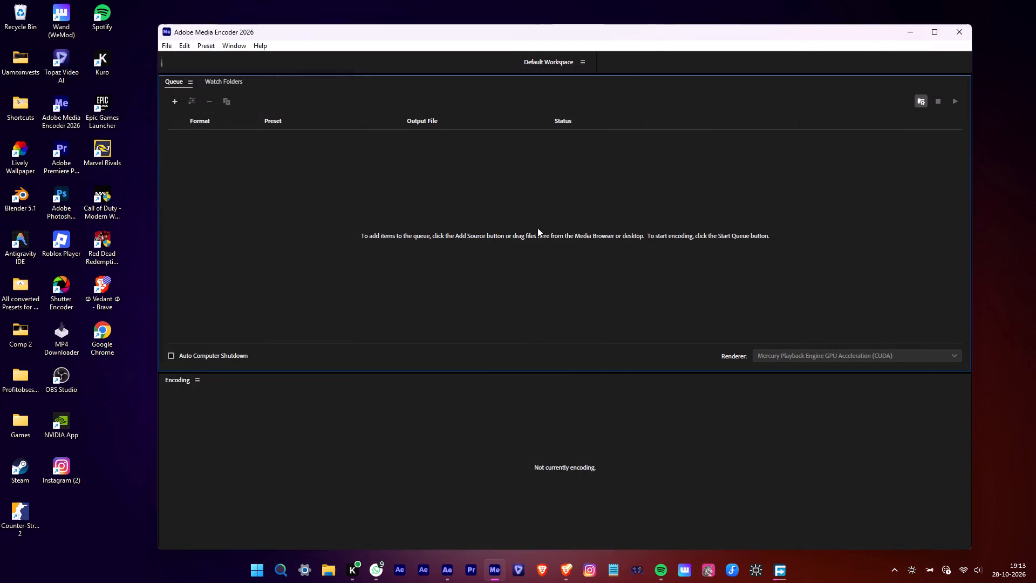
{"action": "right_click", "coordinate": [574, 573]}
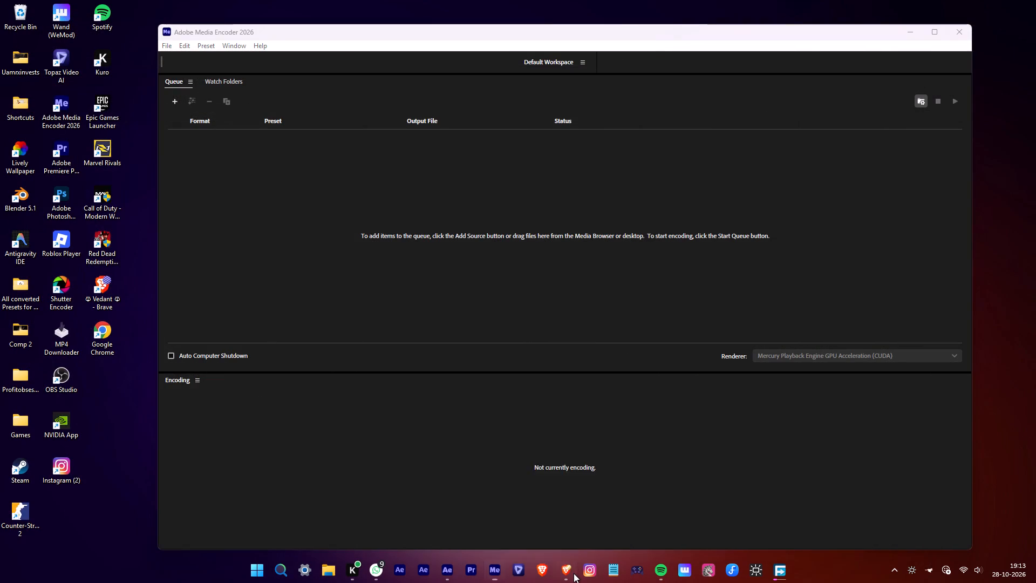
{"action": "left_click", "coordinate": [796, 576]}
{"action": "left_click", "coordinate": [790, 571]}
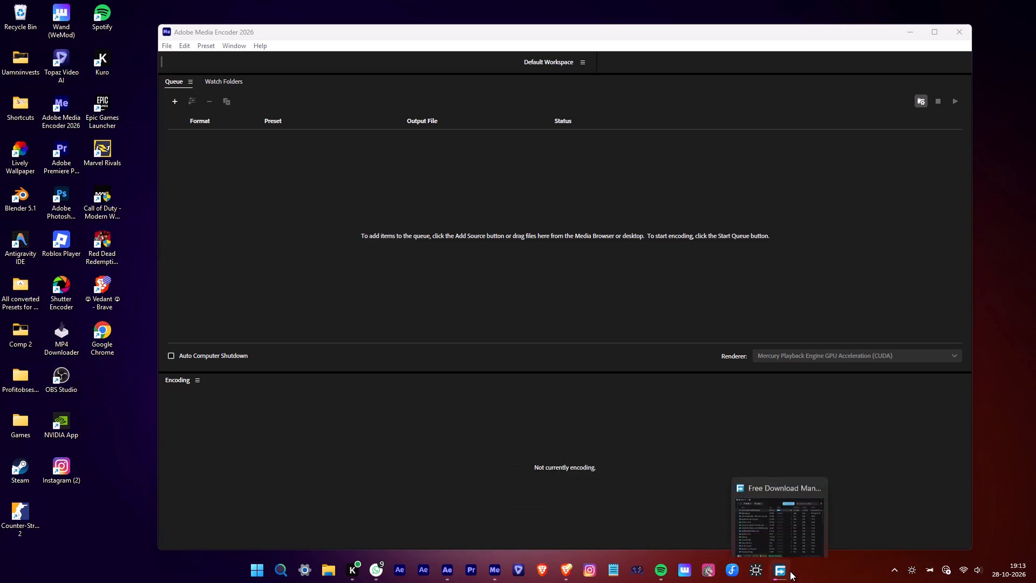
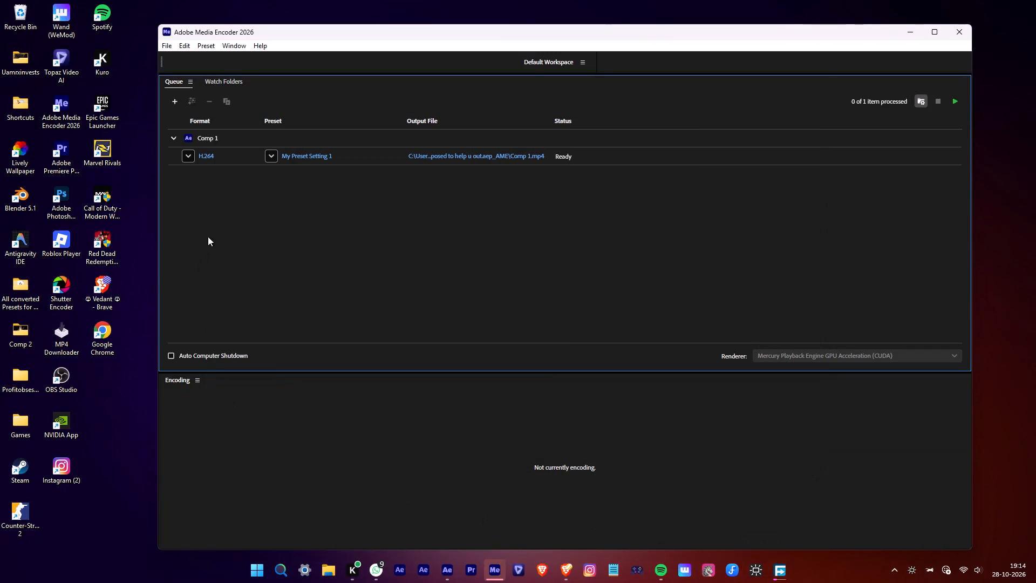
Set Comp 1's output file to "no gamblers" in the Final folder inside Profitobsessed.
{"action": "double_click", "coordinate": [546, 160]}
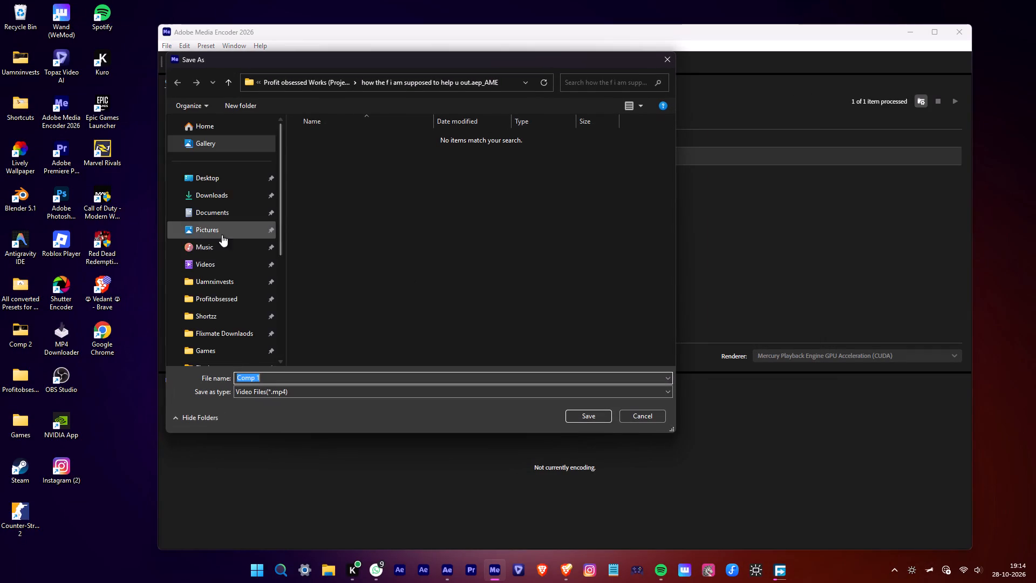
{"action": "scroll", "coordinate": [228, 240], "scroll_direction": "down", "scroll_amount": 1}
{"action": "left_click", "coordinate": [233, 223]}
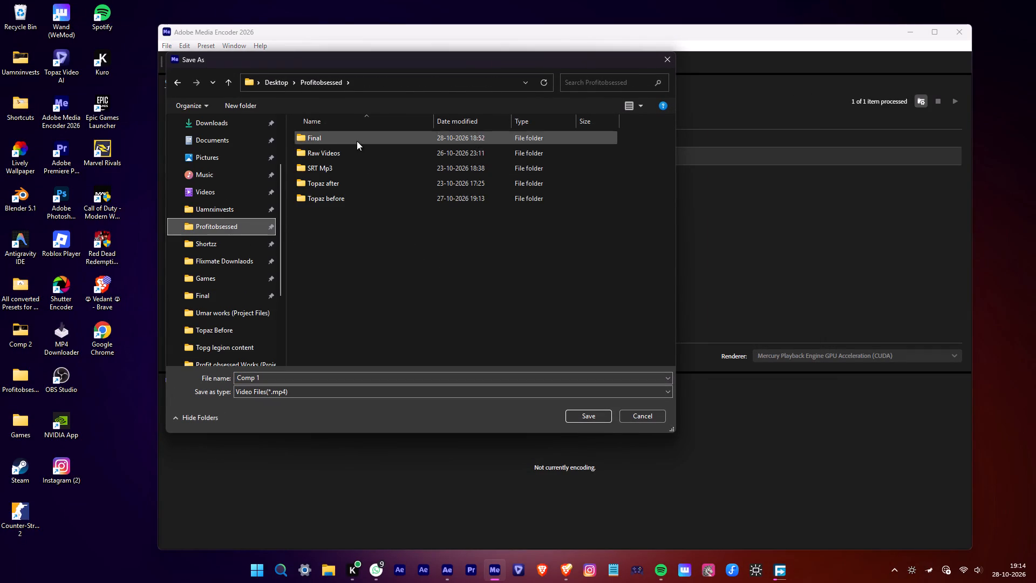
{"action": "double_click", "coordinate": [357, 141]}
{"action": "left_click", "coordinate": [288, 375]}
{"action": "type", "text": "no gamblers"}
{"action": "key", "text": "Return"}
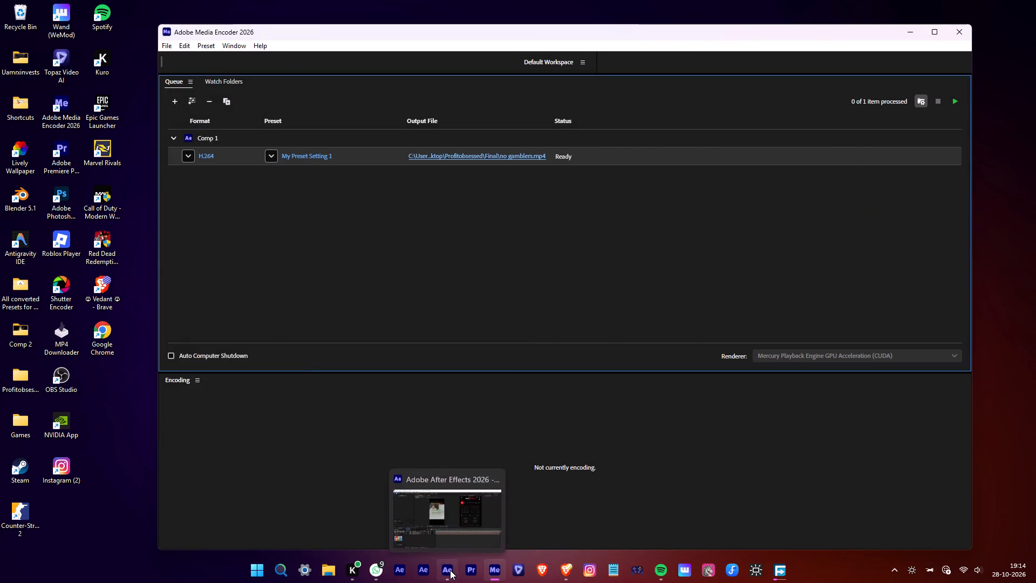
Switch to After Effects and send Comp 2 to the Adobe Media Encoder queue.
{"action": "left_click", "coordinate": [450, 570]}
{"action": "left_click", "coordinate": [205, 360]}
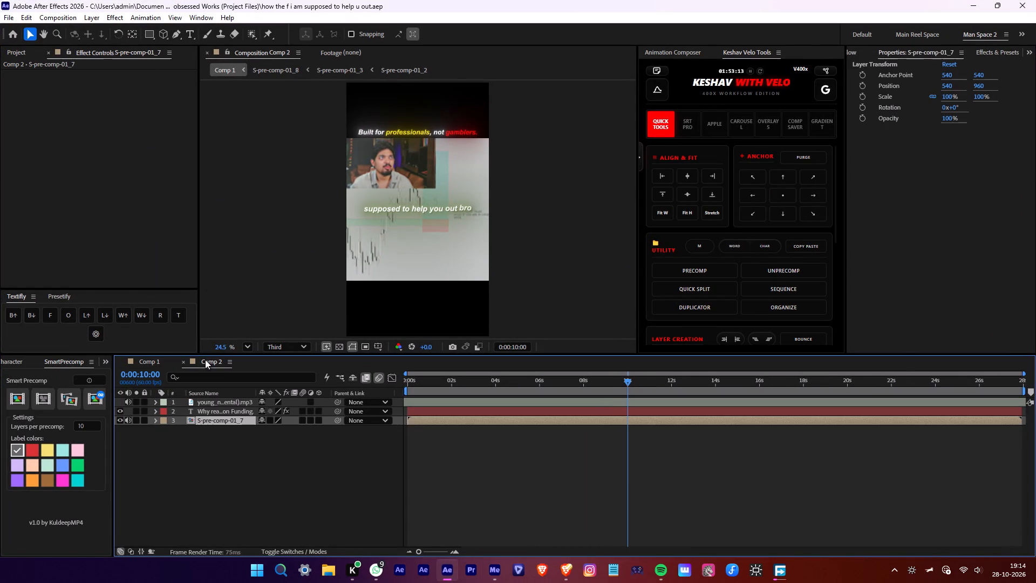
{"action": "left_click", "coordinate": [4, 15]}
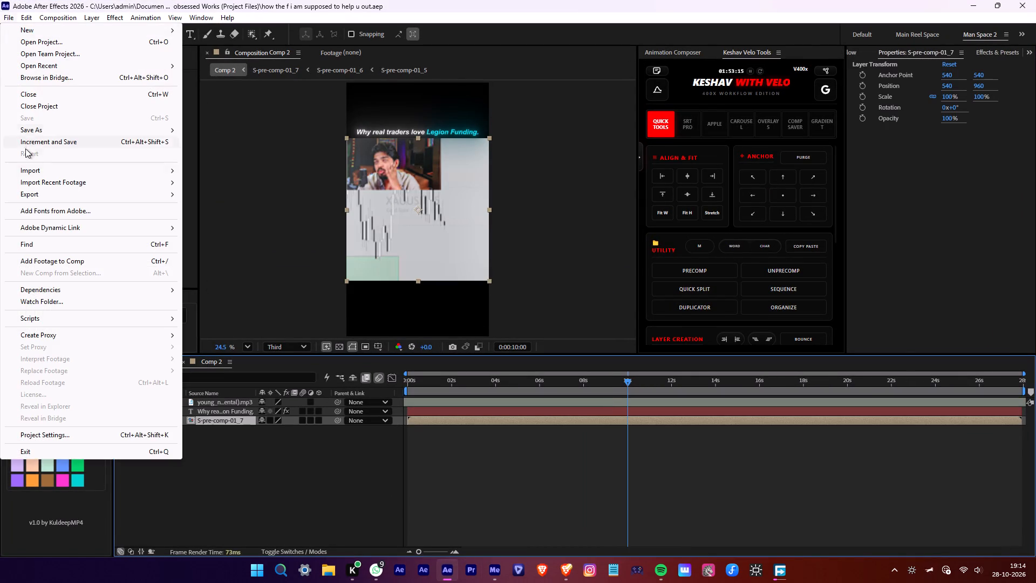
{"action": "left_click", "coordinate": [202, 198]}
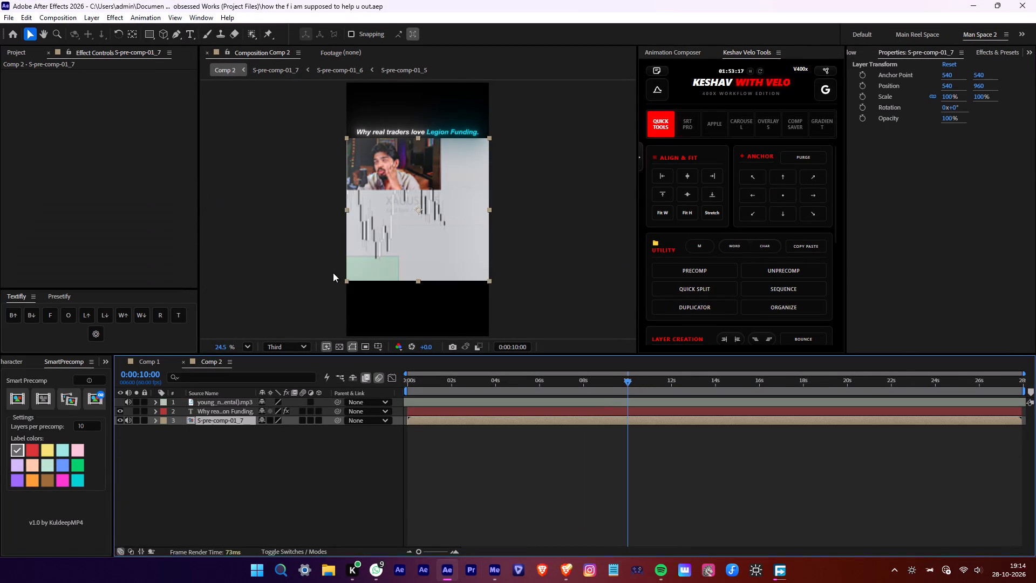
Switch to Media Encoder and set Comp 2's output file to "real traders" in the Final folder inside Profitobsessed.
{"action": "left_click", "coordinate": [496, 582]}
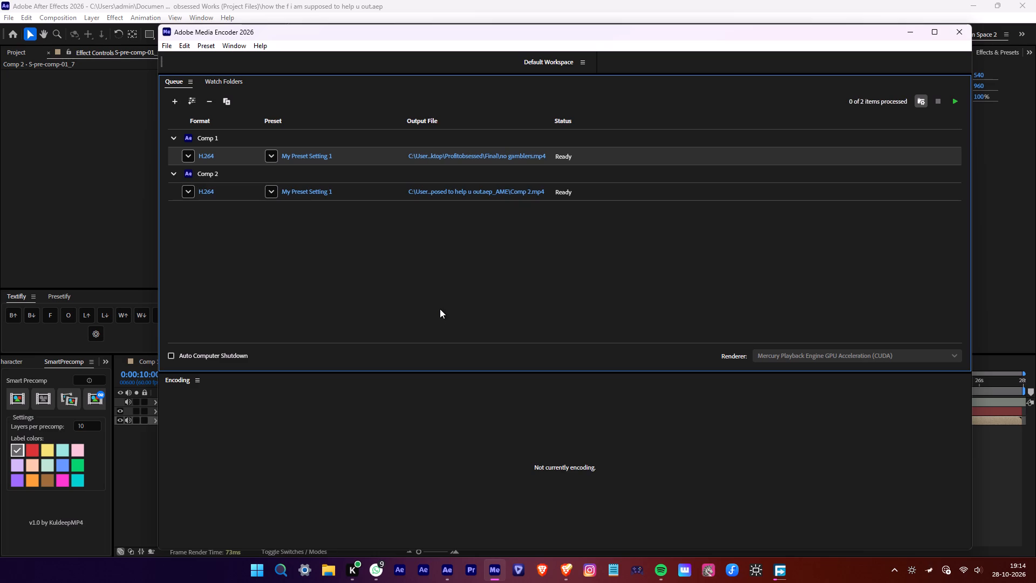
{"action": "left_click", "coordinate": [507, 191]}
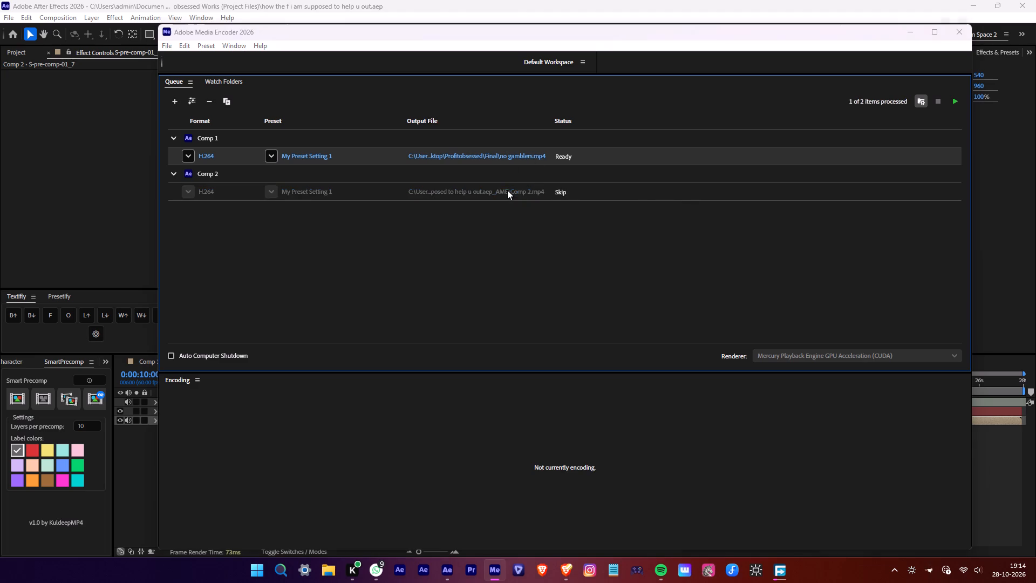
{"action": "left_click", "coordinate": [227, 290]}
{"action": "left_click", "coordinate": [228, 297]}
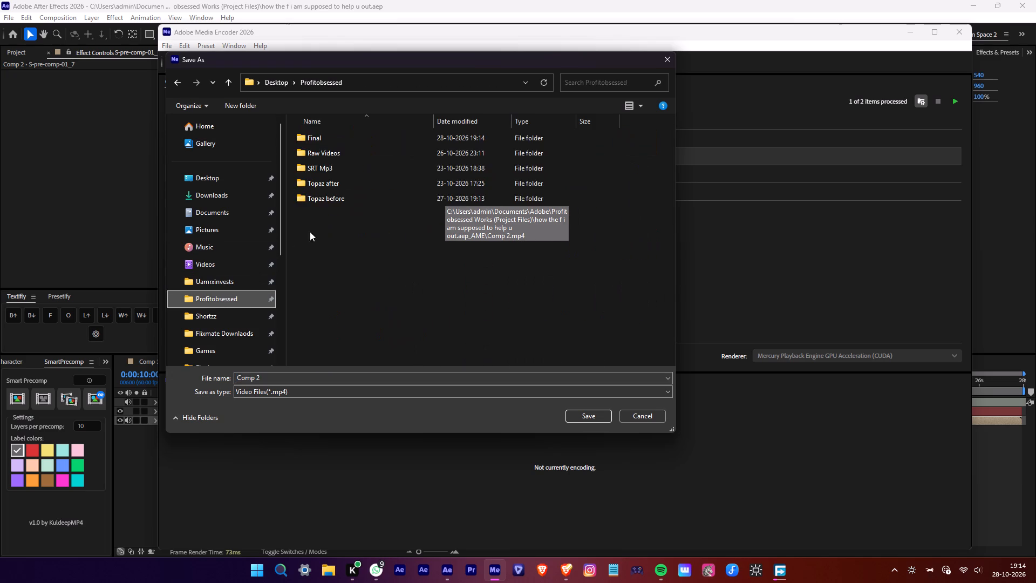
{"action": "double_click", "coordinate": [332, 140]}
{"action": "left_click", "coordinate": [325, 378]}
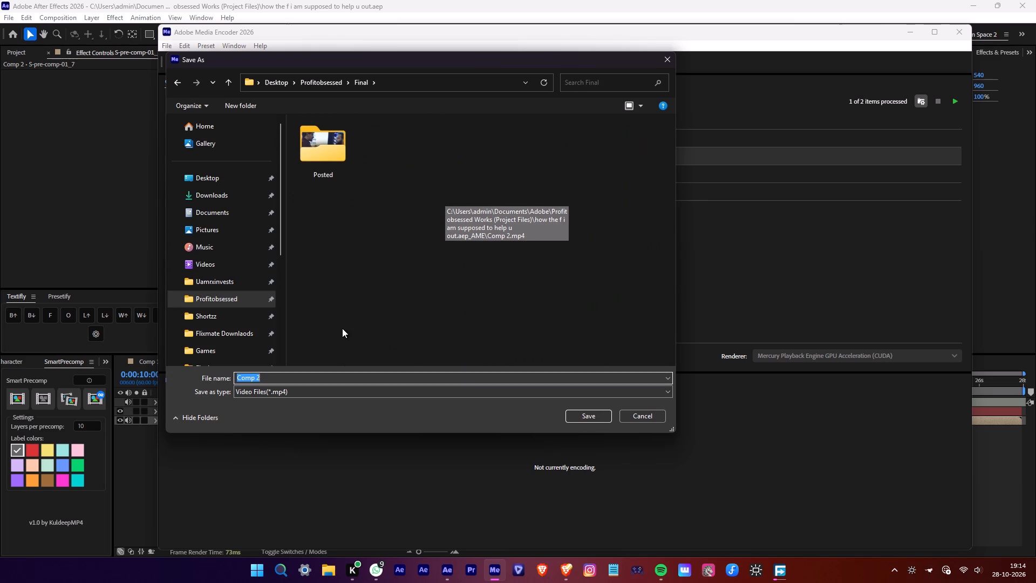
{"action": "type", "text": "real traders"}
{"action": "key", "text": "Return"}
Start encoding the queue with both Comp 1 and Comp 2.
{"action": "left_click", "coordinate": [880, 250]}
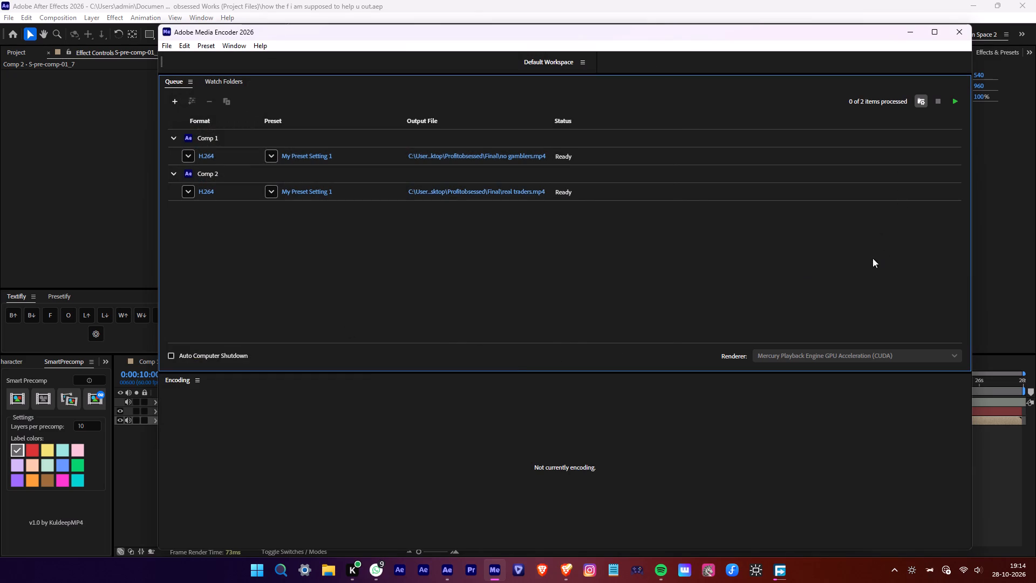
{"action": "left_click_drag", "start_coordinate": [809, 272], "coordinate": [541, 111]}
{"action": "left_click", "coordinate": [952, 104]}
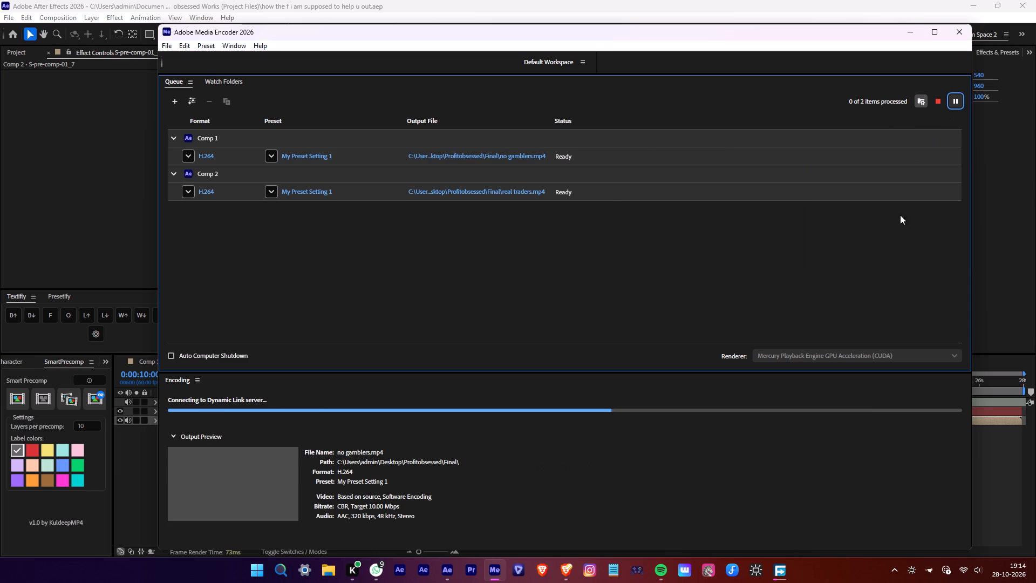
{"action": "left_click", "coordinate": [888, 238]}
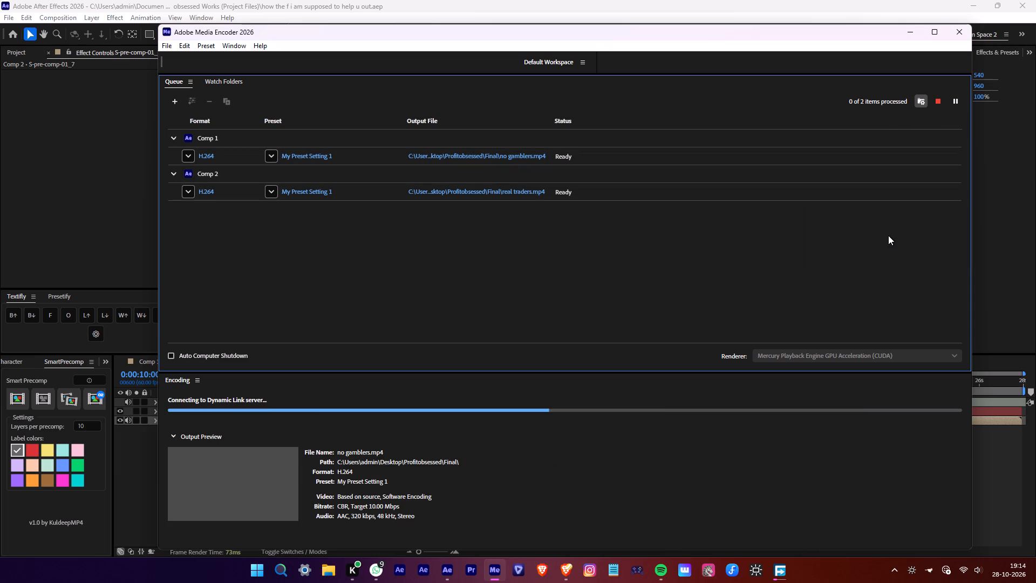
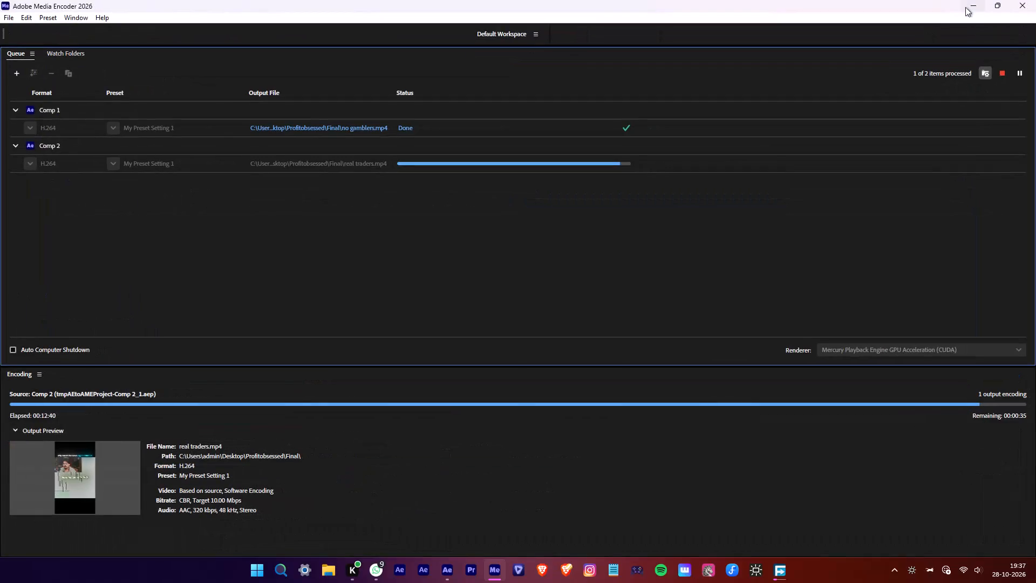
Minimize Media Encoder and close the After Effects window behind it.
{"action": "left_click", "coordinate": [978, 0]}
{"action": "left_click", "coordinate": [1035, 2]}
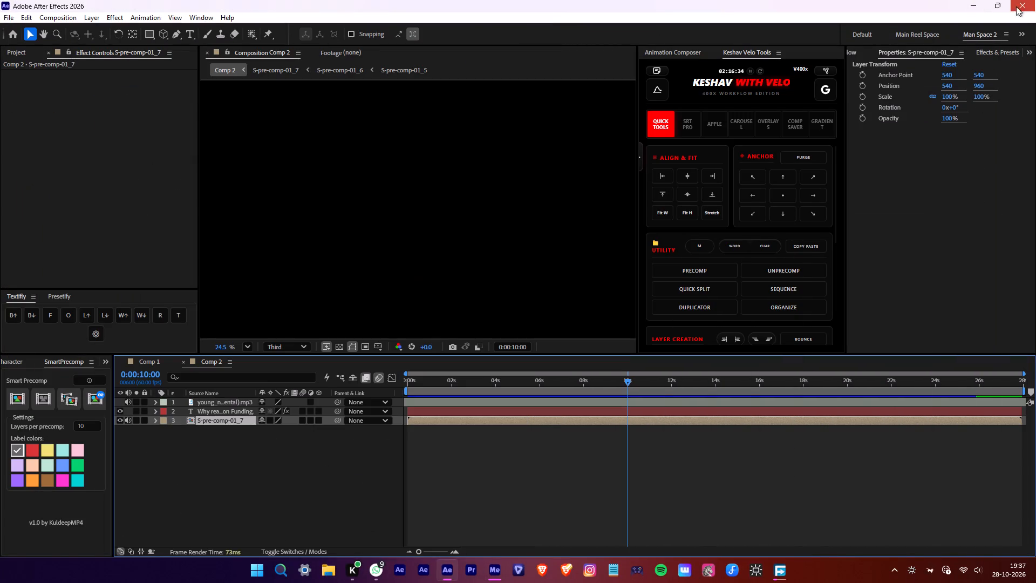
Switch back to Media Encoder to check the encoding progress of Comp 2, real traders.mp4.
{"action": "left_click", "coordinate": [496, 573]}
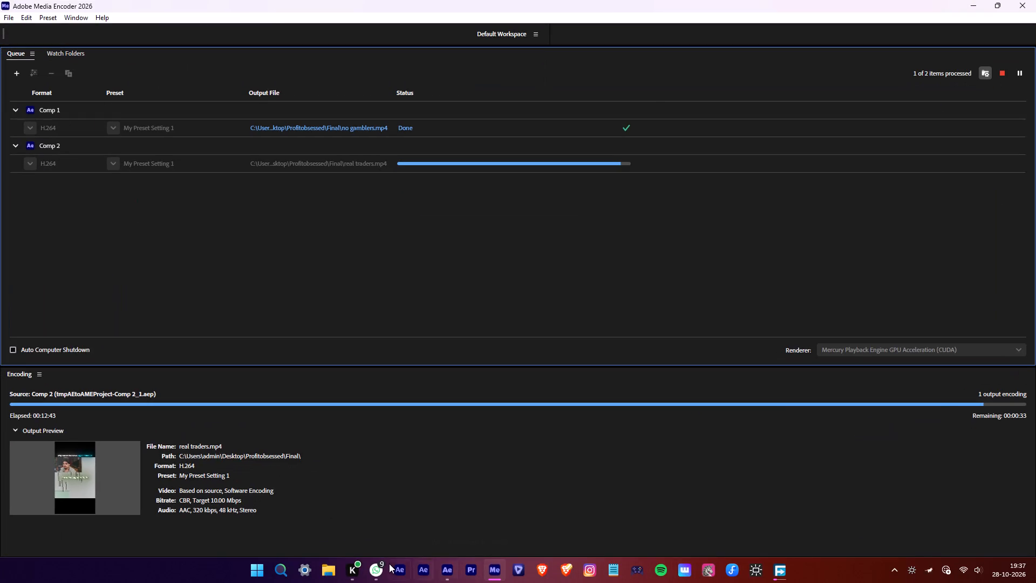
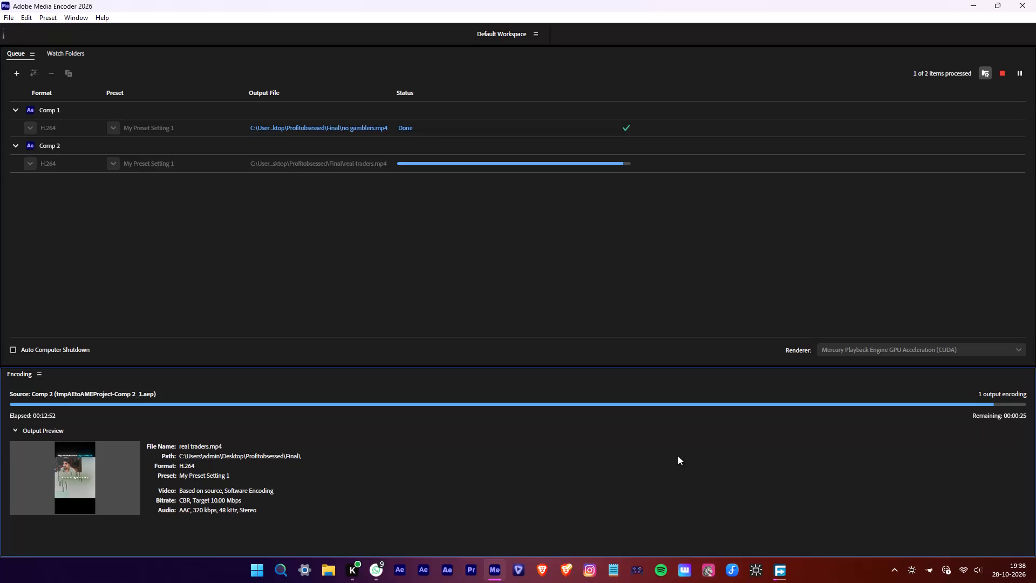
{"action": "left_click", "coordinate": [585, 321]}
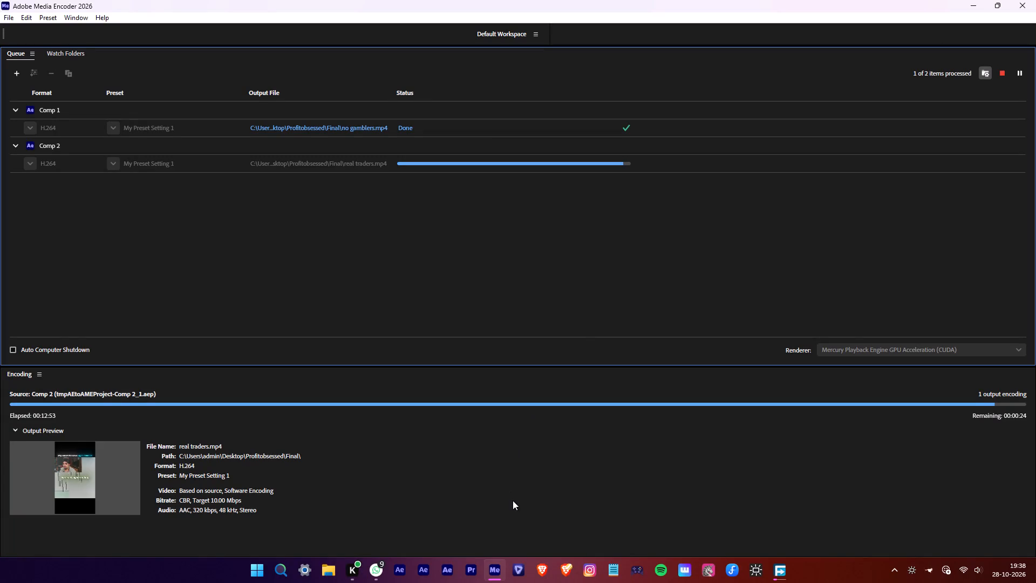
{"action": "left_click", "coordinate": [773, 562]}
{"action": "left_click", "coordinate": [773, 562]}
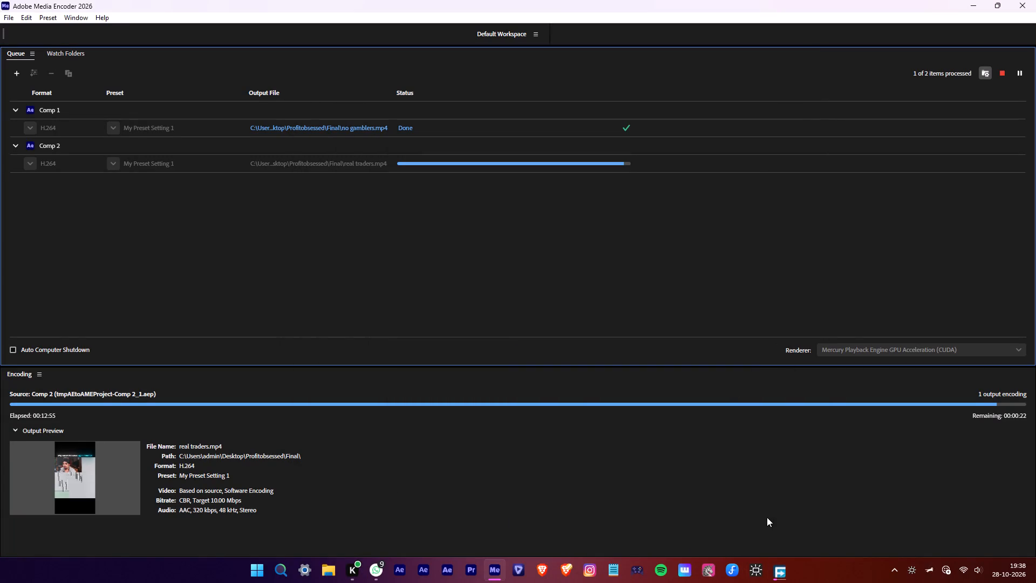